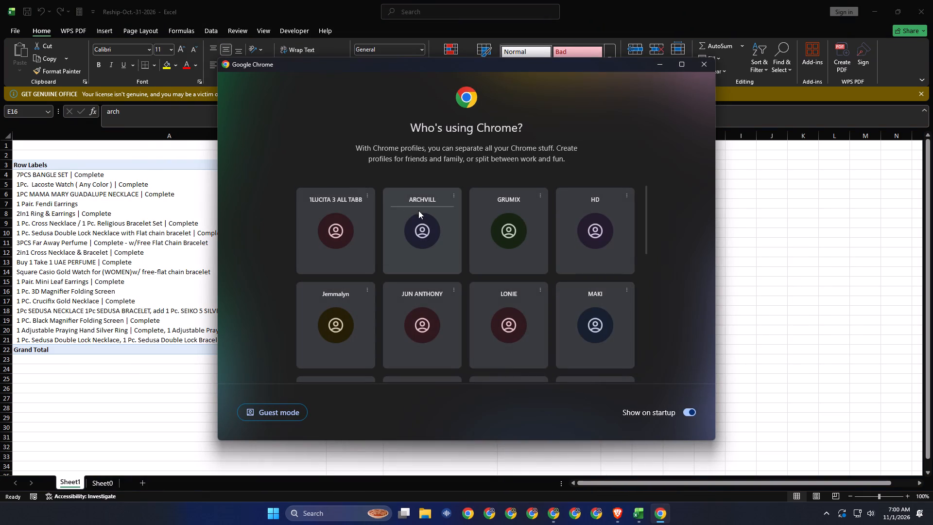
Open the ARCHVILL browser profile, maximize its window and bring up the Pancake POS shop dashboard.
click(416, 221)
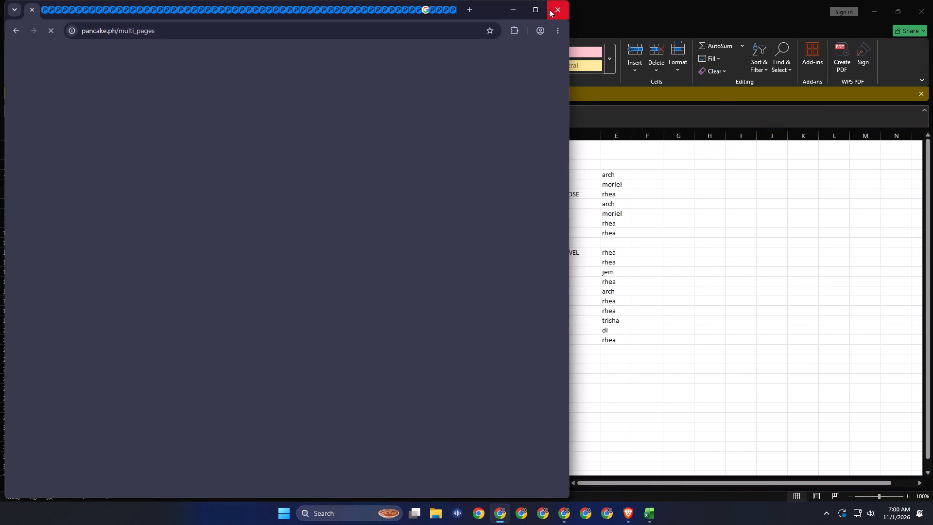
click(542, 9)
click(812, 12)
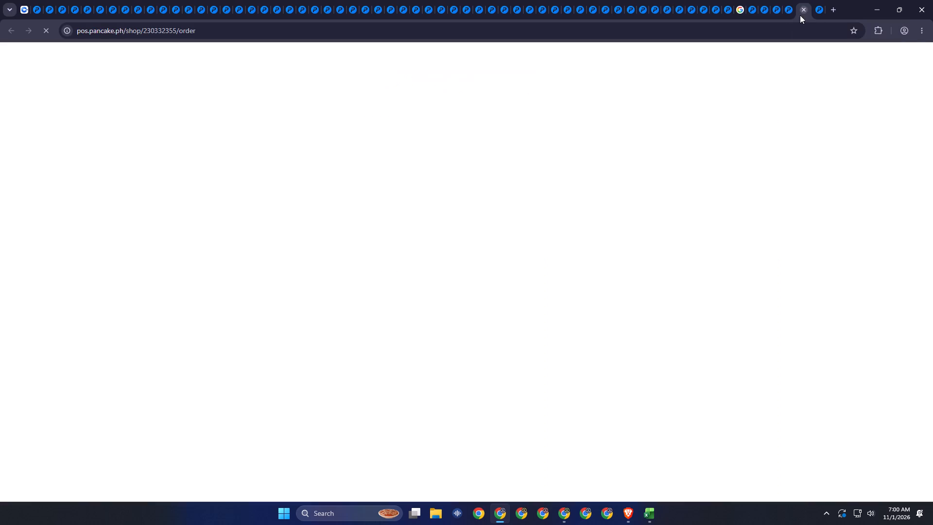
click(11, 489)
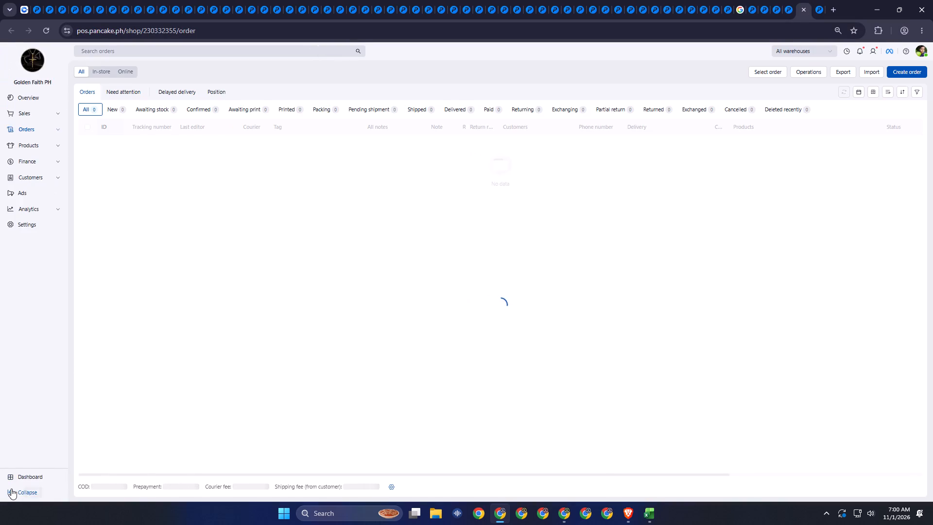
click(11, 489)
key(ctrl+Tab)
key(alt+Tab)
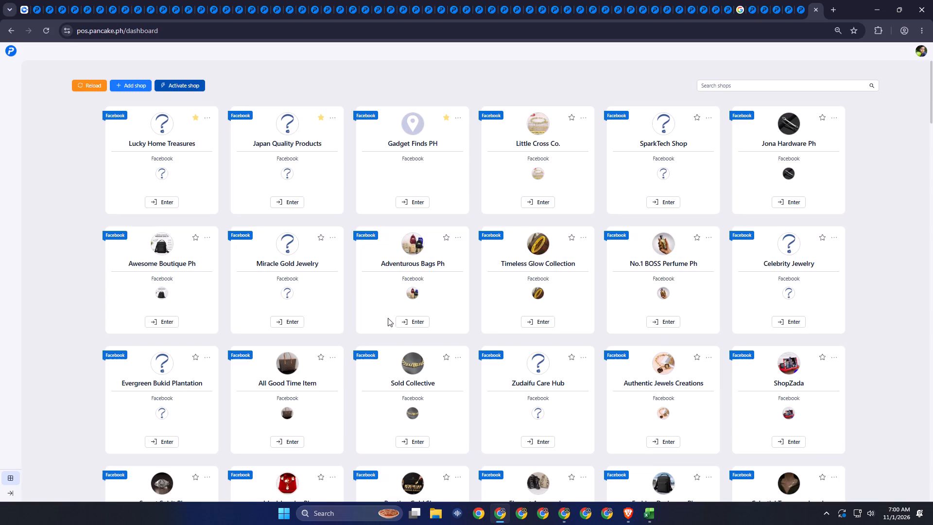
key(alt+Tab)
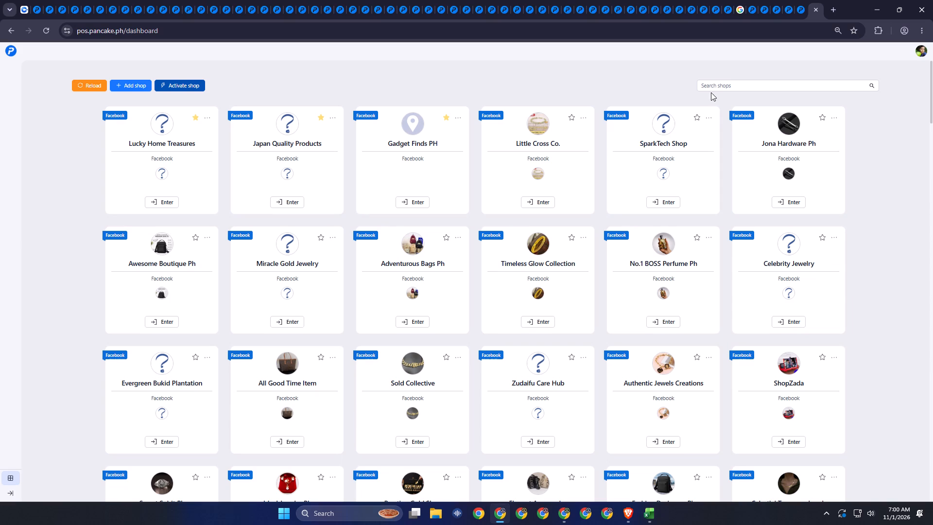
Search the shops for "pur" and open the order list of Pure Fragrance Shop.
click(714, 84)
text(pur)
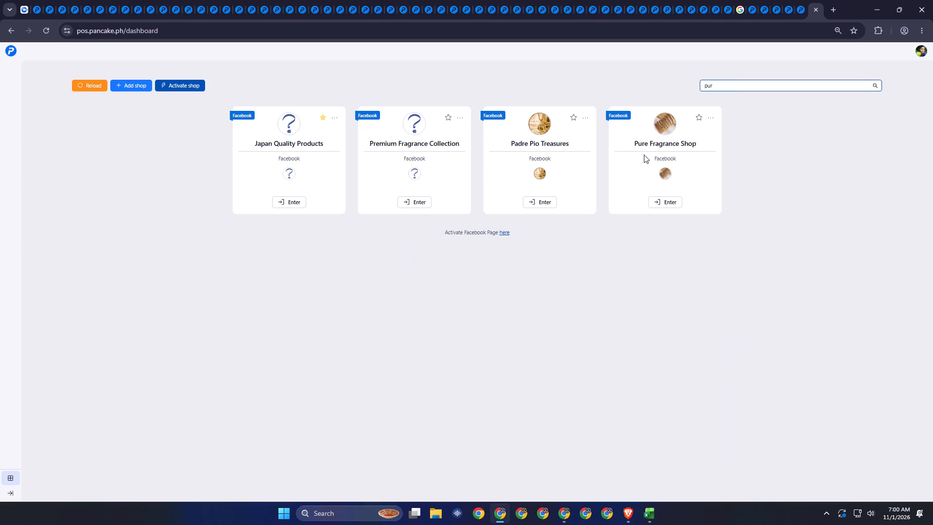
click(672, 200)
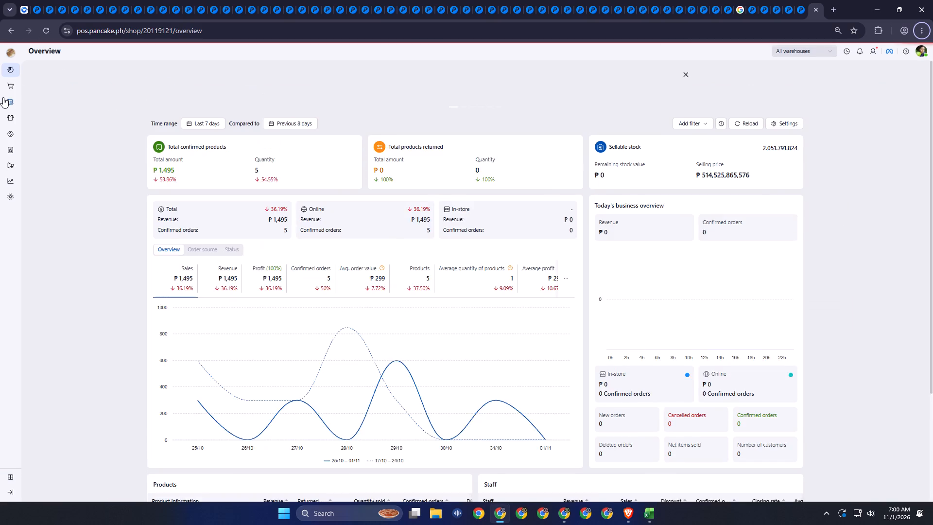
click(3, 97)
In the Excel reship workbook, show the detail records behind the 7PCS BANGLE SET count and copy their three waybill numbers.
key(alt+Tab)
key(shift+space)
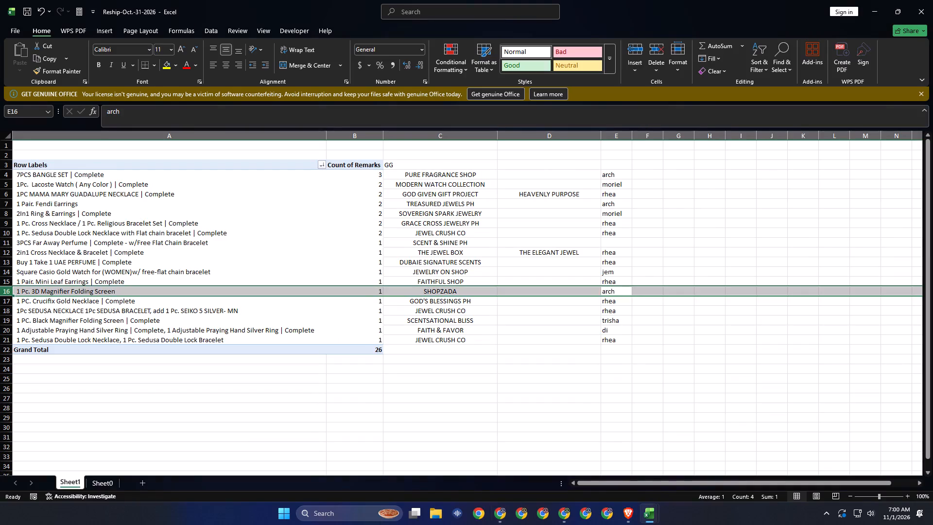
double_click(459, 175)
click(363, 194)
double_click(371, 177)
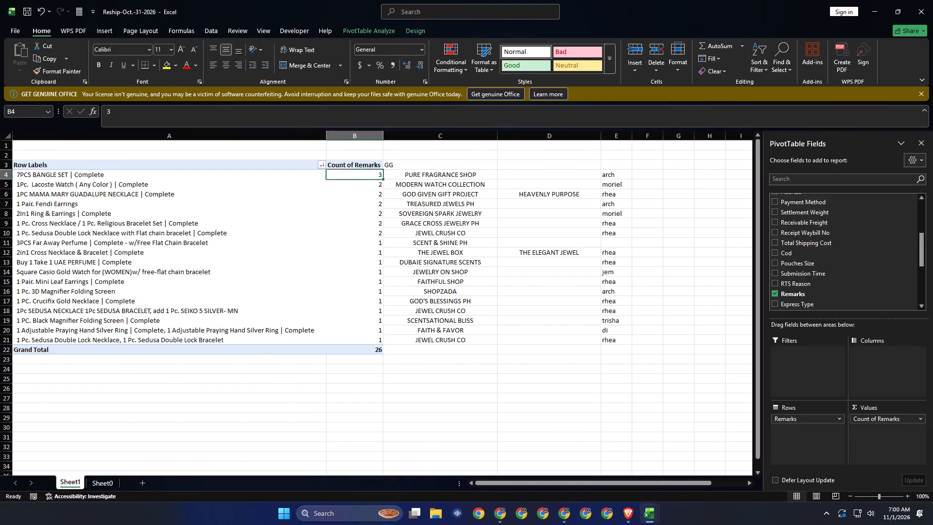
click(395, 235)
drag(94, 225, 95, 225)
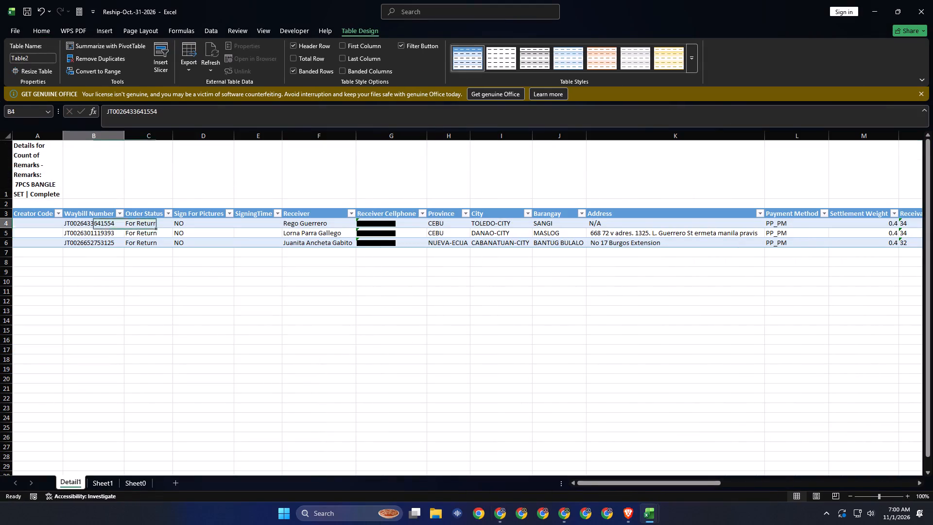
drag(95, 225, 95, 239)
key(ctrl+c)
key(alt+Tab)
click(171, 52)
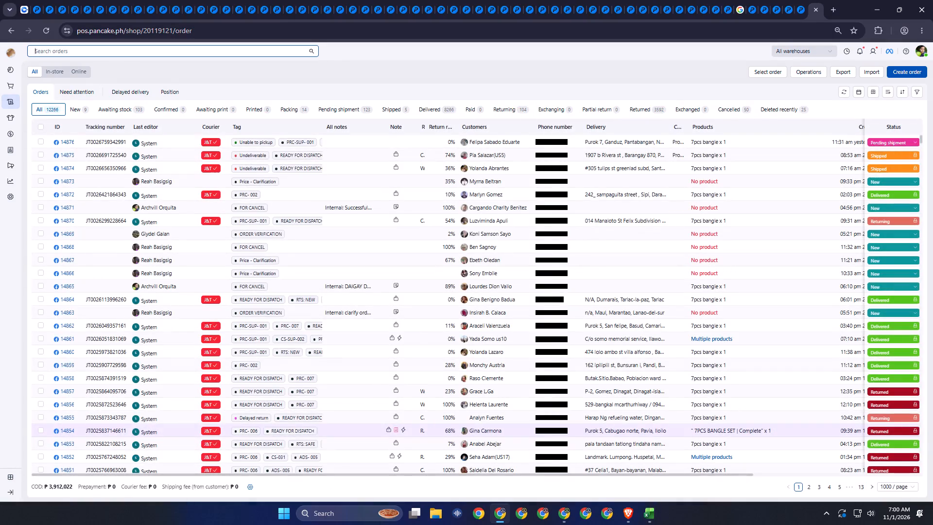
key(ctrl+v)
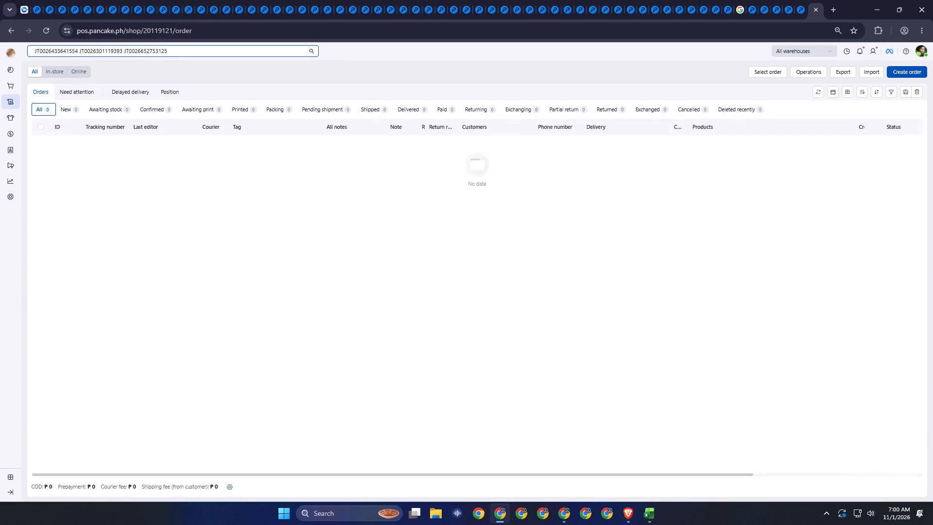
click(12, 496)
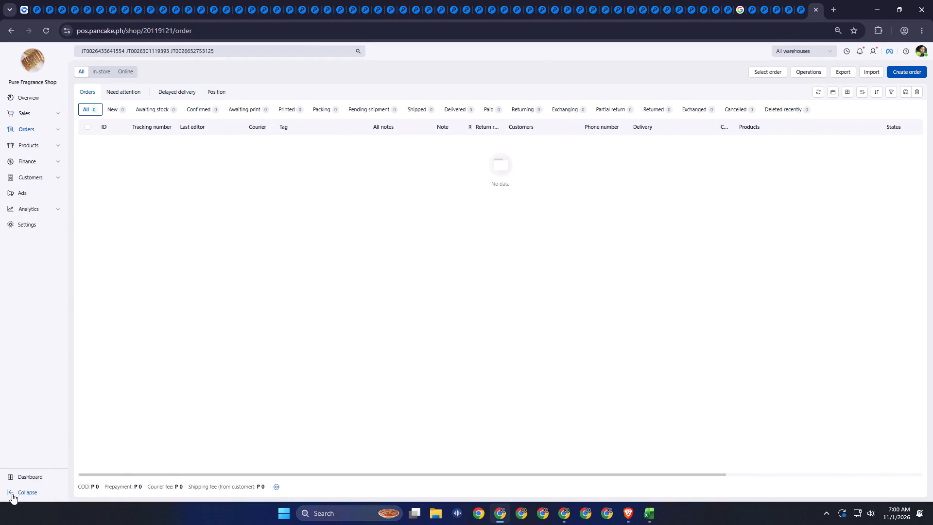
click(12, 493)
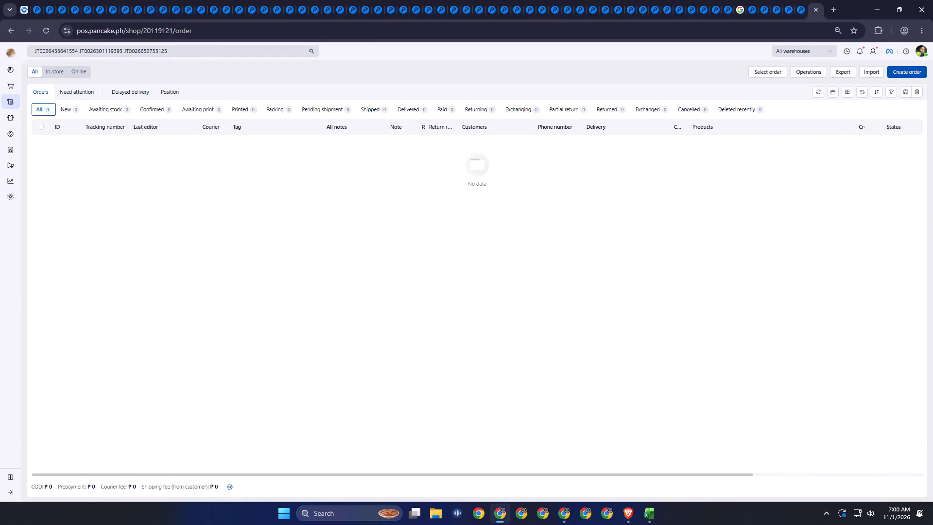
Clear the waybill numbers from the order search.
click(163, 52)
key(ctrl+a)
key(BackSpace)
click(257, 264)
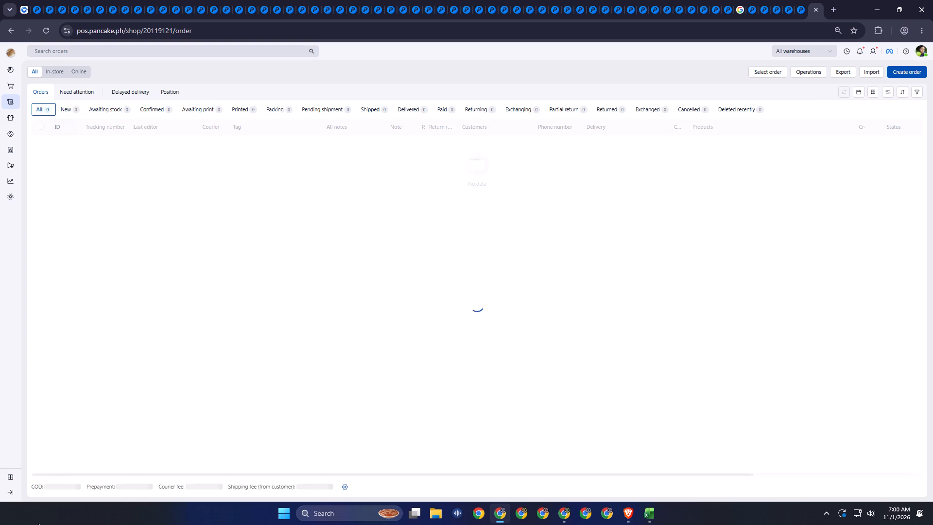
click(7, 488)
click(7, 488)
Switch to the Excel workbook and delete the Detail1 sheet.
key(alt+Tab)
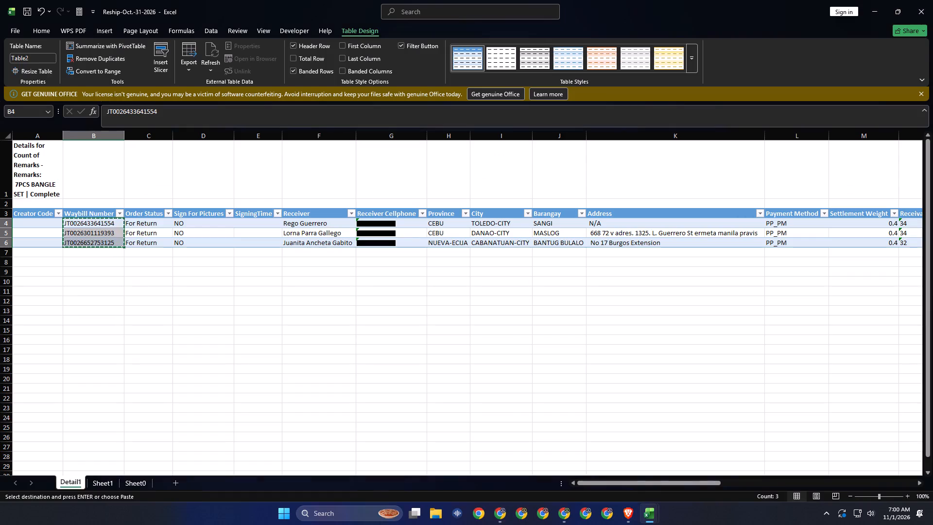
right_click(61, 481)
key(d)
key(Return)
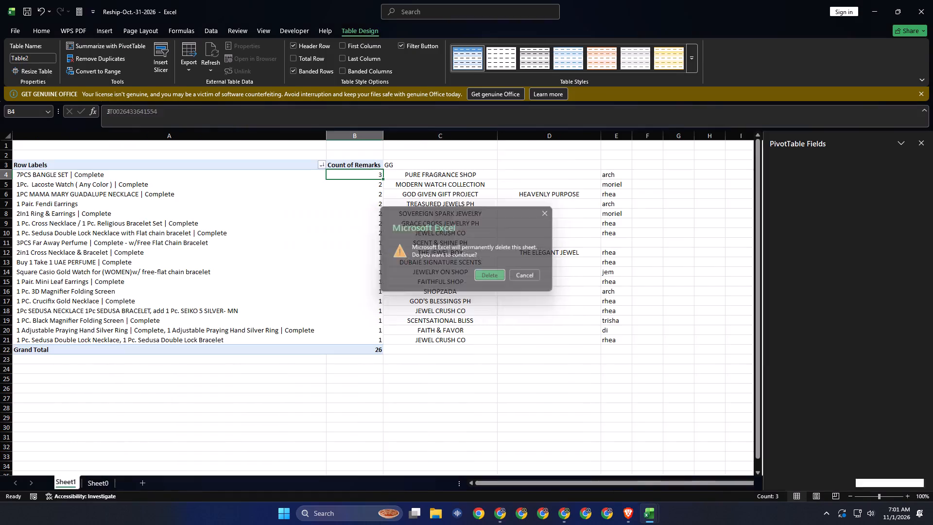
key(shift+space)
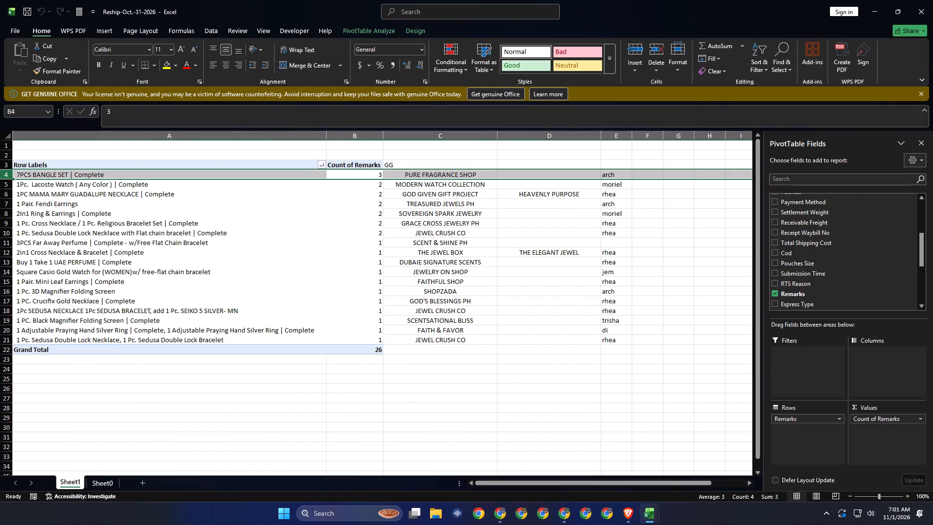
key(alt+Tab)
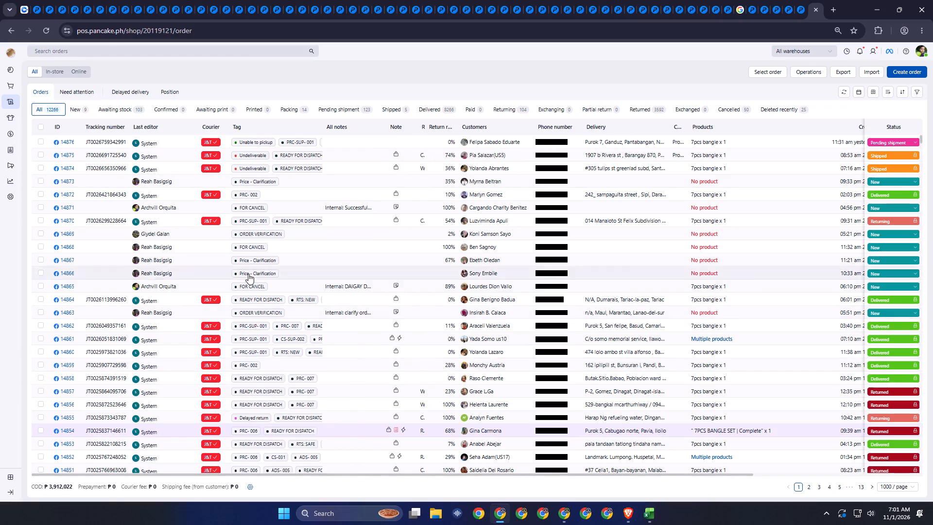
key(alt+Tab)
Show the 7PCS BANGLE SET detail records again in a new sheet and copy only the first waybill number.
double_click(359, 176)
click(111, 208)
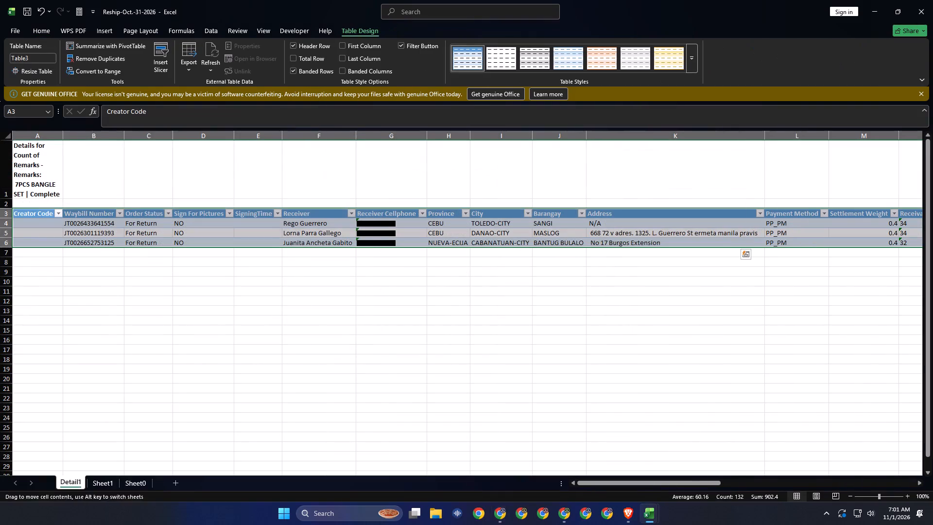
click(71, 226)
key(ctrl+c)
key(alt+Tab)
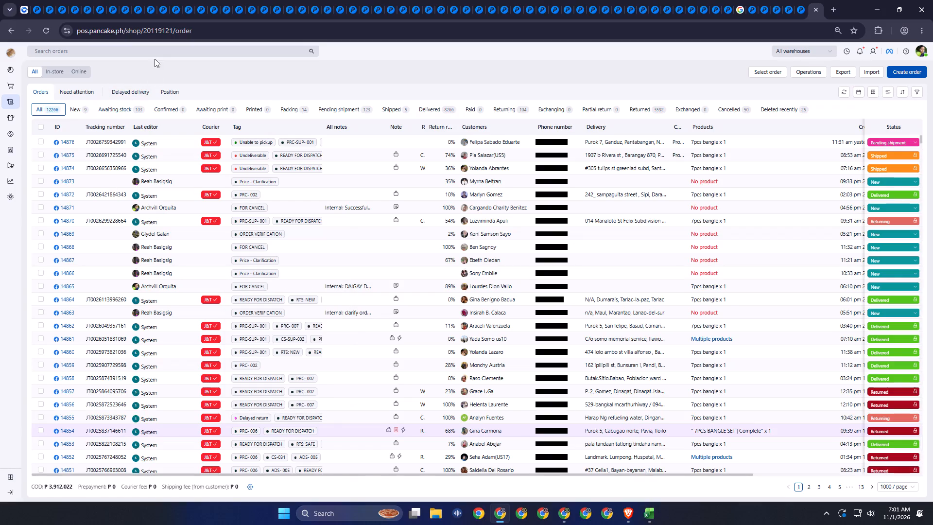
click(158, 47)
key(ctrl+v)
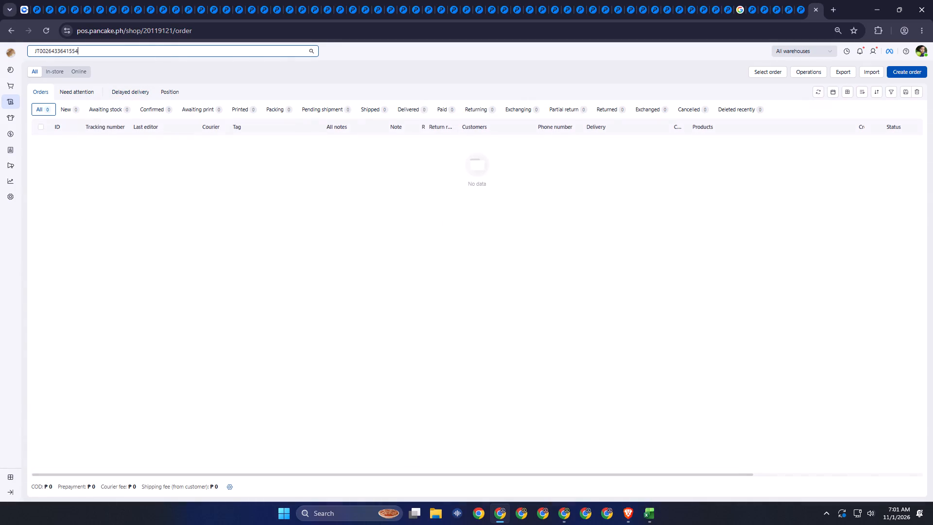
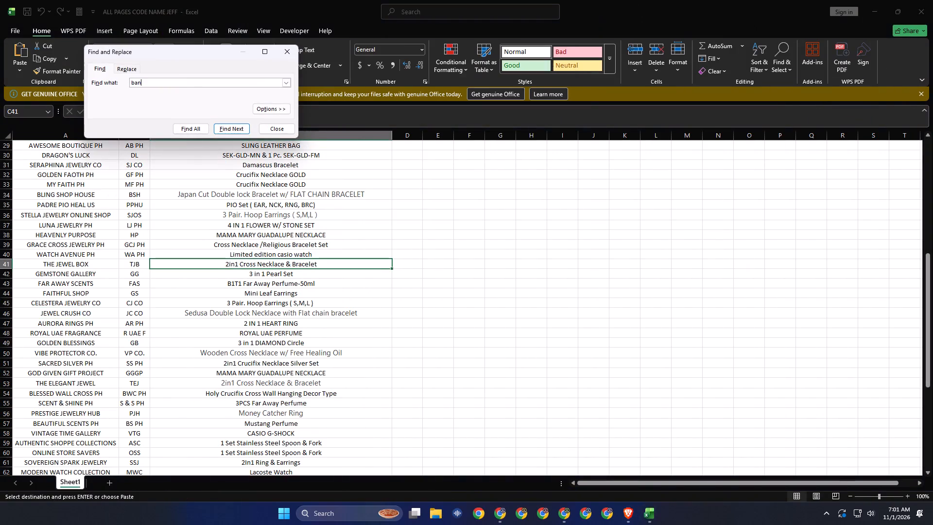
Search the ALL PAGES CODE NAME JEFF workbook for "bangle set".
text(ge)
key(BackSpace)
text(le)
key(space)
text(set)
key(Return)
key(Return)
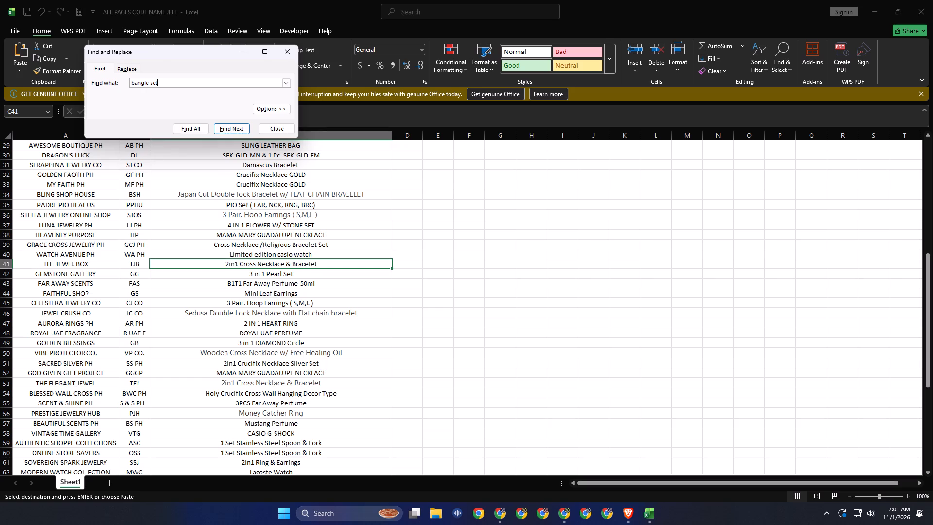
click(317, 243)
key(Return)
key(ctrl+z)
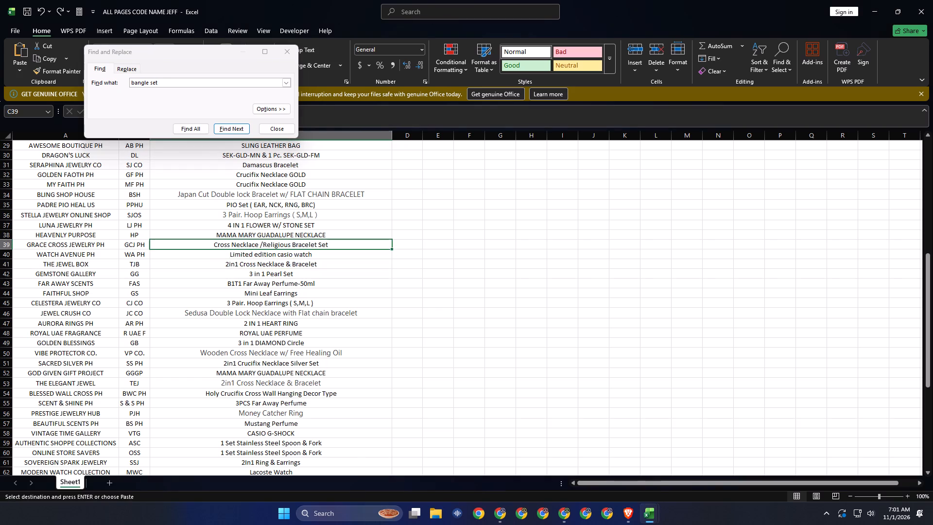
click(241, 123)
click(240, 126)
click(247, 120)
Search the page code list for "7" instead and look through the item names for other 7-piece bangle shops.
click(193, 79)
key(ctrl+a)
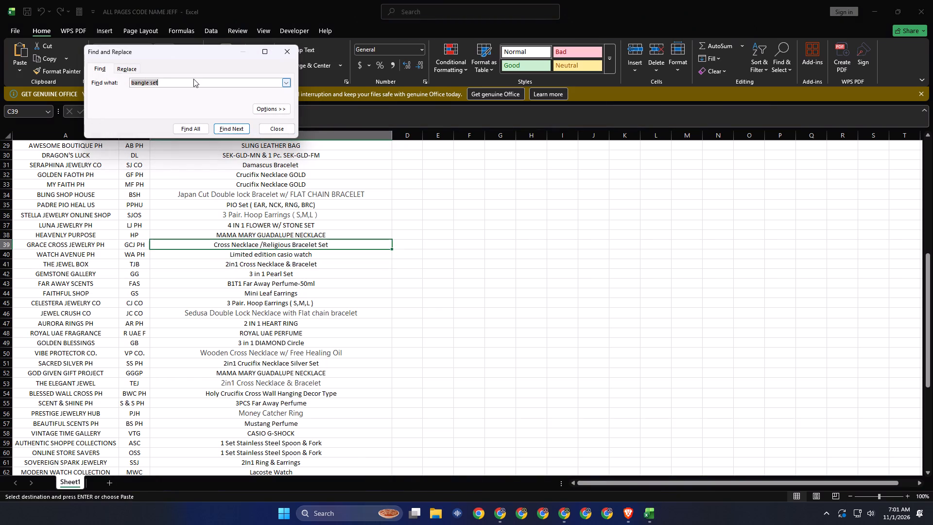
key(BackSpace)
key(7)
key(Return)
key(Return)
key(Return)
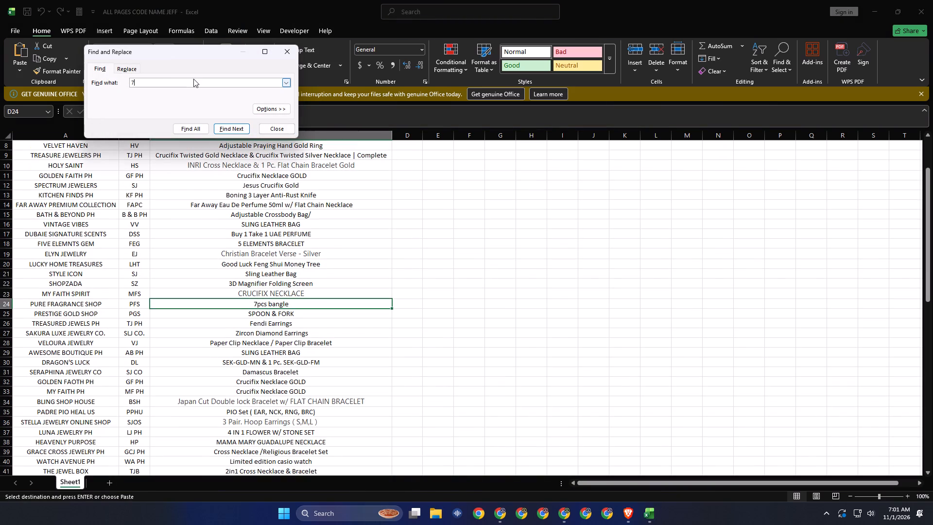
scroll(290, 323, up, 5)
scroll(294, 332, down, 8)
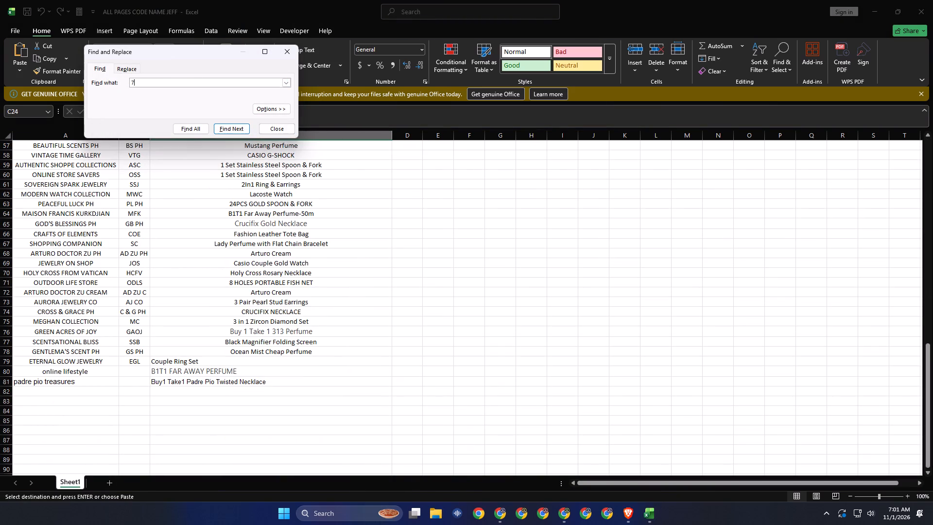
scroll(317, 320, up, 5)
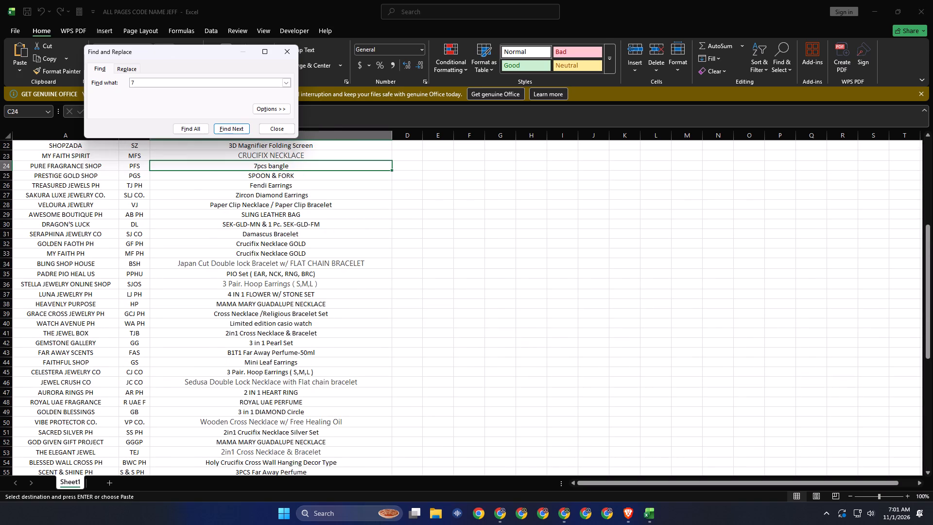
triple_click(238, 128)
scroll(265, 221, up, 6)
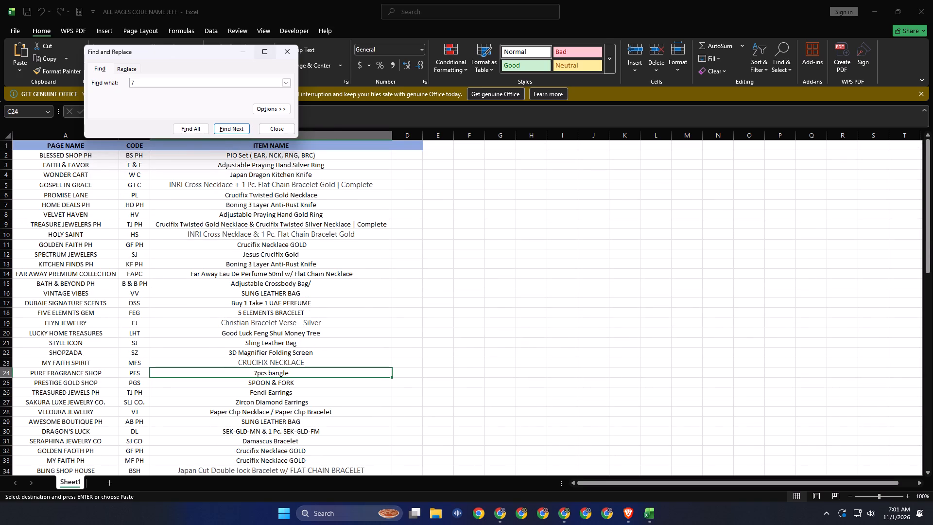
click(335, 259)
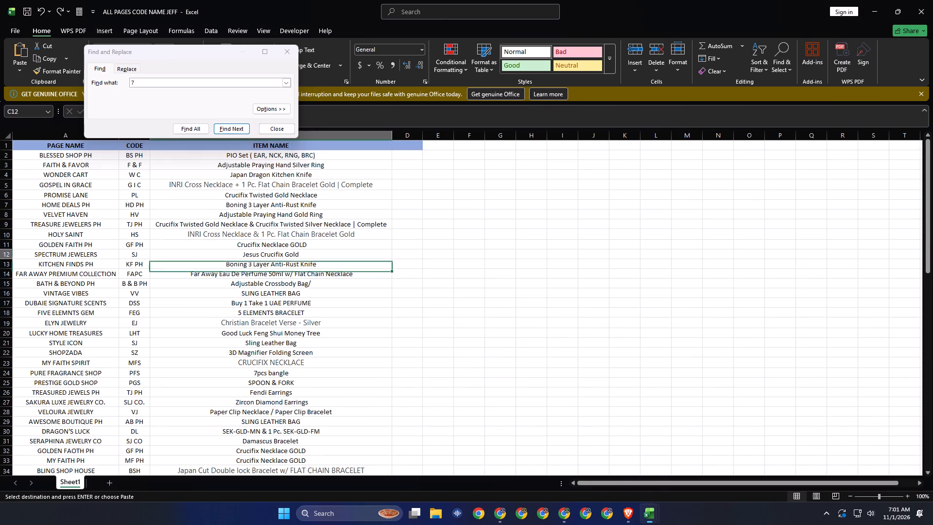
Find the next match for "7" in the page code list and select the 7pcs bangle row to check its page name and code.
drag(321, 297, 320, 290)
double_click(234, 129)
click(237, 135)
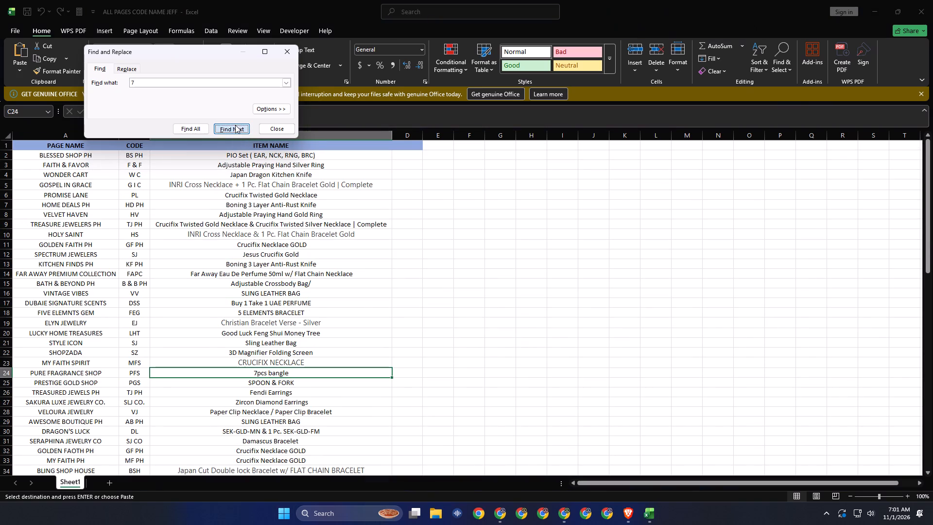
click(235, 125)
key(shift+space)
click(96, 382)
click(94, 373)
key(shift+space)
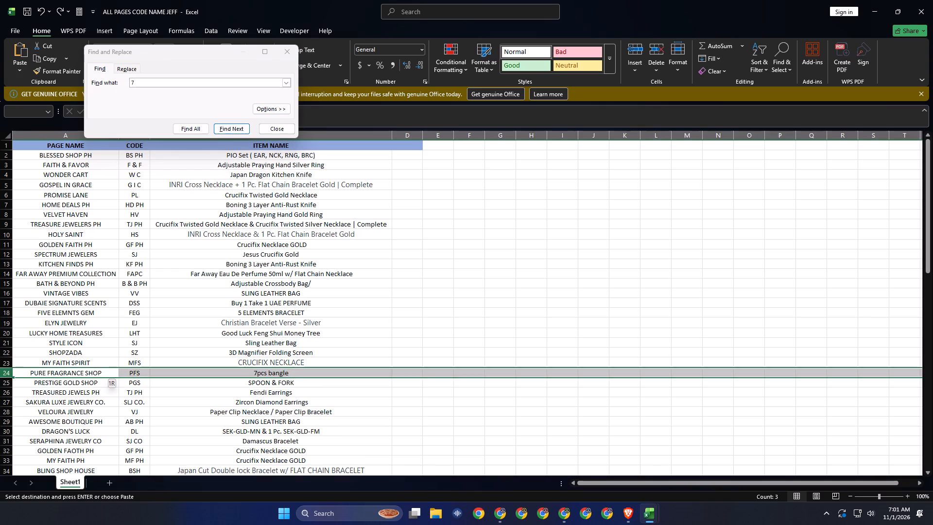
click(282, 370)
key(alt+Tab)
key(alt+Tab)
key(Tab)
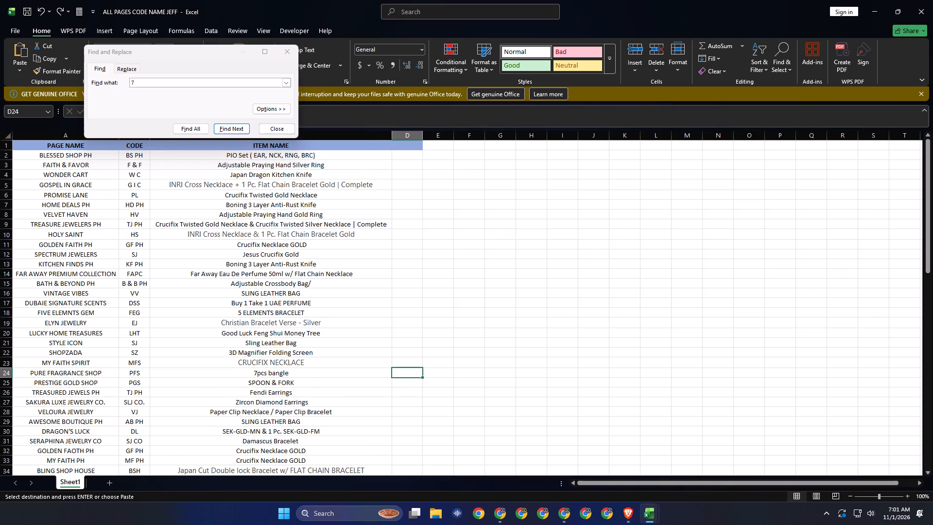
key(alt+Tab)
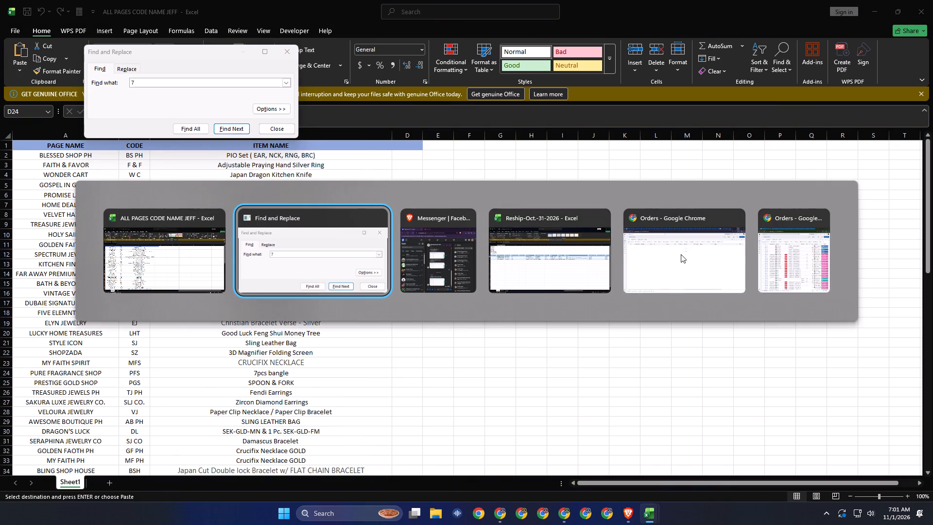
alt+click(806, 253)
click(545, 6)
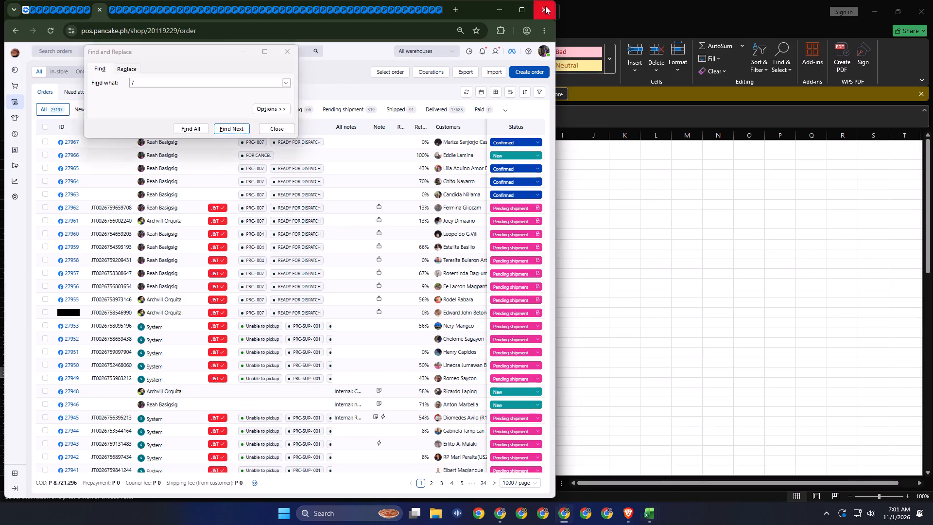
Return to the Reship-Oct.-31-2026 workbook's Detail1 sheet, and from there switch to the remaining Chrome Orders window.
key(alt+Tab)
alt+click(622, 258)
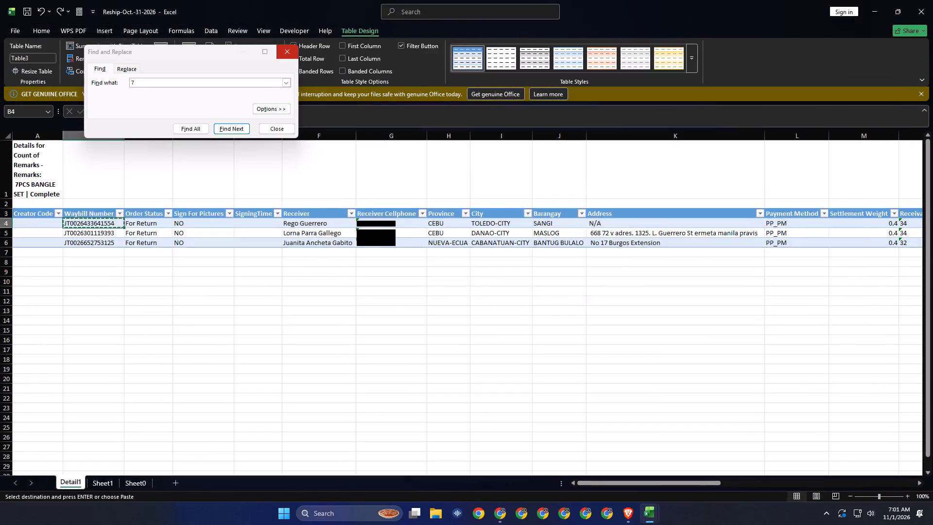
key(alt+Tab)
alt+click(737, 258)
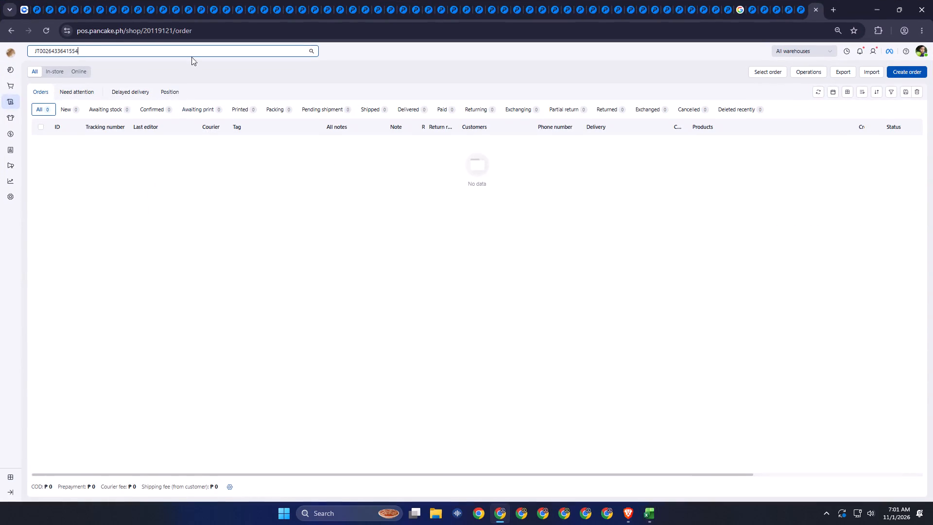
In Chrome, clear the waybill number from the Pure Fragrance Shop order search.
ctrl+click(193, 54)
key(ctrl+a)
key(BackSpace)
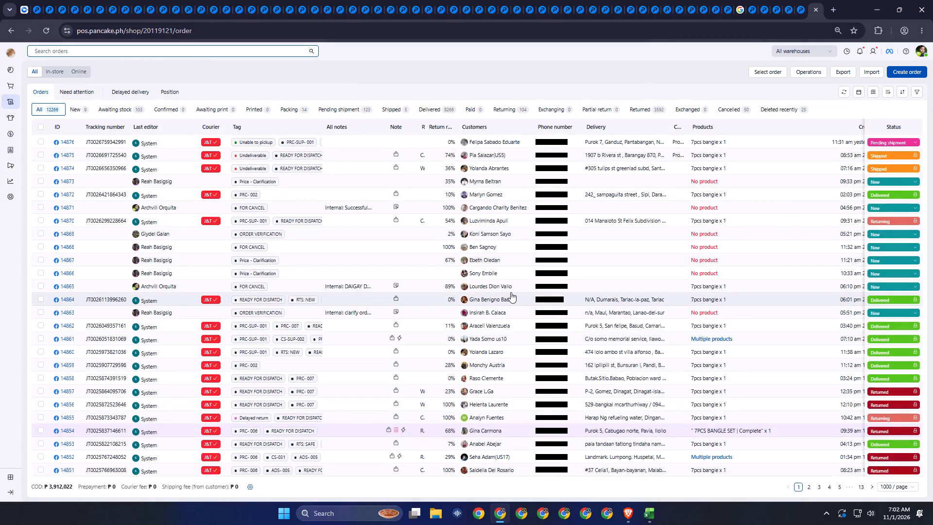
Check the 7PCS BANGLE SET detail records in the Reship workbook, and filter the shop's orders in Chrome to Returning.
key(alt+Tab)
click(382, 246)
click(381, 245)
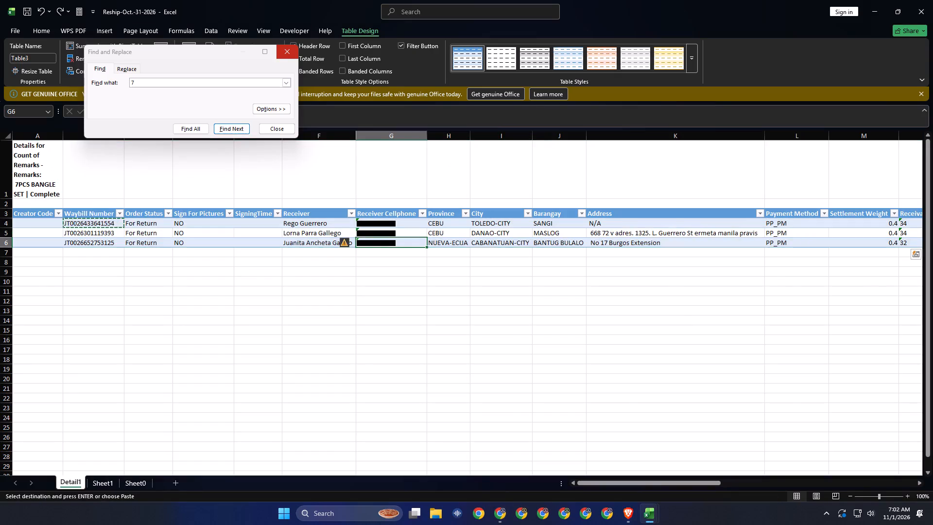
key(alt+Tab)
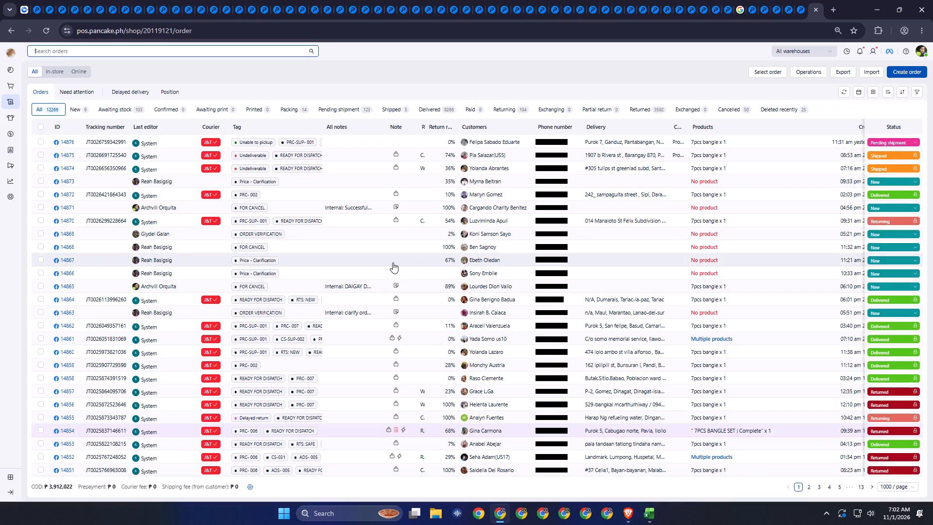
scroll(432, 243, down, 1)
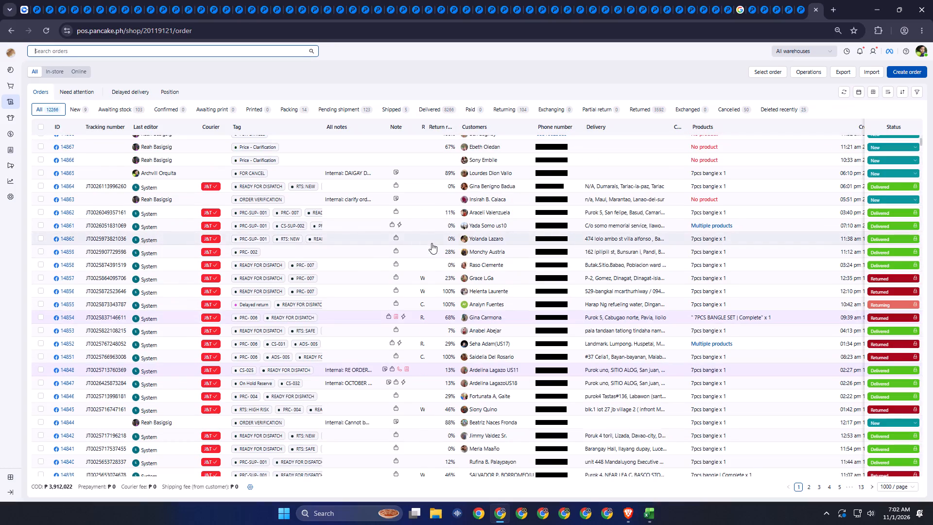
scroll(426, 262, up, 2)
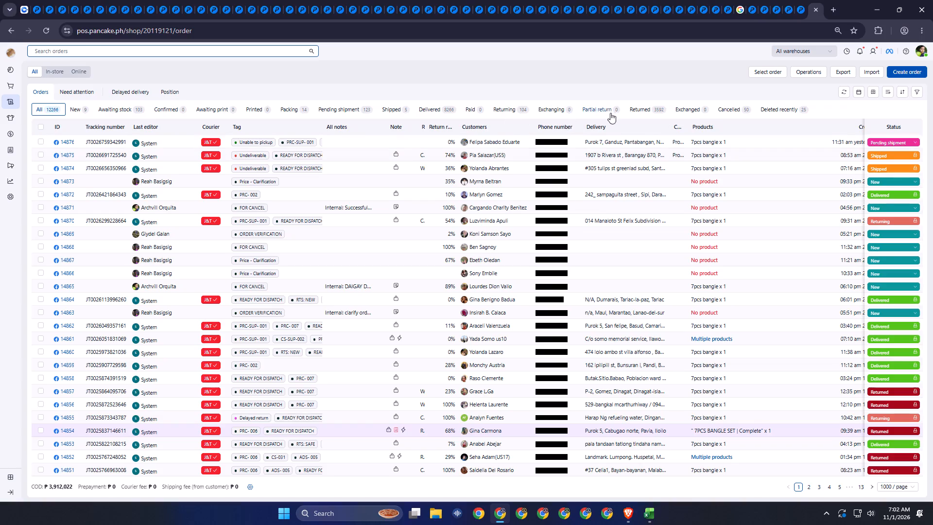
click(503, 109)
click(518, 87)
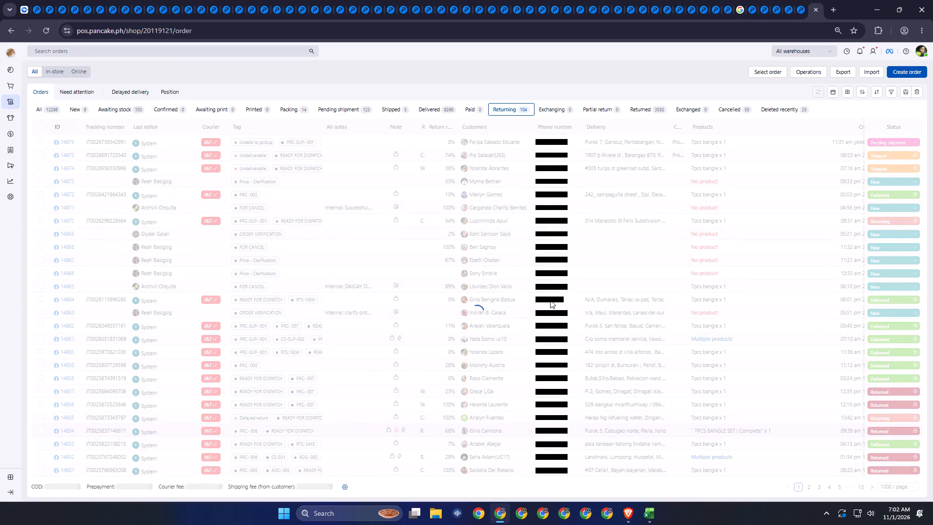
key(alt+Tab)
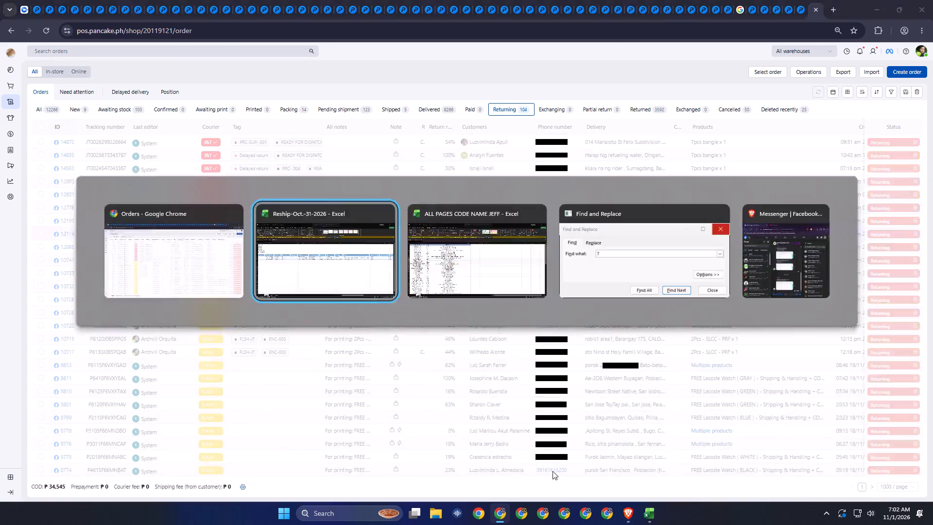
key(alt+Tab)
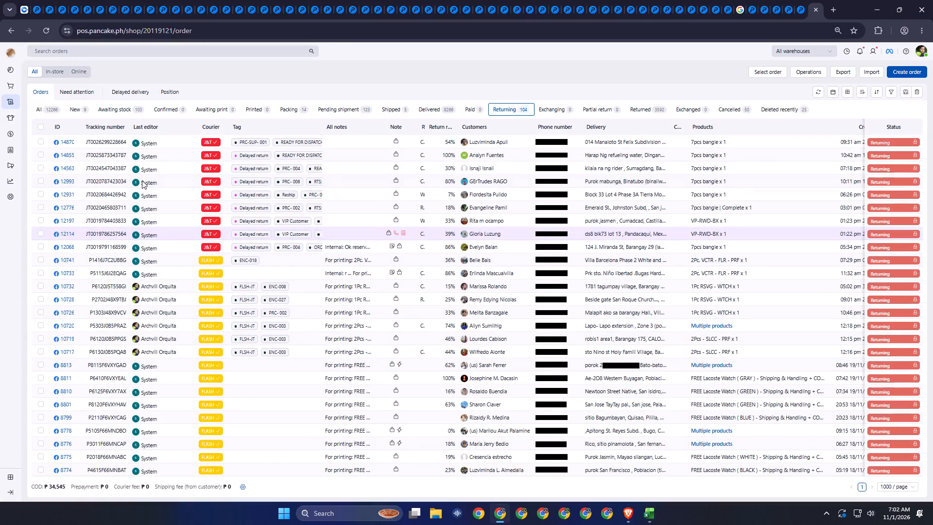
click(43, 170)
click(41, 181)
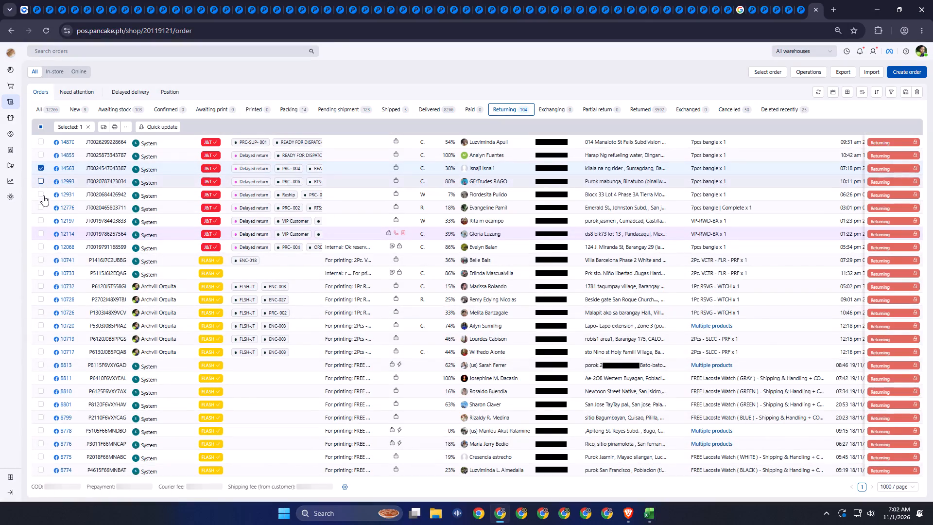
click(42, 195)
click(0, 240)
click(156, 127)
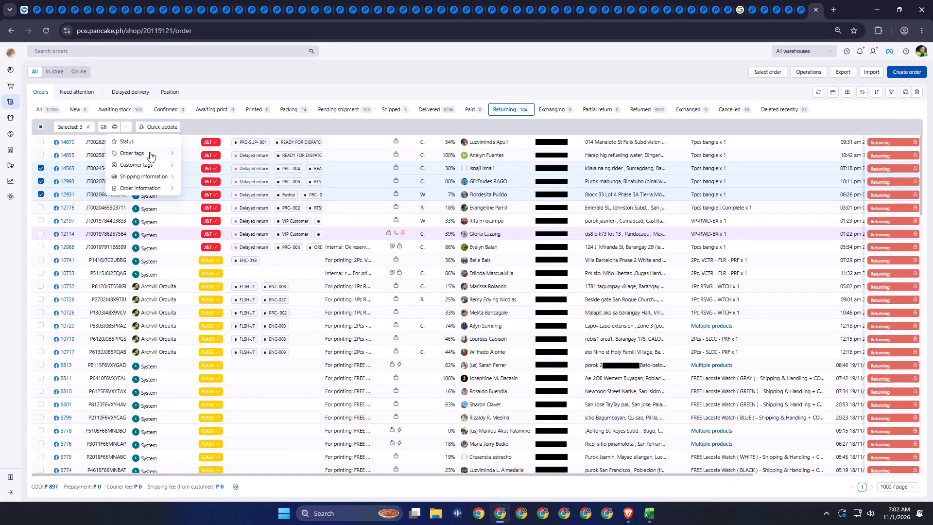
click(148, 151)
click(149, 145)
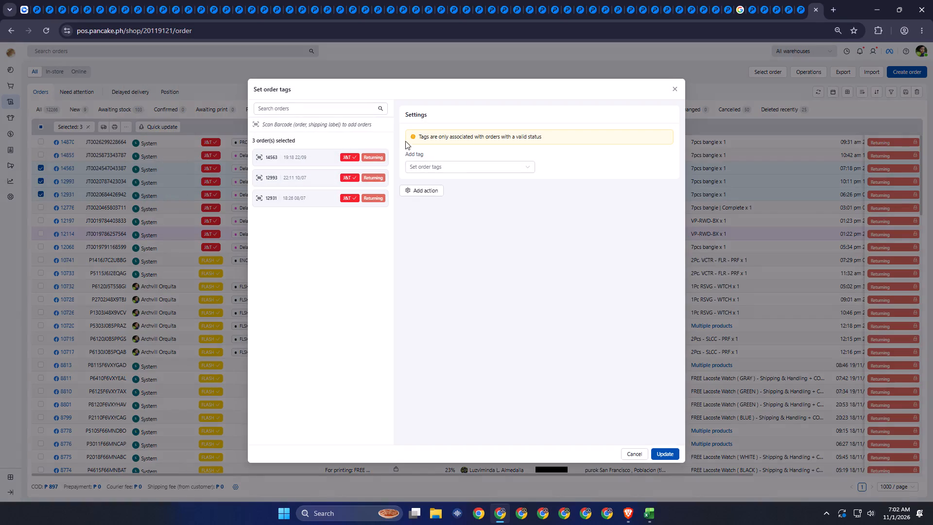
click(449, 166)
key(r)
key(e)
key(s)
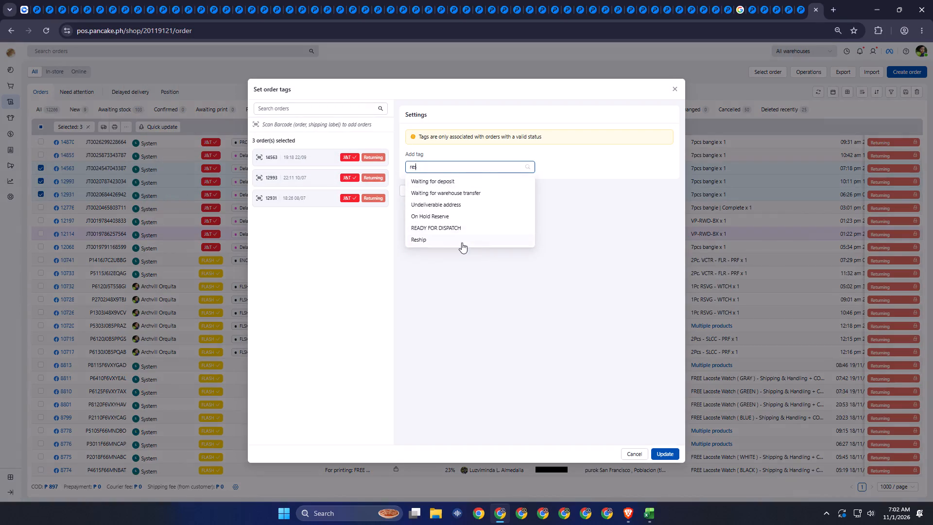
click(462, 234)
click(666, 455)
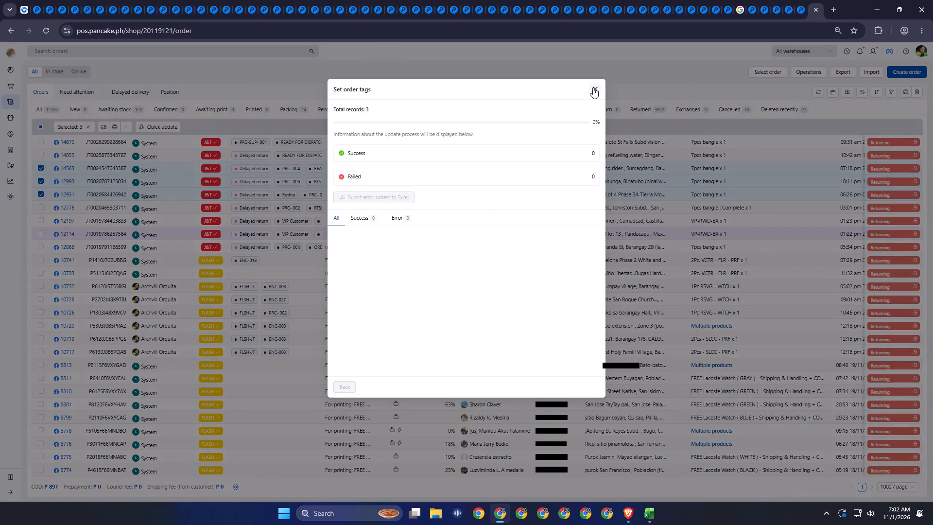
click(594, 87)
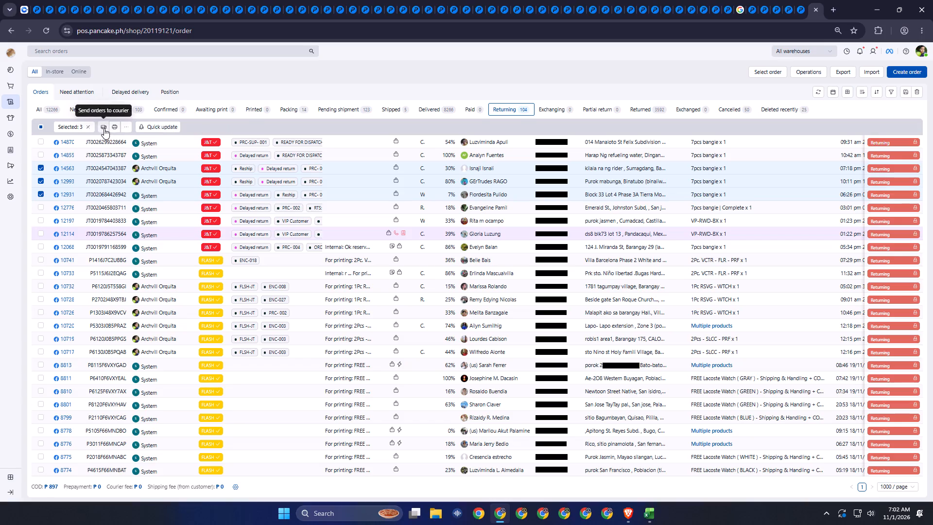
Create duplicates of the three selected returning bangle orders, keeping the assigned staff and deleting no tags.
click(124, 128)
click(107, 179)
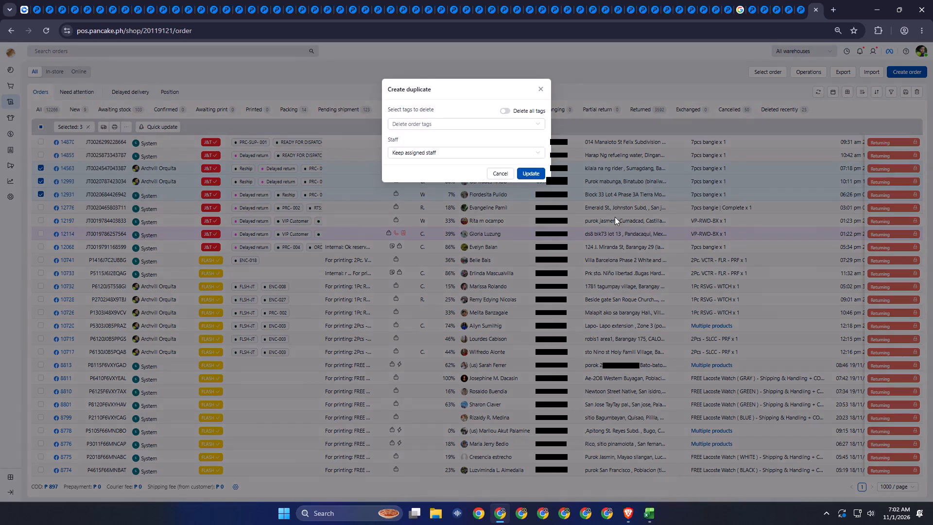
click(538, 175)
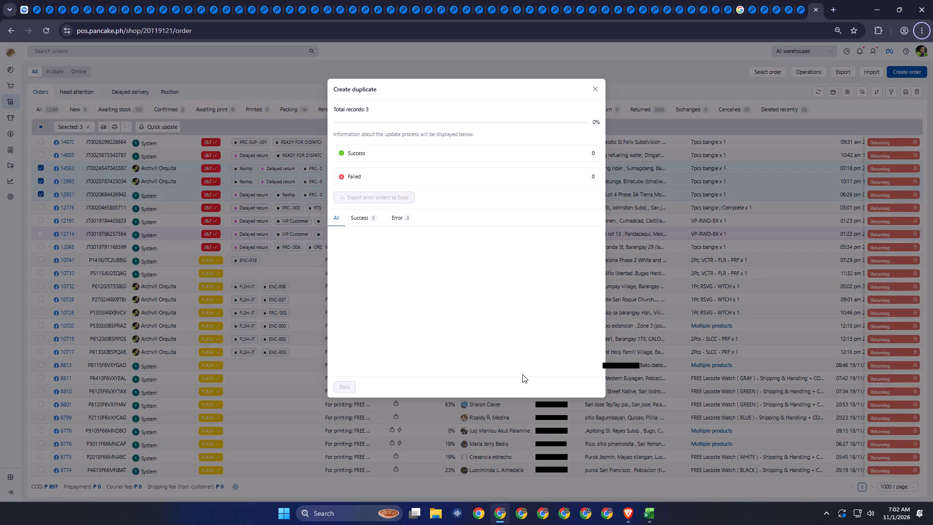
Switch to the Reship-Oct.-31-2026 workbook in Excel.
key(alt+Tab)
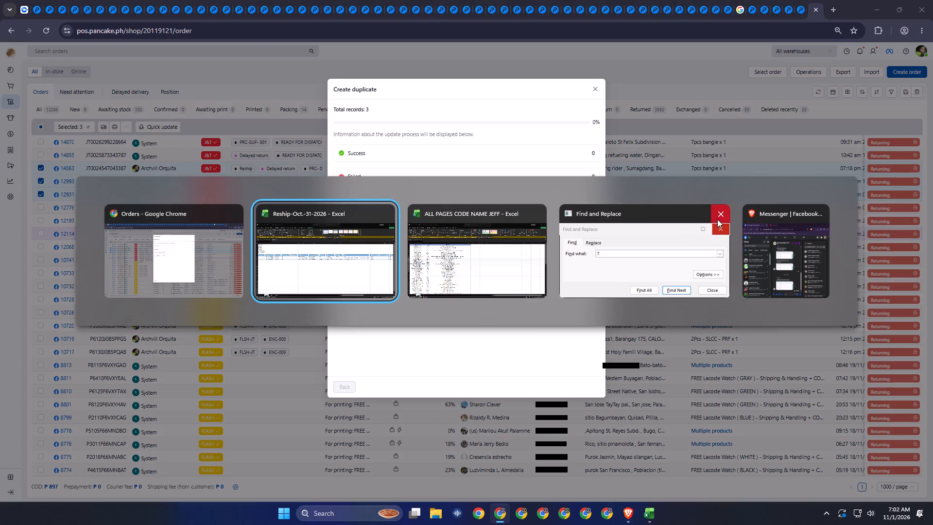
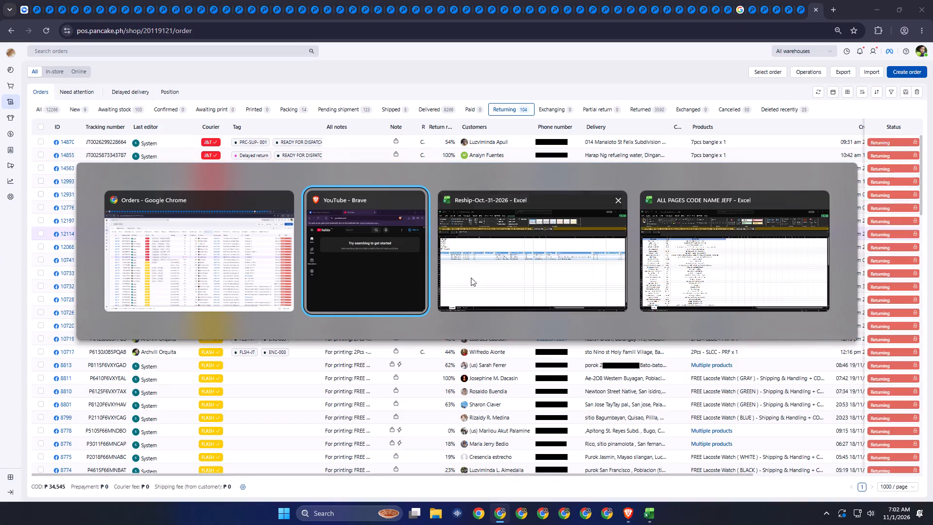
alt+click(499, 277)
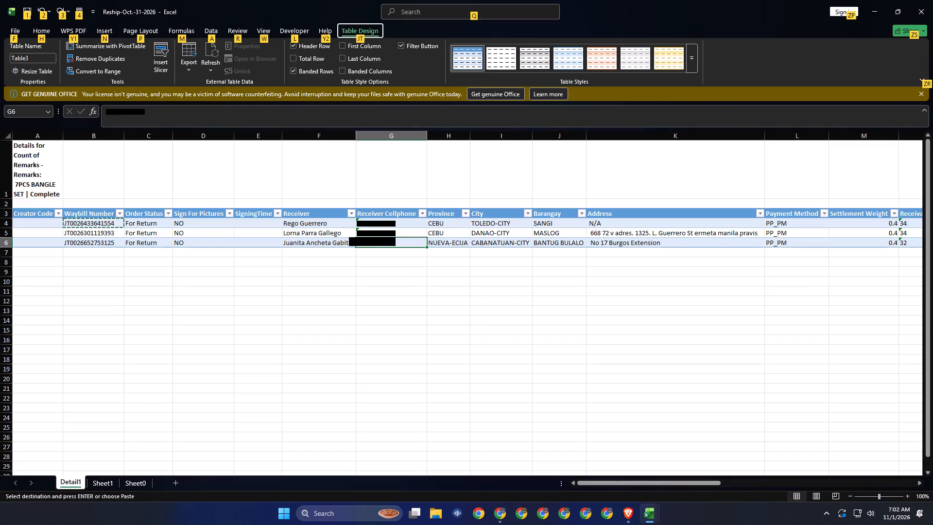
click(350, 241)
key(ctrl+c)
key(alt+Tab)
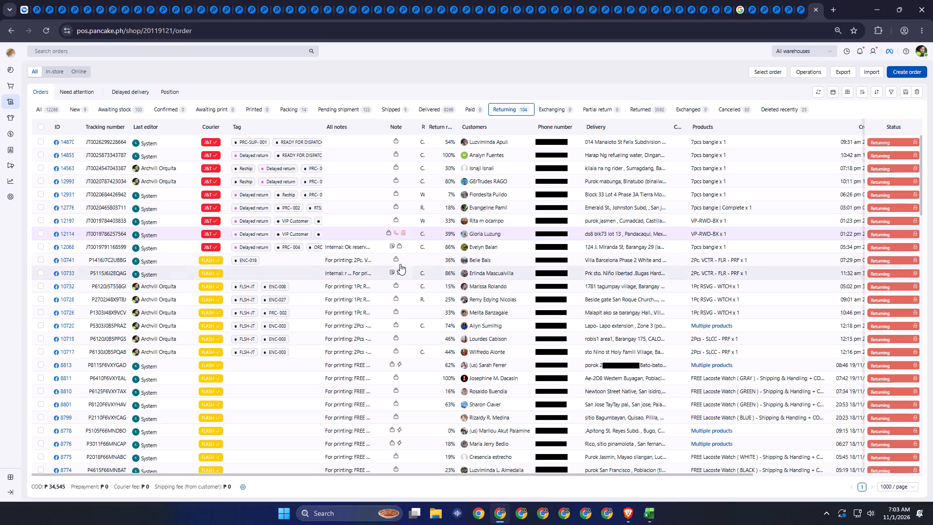
key(ctrl+r)
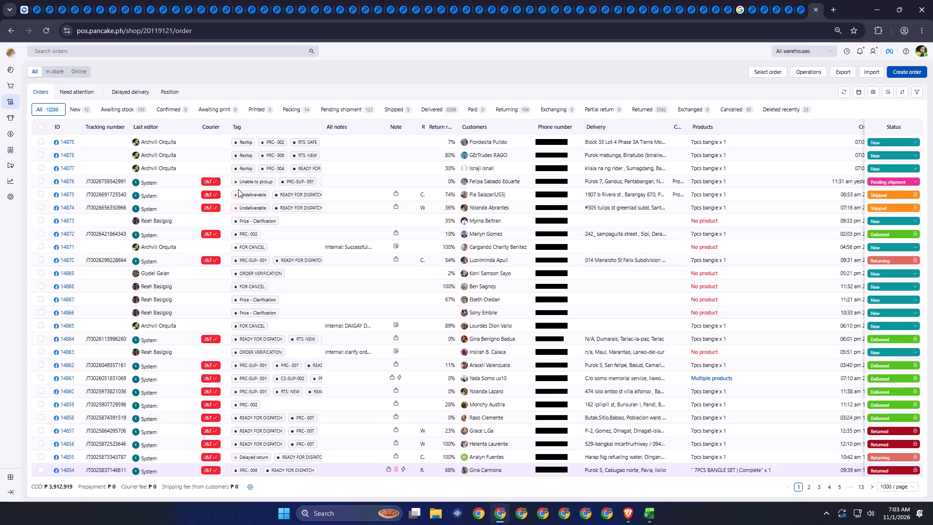
click(476, 170)
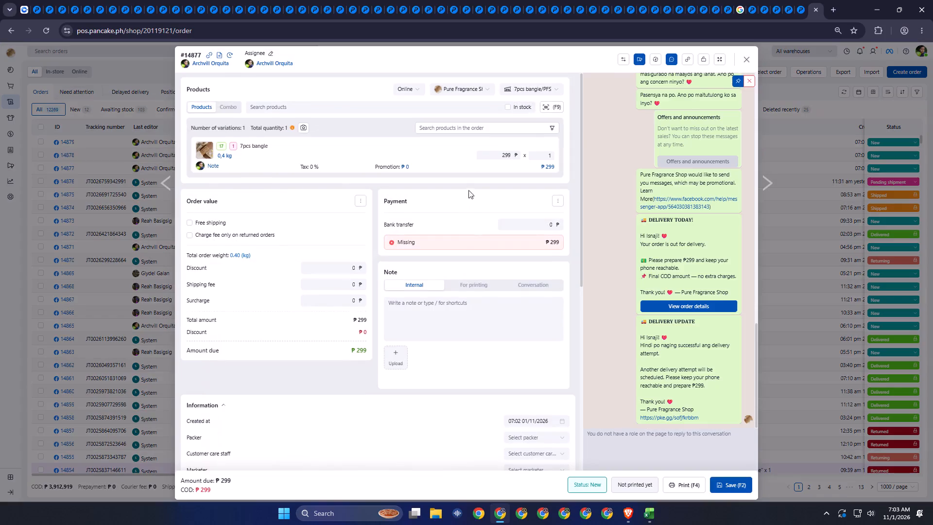
scroll(417, 257, down, 7)
click(274, 186)
key(ctrl+a)
key(ctrl+v)
key(alt+Tab)
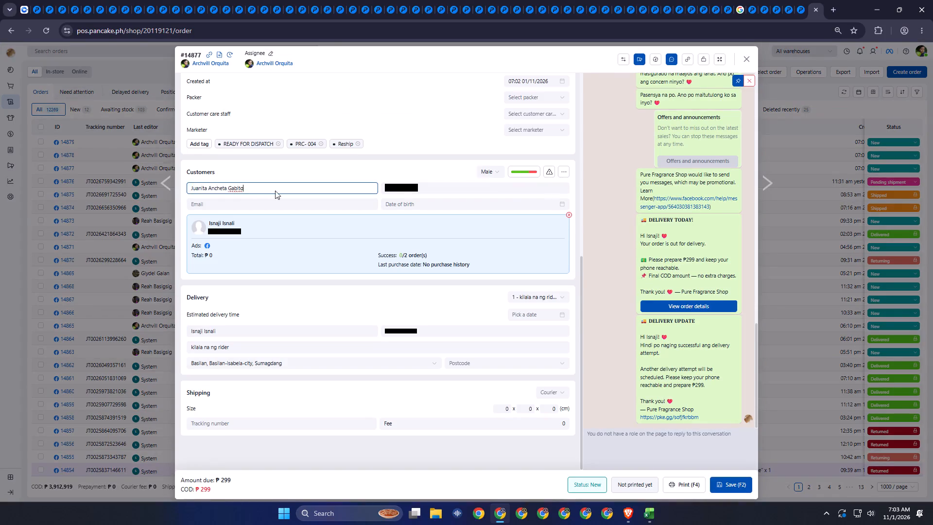
click(396, 246)
key(ctrl+c)
click(394, 242)
key(ctrl+c)
key(alt+Tab)
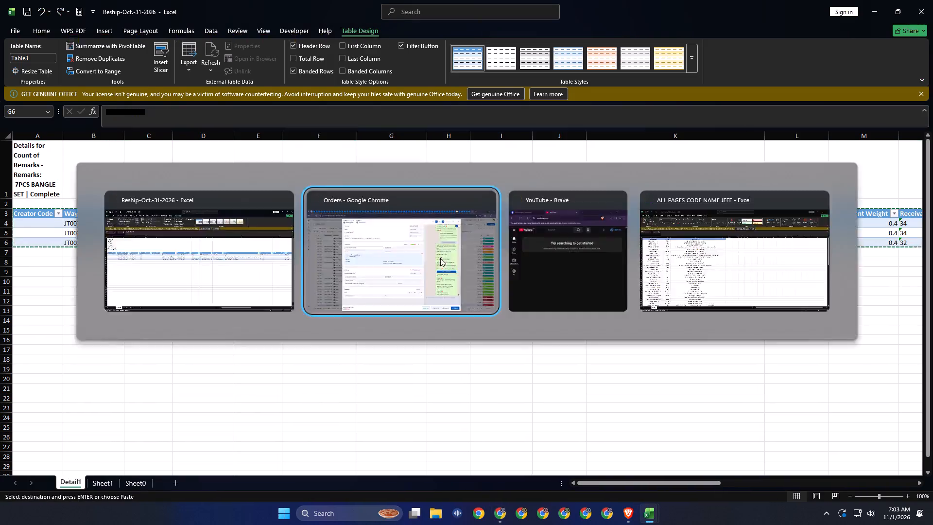
key(alt+Tab)
key(ctrl+c)
key(ctrl+c)
key(alt+Tab)
click(436, 186)
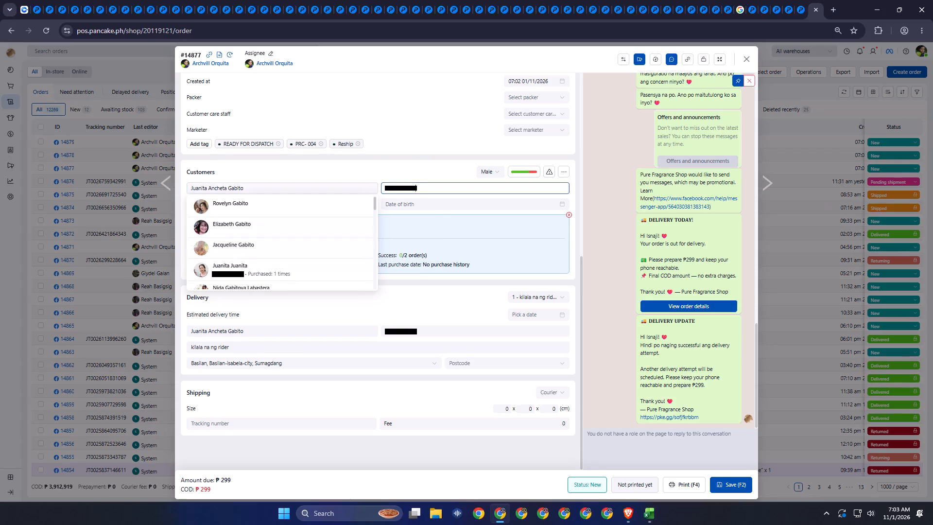
key(ctrl+v)
click(435, 330)
click(437, 190)
key(ctrl+a)
key(ctrl+v)
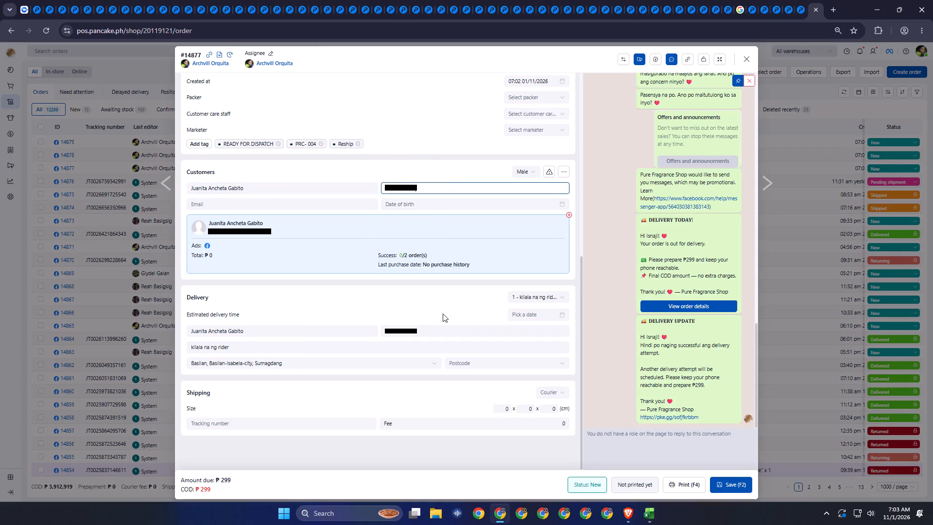
click(438, 333)
key(ctrl+a)
key(ctrl+v)
key(alt+Tab)
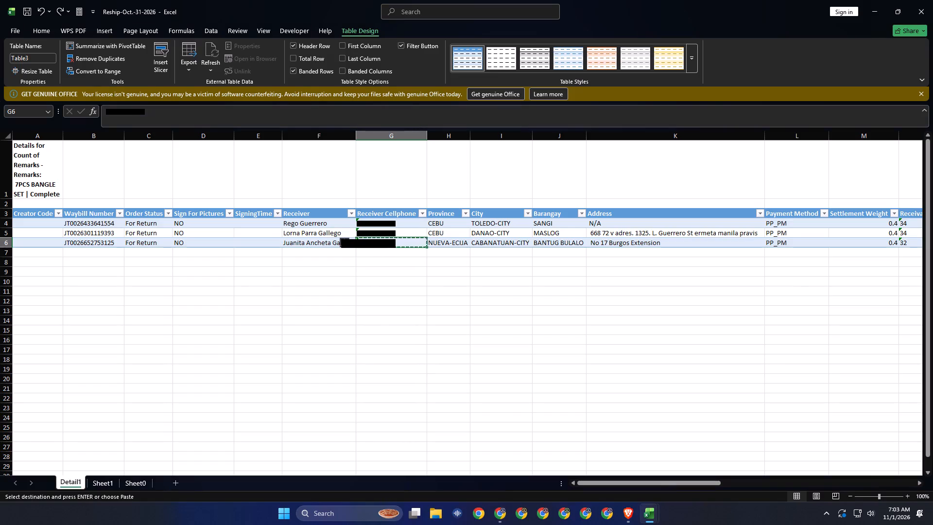
click(450, 244)
drag(446, 245, 454, 245)
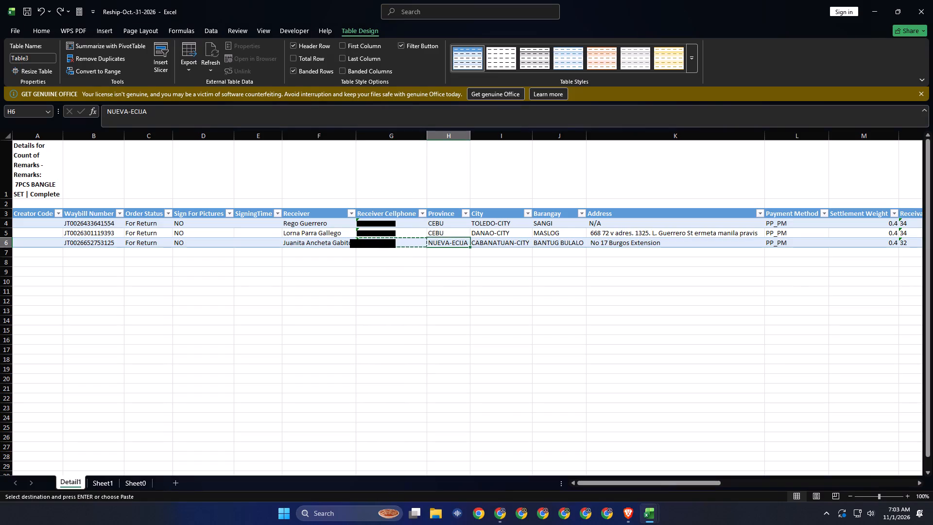
drag(454, 245, 607, 245)
key(ctrl+c)
key(alt+Tab)
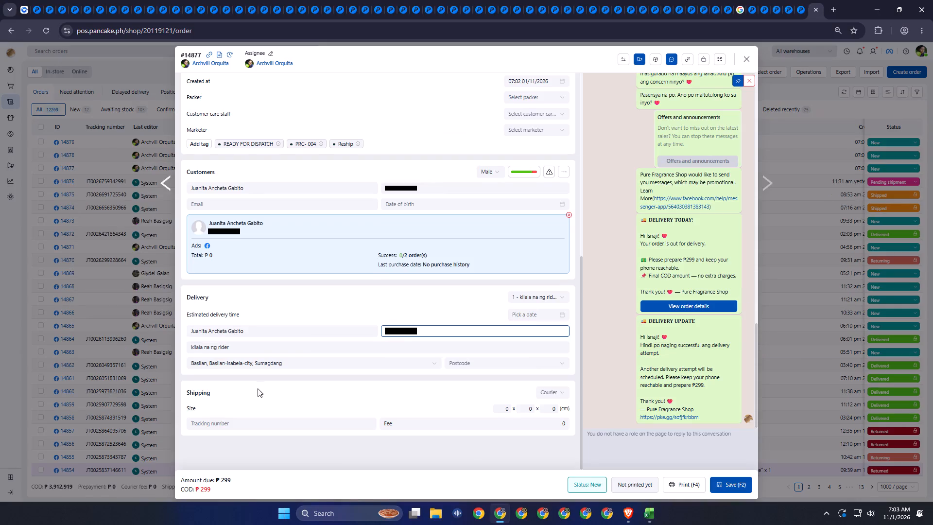
scroll(261, 387, down, 1)
click(270, 346)
key(ctrl+a)
key(ctrl+v)
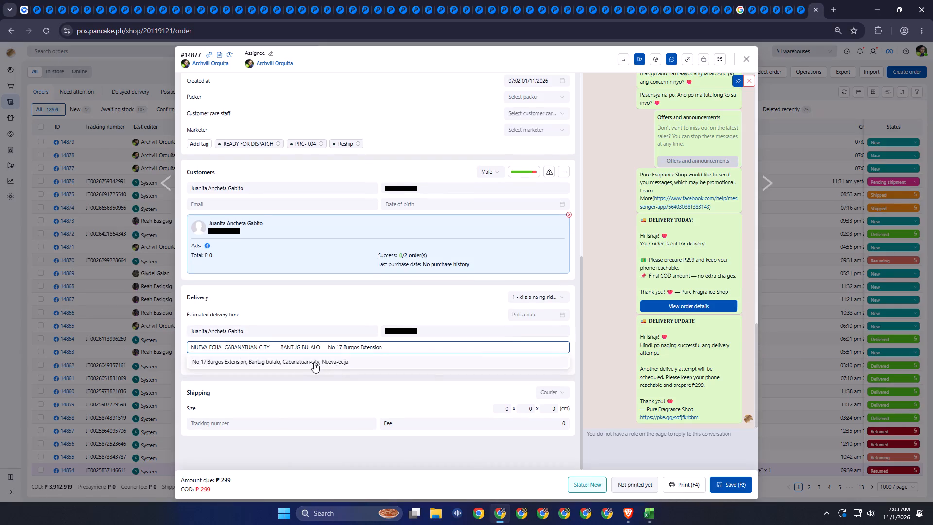
click(311, 362)
click(600, 377)
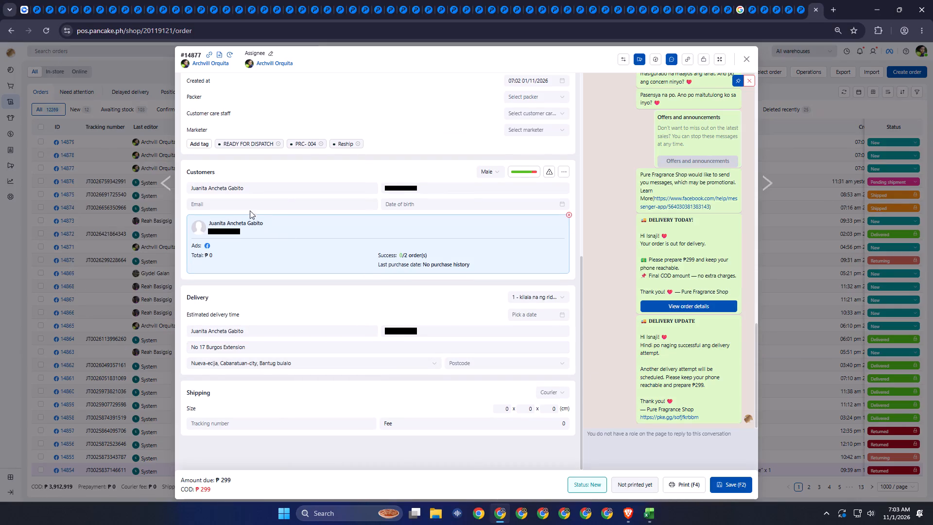
scroll(498, 370, up, 6)
key(alt+Tab)
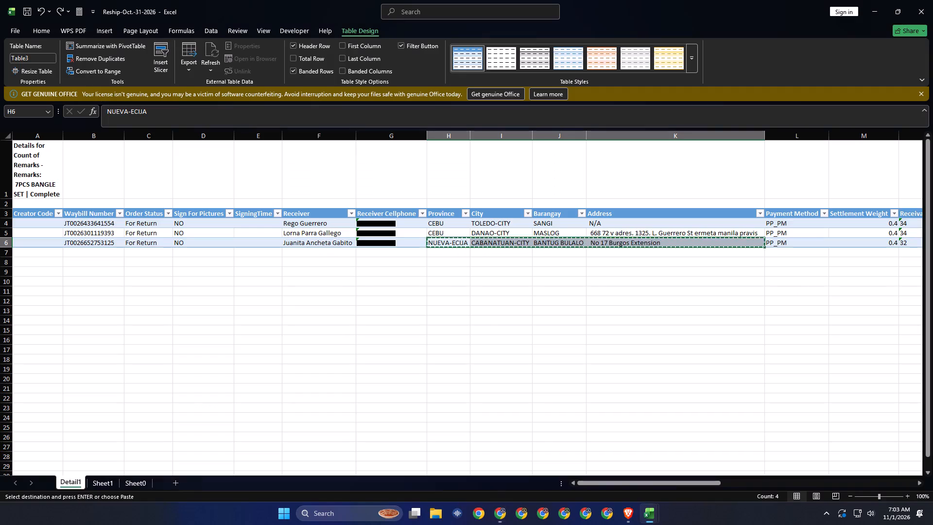
drag(623, 480, 809, 486)
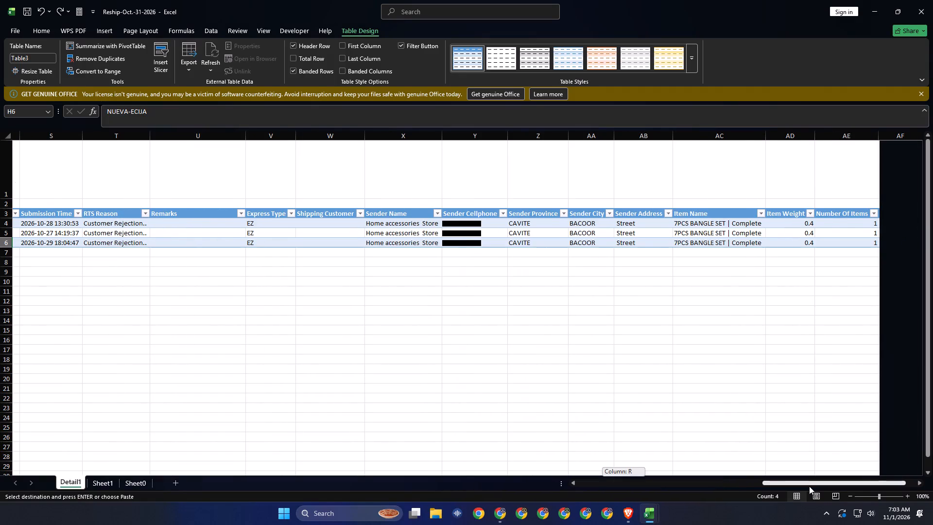
drag(809, 486, 0, 480)
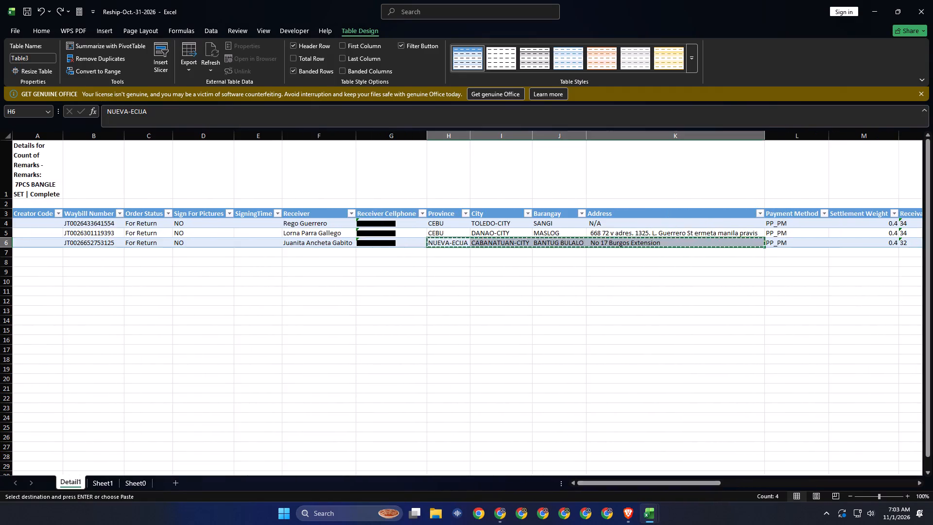
key(alt+Tab)
click(725, 482)
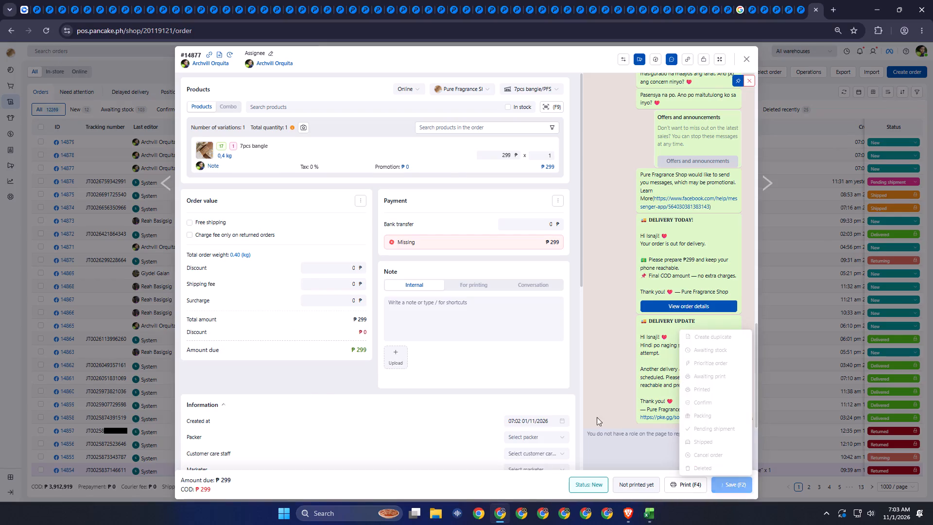
click(596, 411)
scroll(433, 332, down, 8)
click(0, 329)
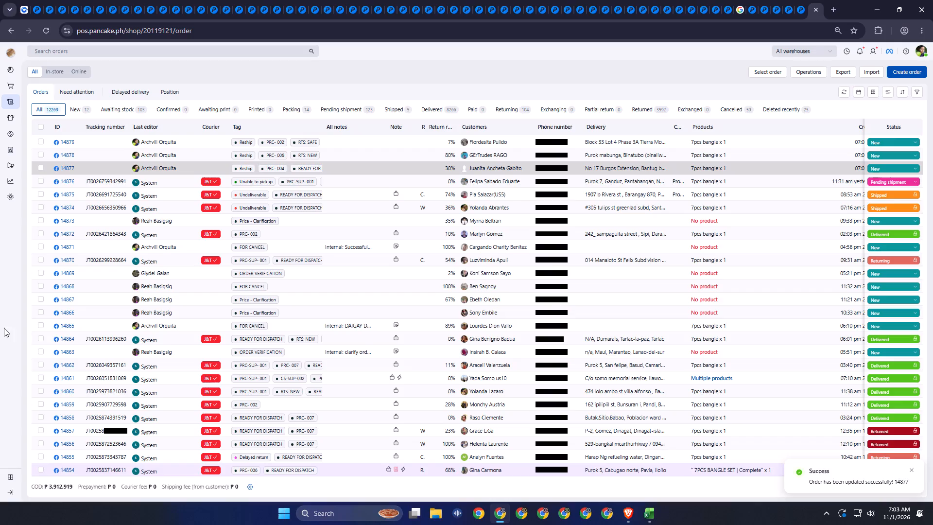
click(508, 169)
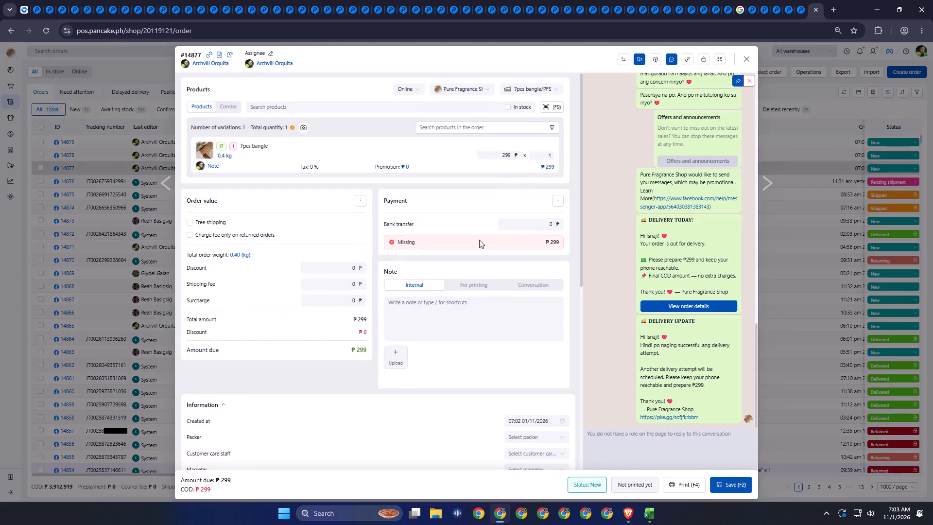
scroll(419, 321, down, 7)
key(alt+Tab)
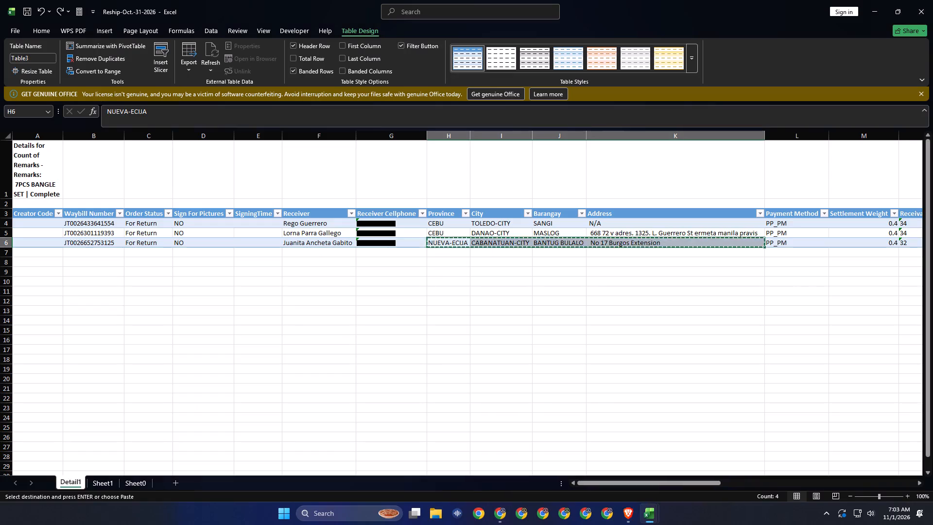
key(alt+Tab)
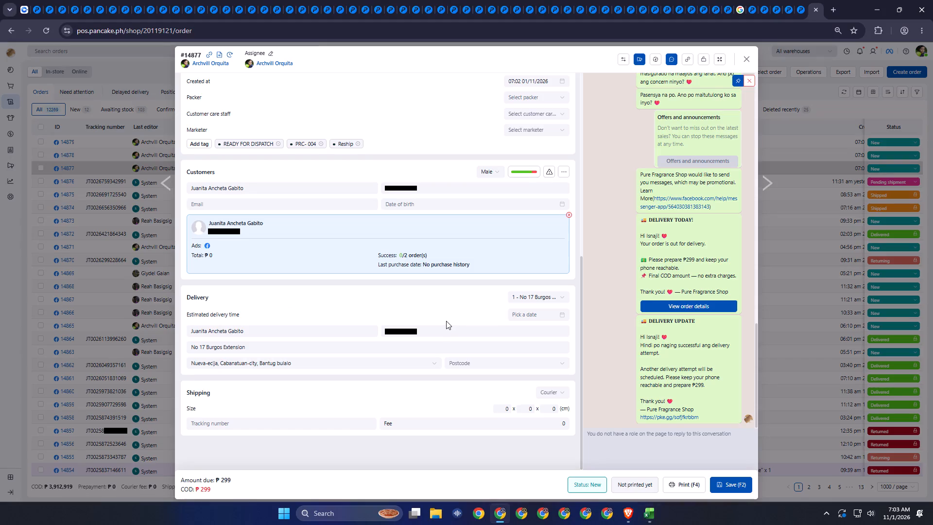
key(alt+Tab)
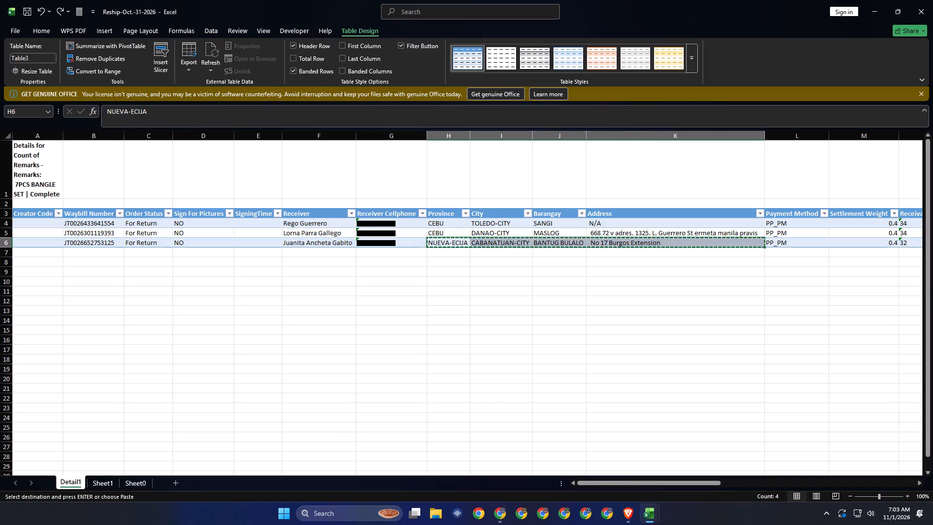
click(314, 233)
key(ctrl+c)
key(alt+Tab)
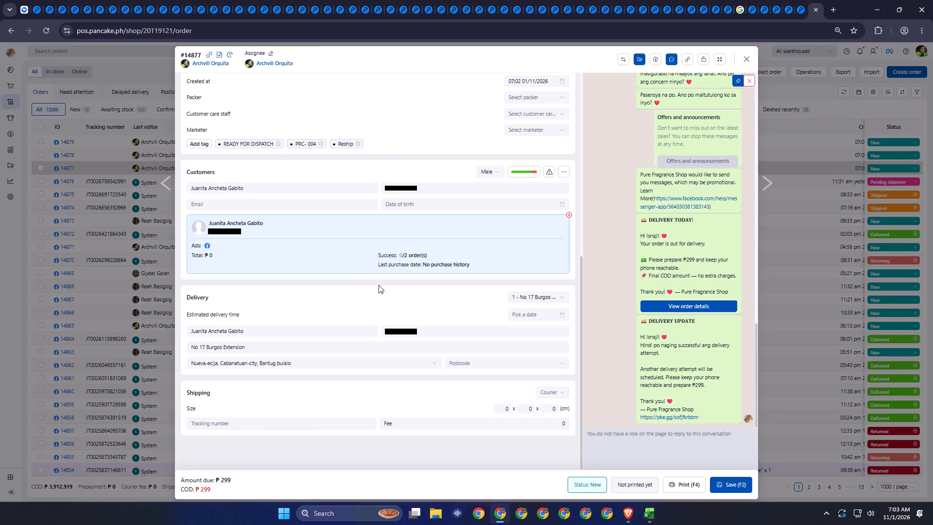
click(172, 174)
scroll(321, 286, down, 8)
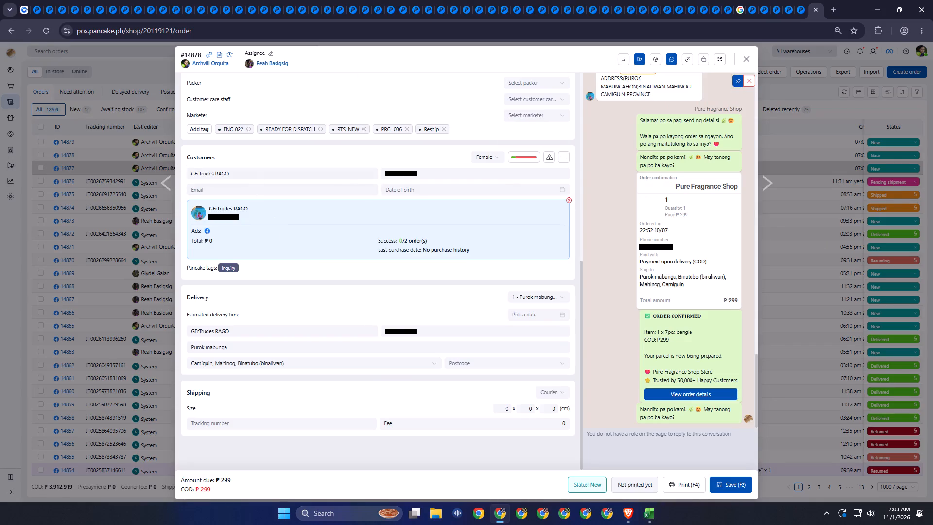
click(252, 173)
key(ctrl+a)
key(ctrl+v)
key(alt+Tab)
click(377, 234)
key(ctrl+c)
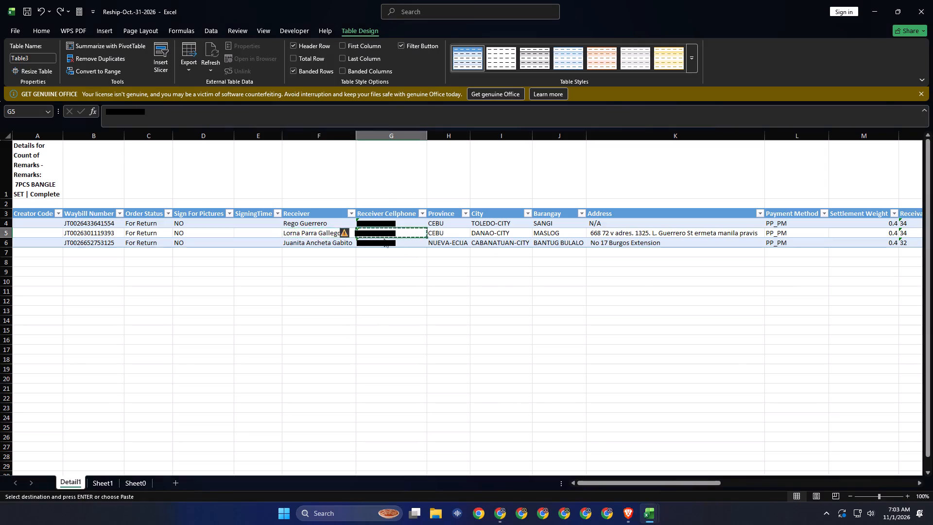
key(alt+Tab)
click(429, 175)
key(ctrl+a)
key(ctrl+v)
click(435, 330)
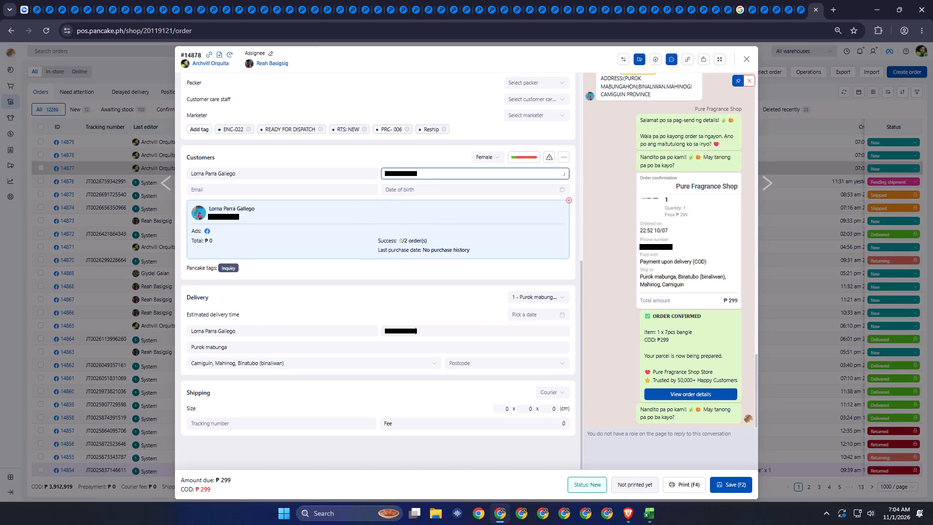
key(ctrl+a)
key(ctrl+v)
key(alt+Tab)
drag(444, 229, 490, 231)
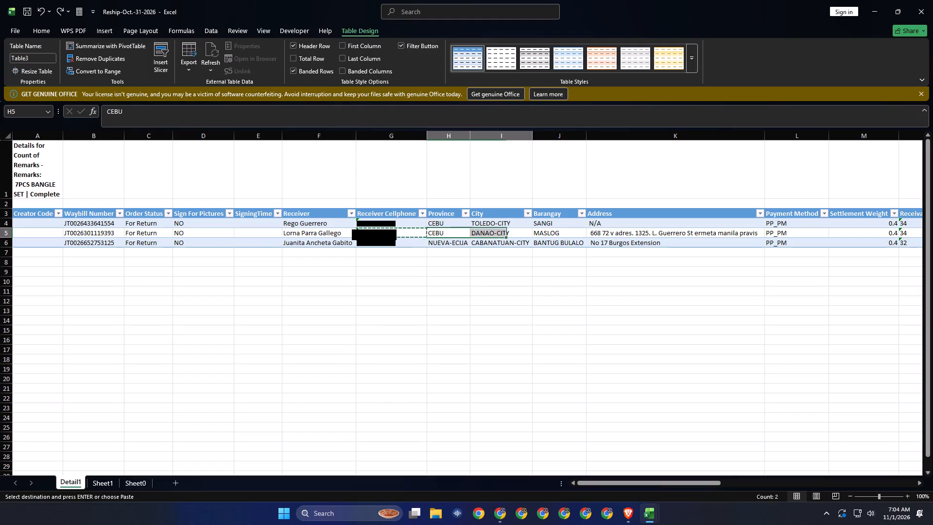
drag(490, 231, 625, 234)
key(ctrl+c)
key(alt+Tab)
click(286, 342)
key(ctrl+a)
key(ctrl+v)
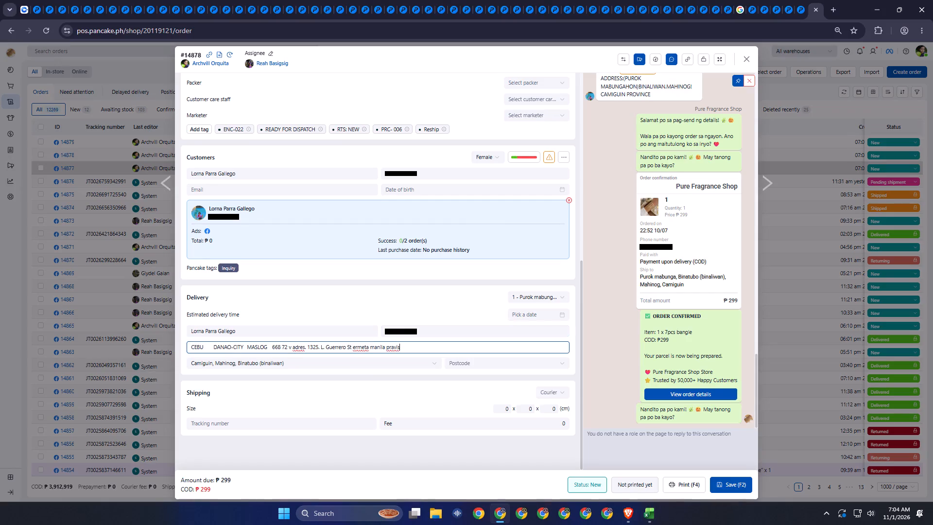
click(285, 359)
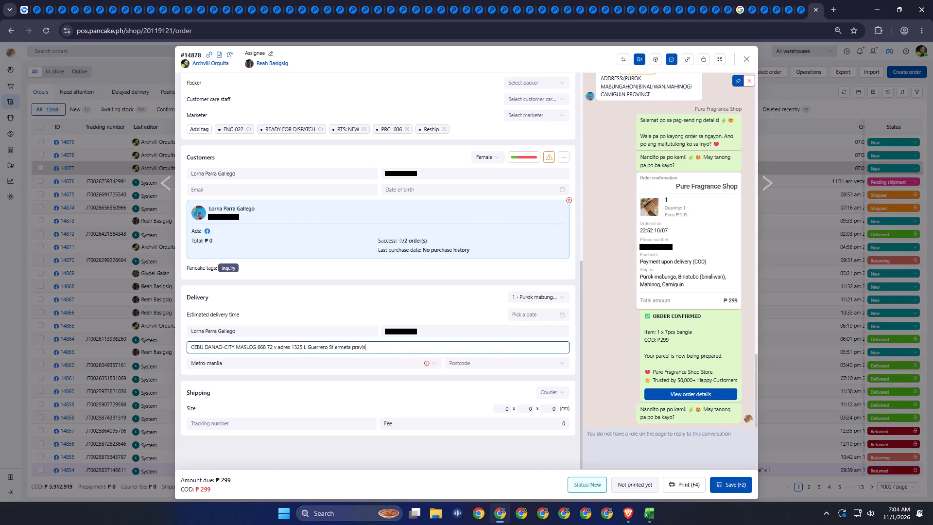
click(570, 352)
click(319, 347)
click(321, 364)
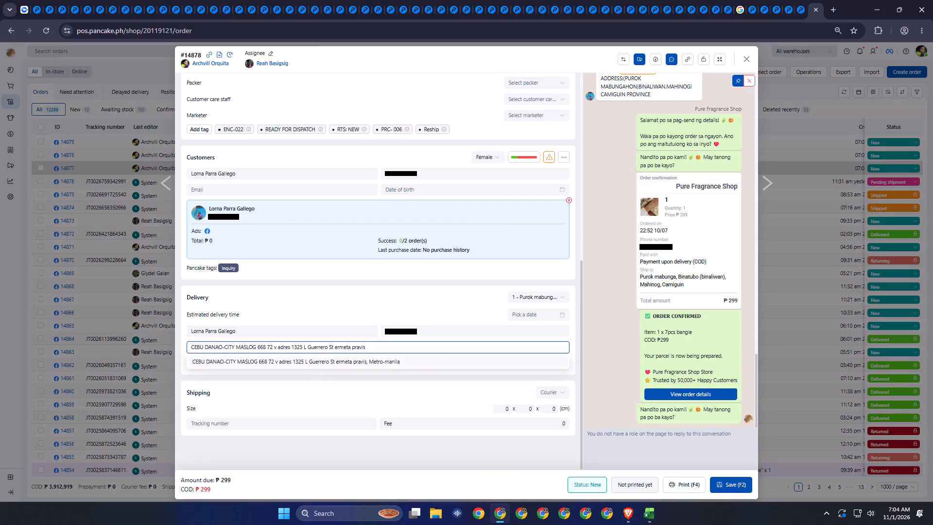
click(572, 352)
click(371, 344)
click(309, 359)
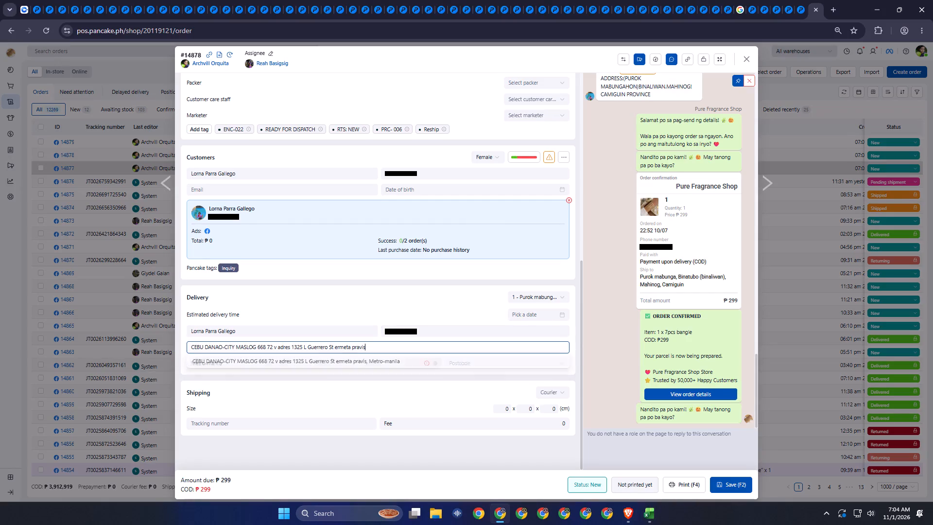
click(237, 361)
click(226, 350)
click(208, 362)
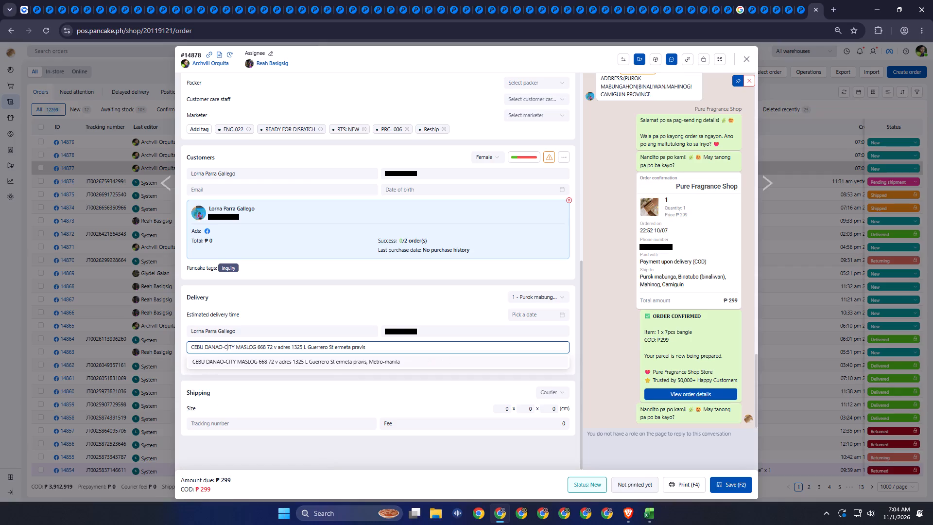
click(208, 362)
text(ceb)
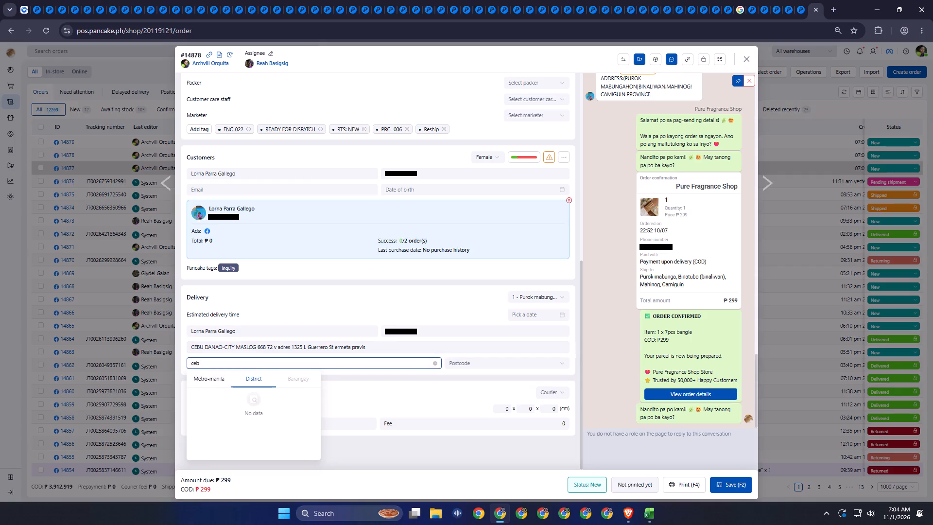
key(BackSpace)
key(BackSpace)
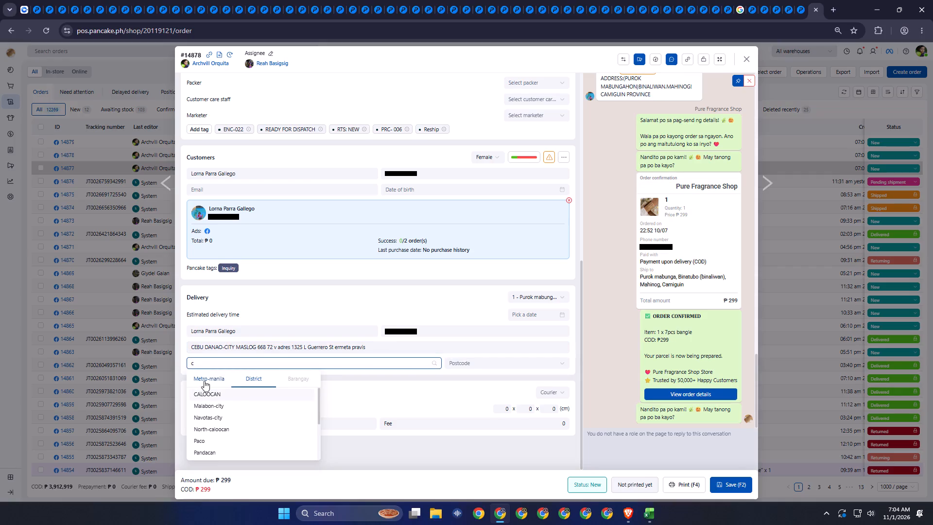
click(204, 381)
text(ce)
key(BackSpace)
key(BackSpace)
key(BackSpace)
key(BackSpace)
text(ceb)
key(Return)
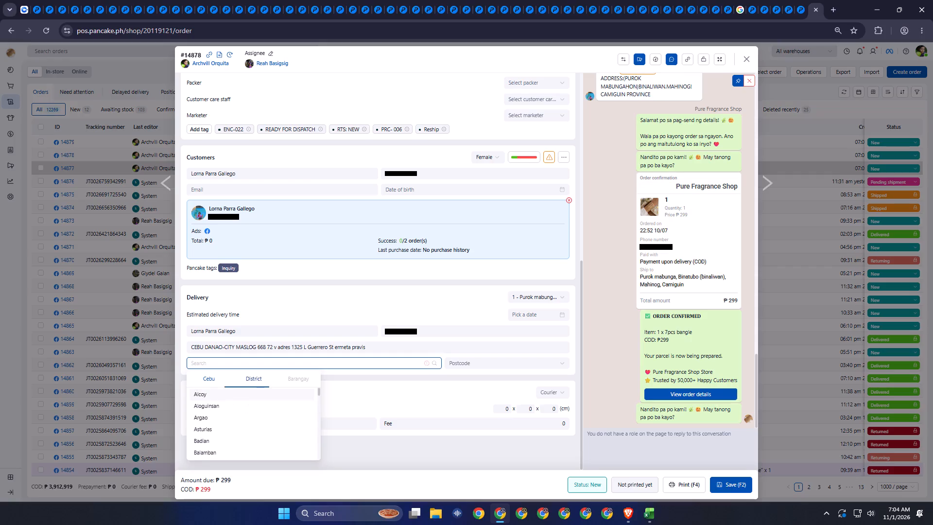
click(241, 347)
click(245, 363)
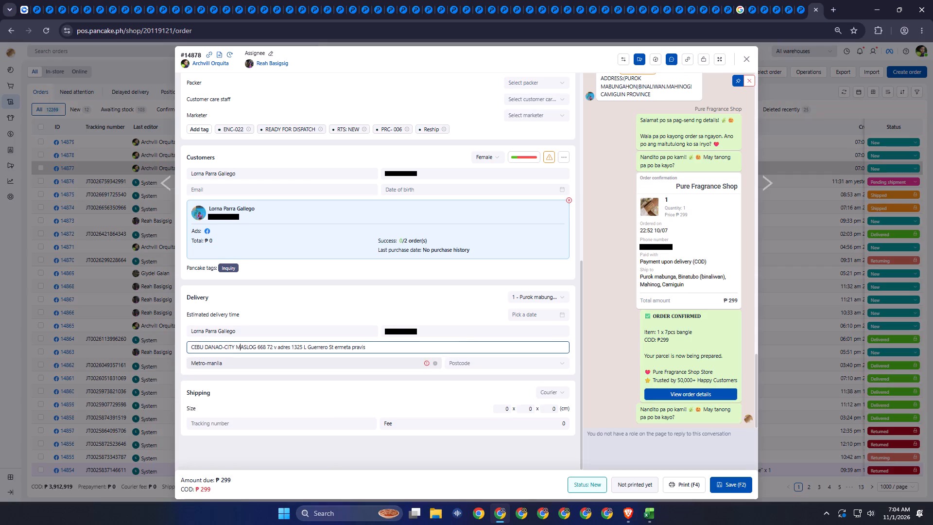
click(246, 365)
click(207, 380)
text(ceb)
key(Return)
text(dana)
key(Return)
text(mas)
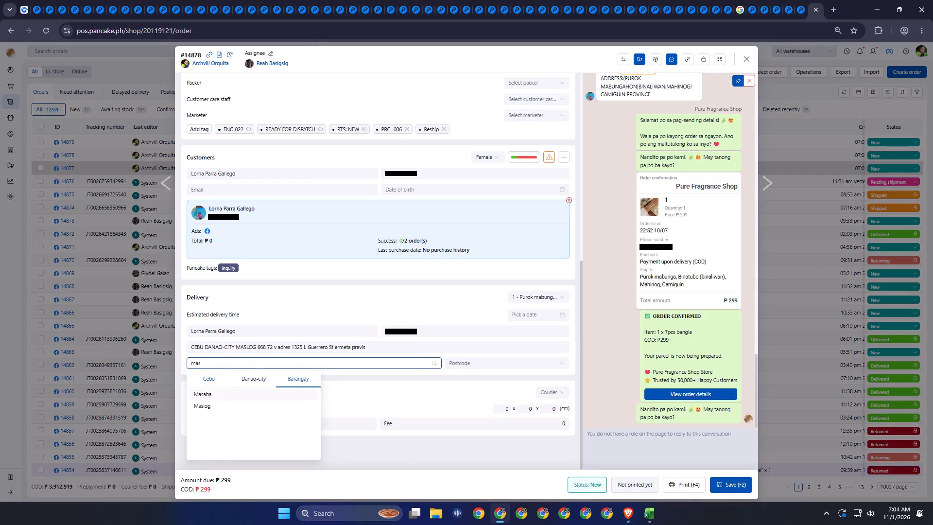
key(Up)
key(Return)
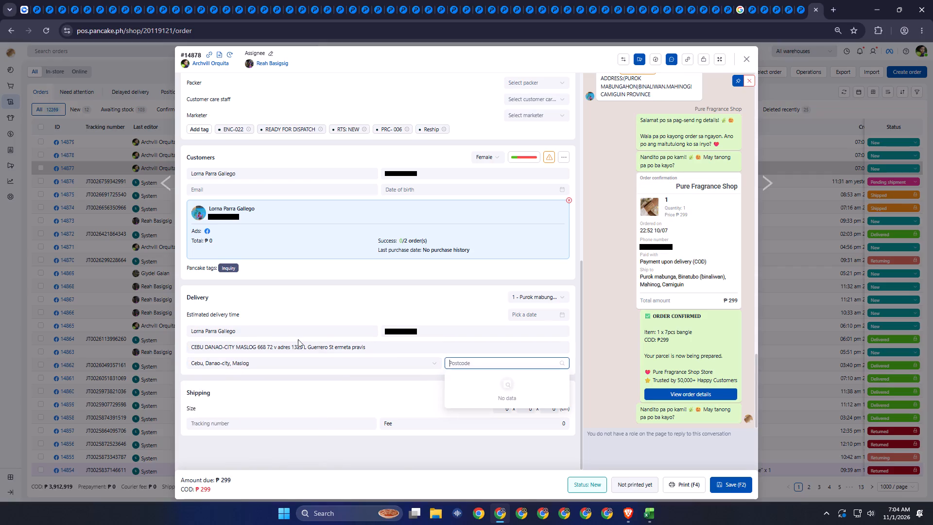
drag(256, 348, 143, 344)
key(Home)
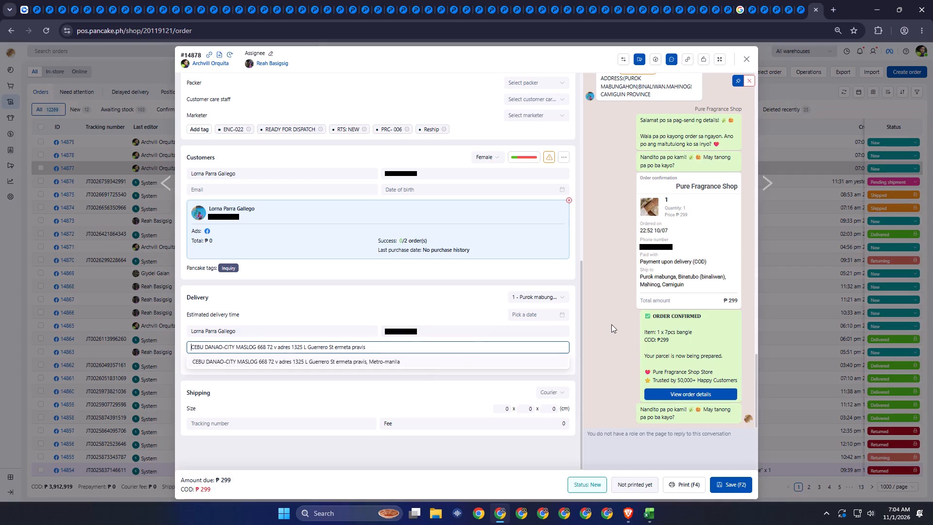
key(ctrl+z)
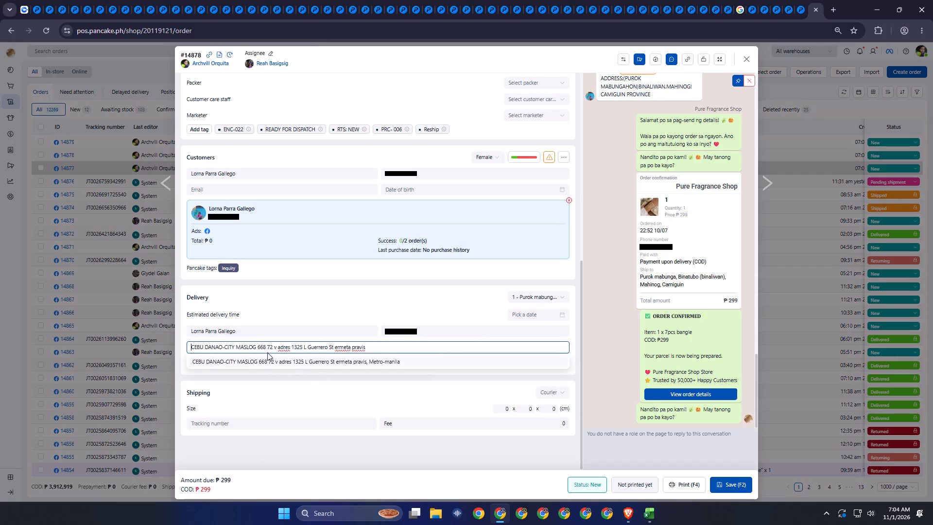
click(268, 351)
click(297, 389)
click(294, 315)
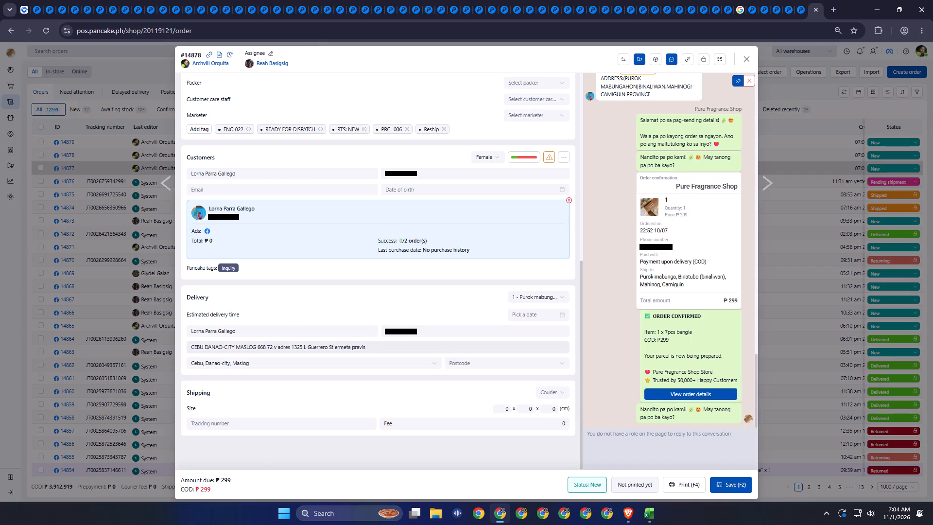
drag(258, 346, 146, 346)
key(BackSpace)
click(344, 291)
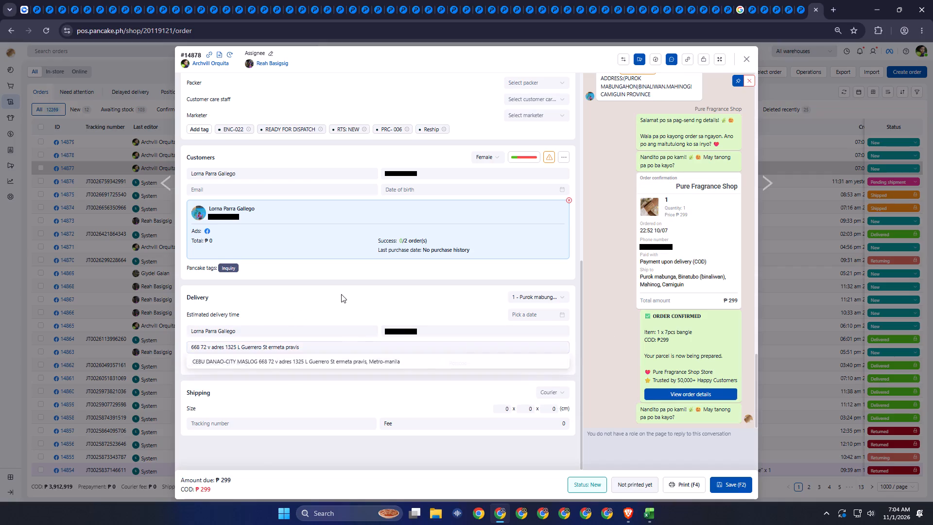
double_click(734, 484)
click(628, 378)
click(595, 354)
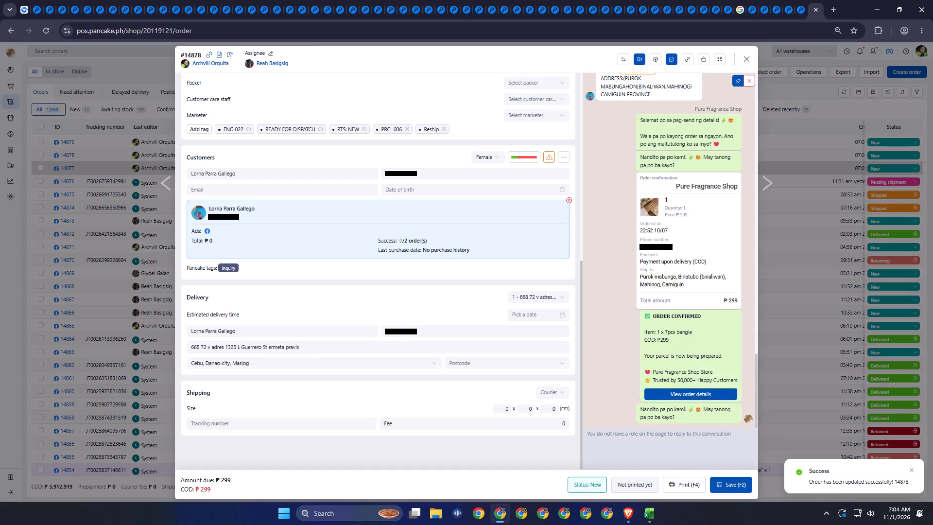
scroll(498, 352, up, 3)
scroll(498, 352, down, 2)
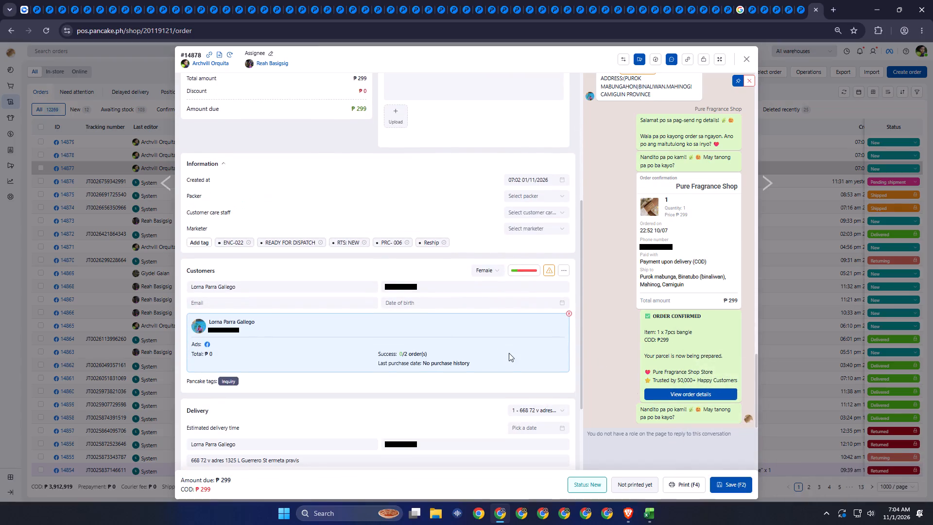
key(alt+Tab)
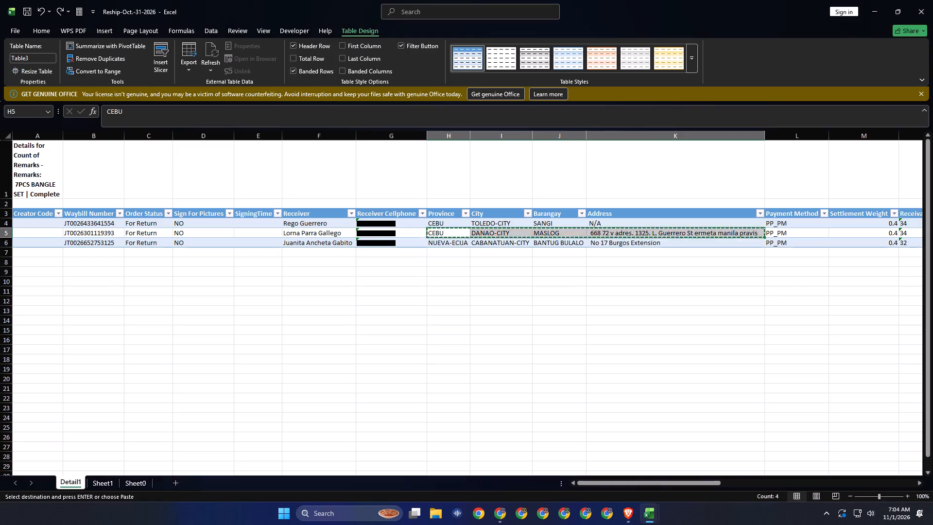
key(alt+Tab)
scroll(319, 315, down, 2)
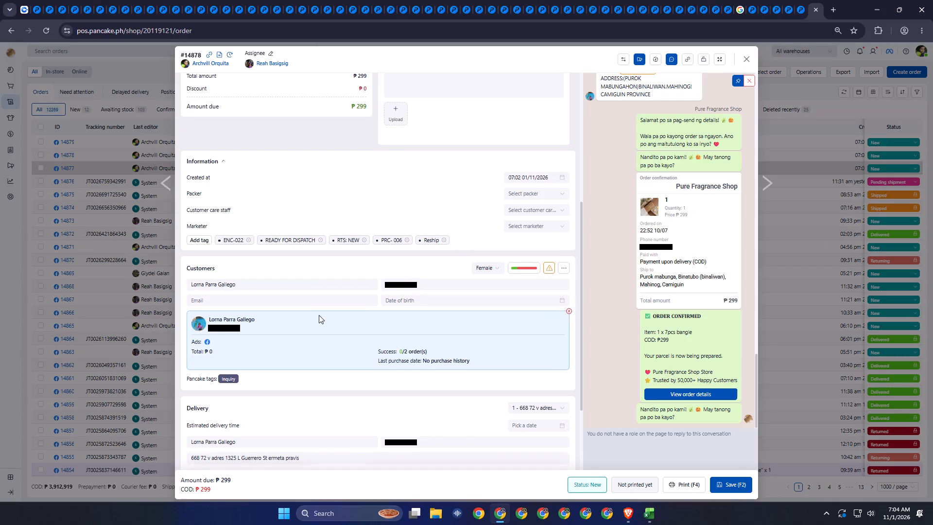
scroll(319, 315, down, 3)
scroll(319, 315, up, 8)
click(648, 340)
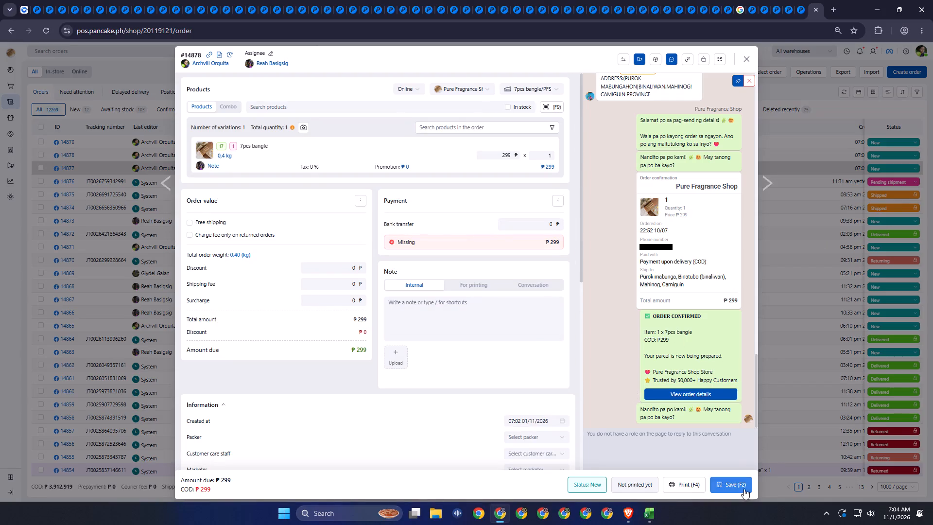
click(744, 489)
click(615, 402)
click(158, 186)
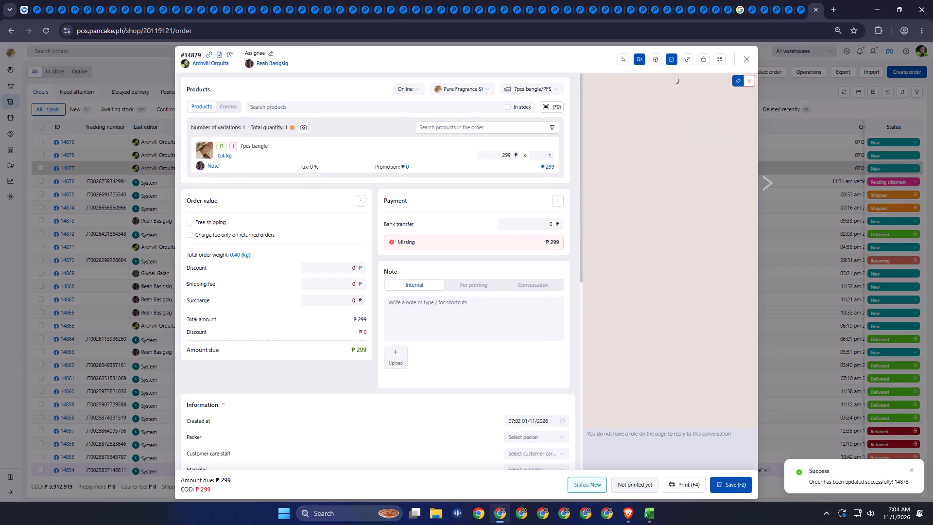
scroll(409, 307, down, 8)
key(alt+Tab)
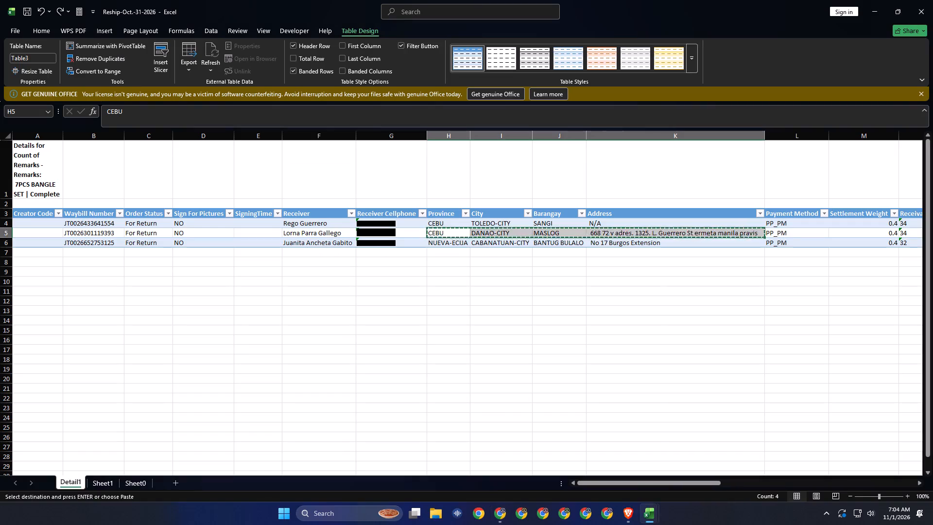
click(322, 228)
click(325, 225)
key(ctrl+c)
key(alt+Tab)
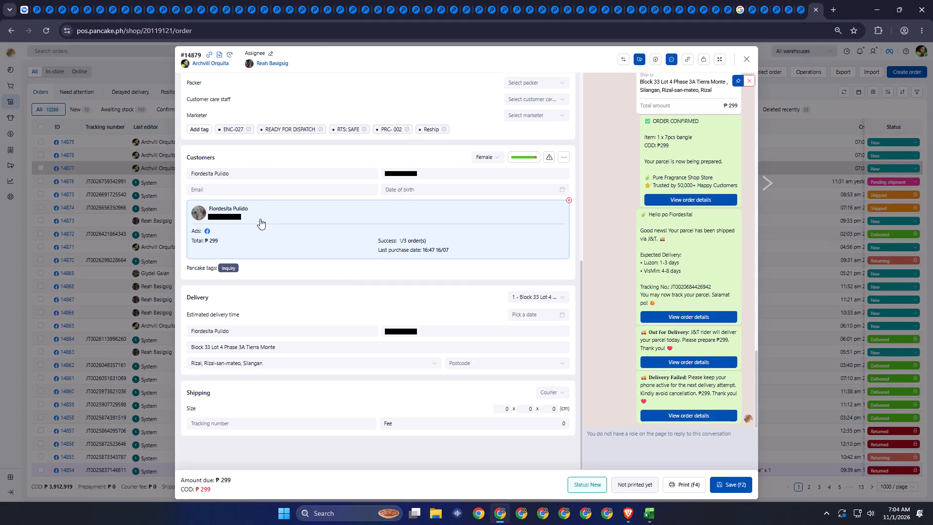
click(250, 171)
key(ctrl+a)
key(ctrl+v)
key(alt+Tab)
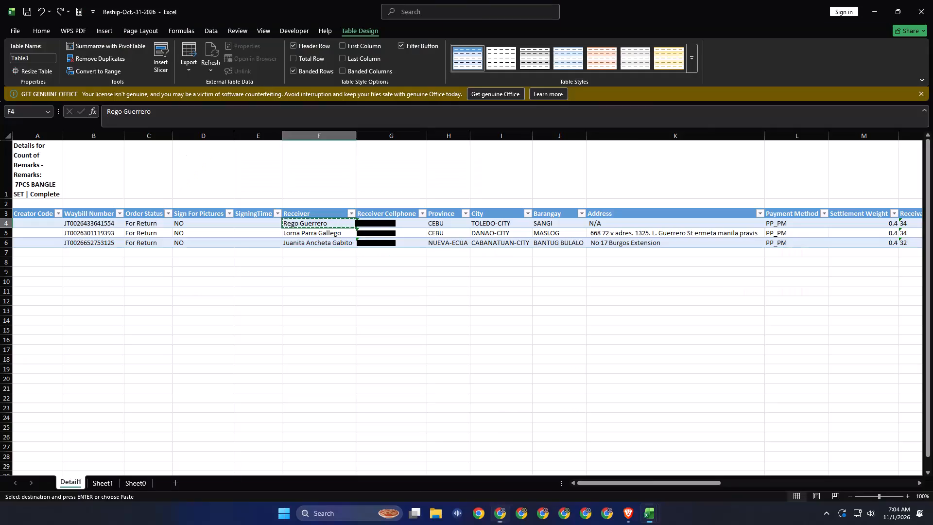
click(386, 224)
key(ctrl+c)
key(alt+Tab)
click(432, 175)
key(ctrl+v)
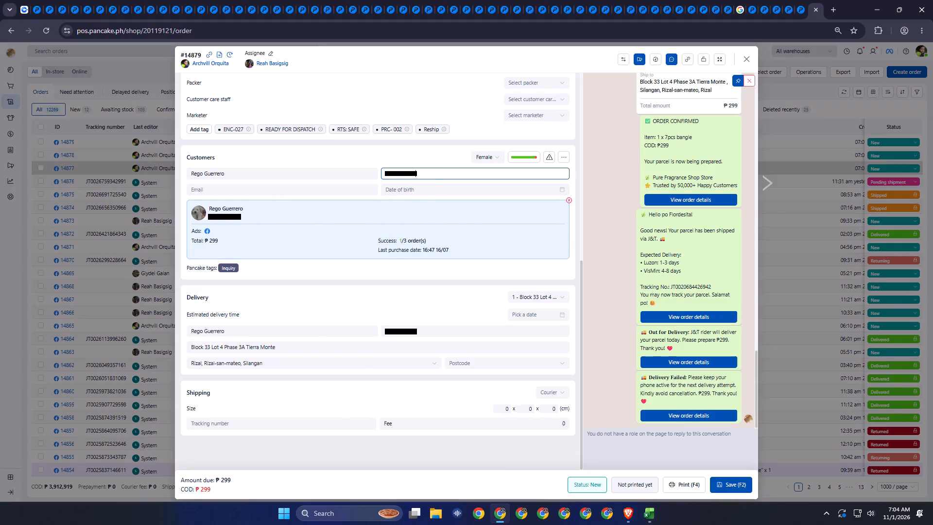
key(ctrl+a)
key(ctrl+v)
click(439, 329)
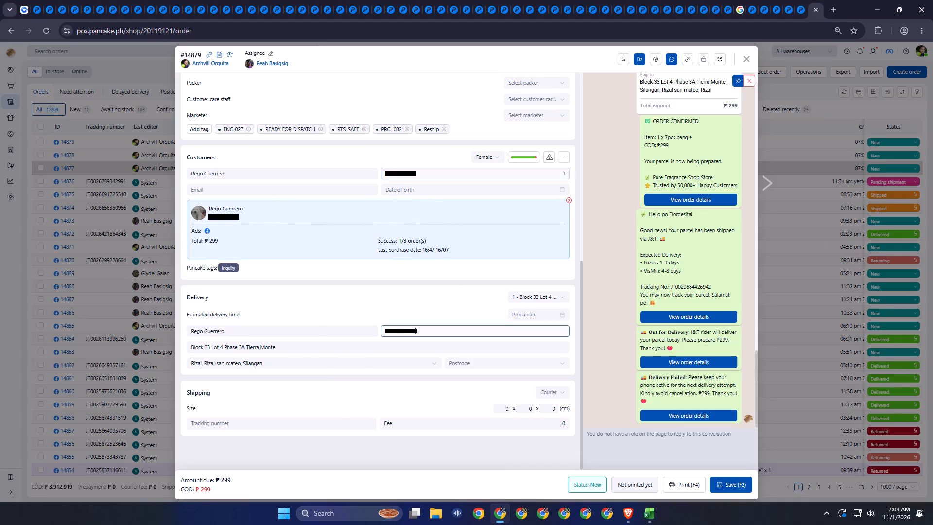
key(ctrl+v)
key(ctrl+a)
key(ctrl+v)
key(alt+Tab)
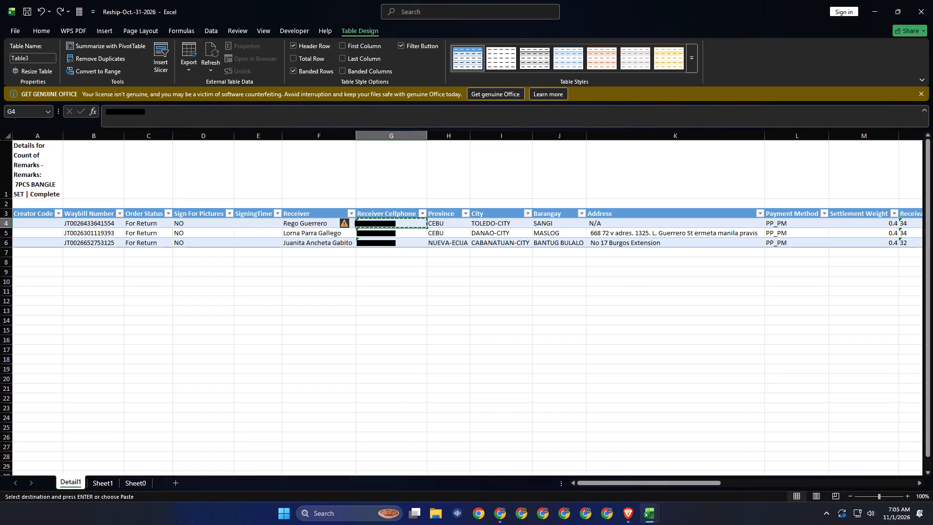
drag(446, 226, 587, 224)
ctrl+click(588, 224)
key(ctrl+c)
click(495, 245)
drag(441, 223, 525, 222)
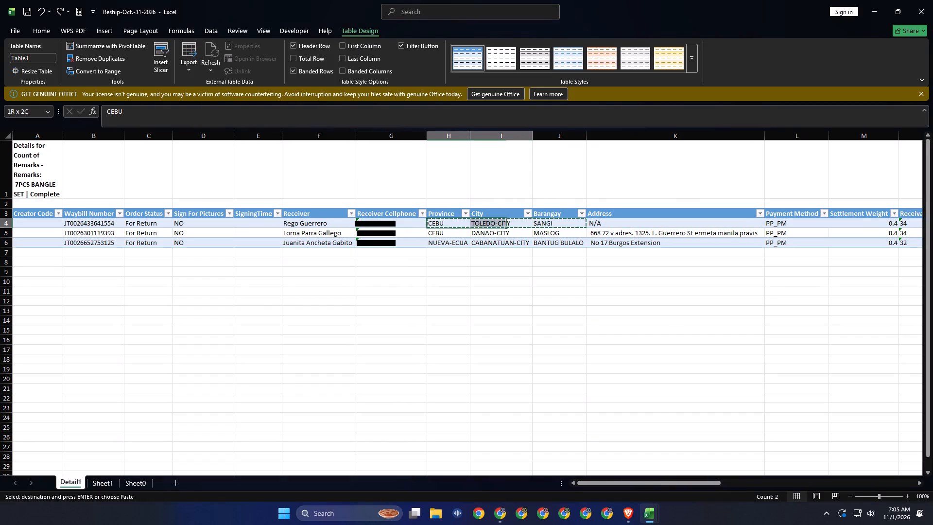
drag(525, 222, 598, 224)
key(ctrl+c)
key(alt+Tab)
click(224, 346)
key(ctrl+a)
key(ctrl+v)
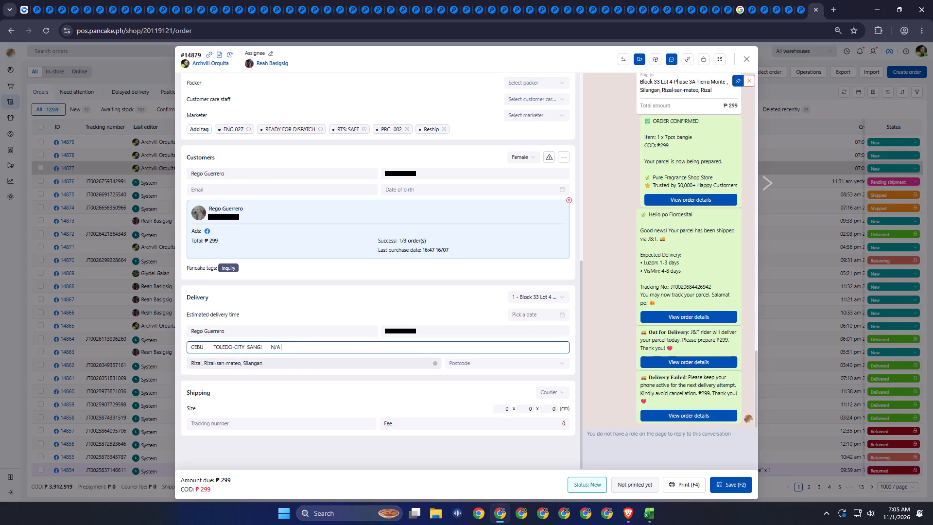
click(258, 360)
click(613, 377)
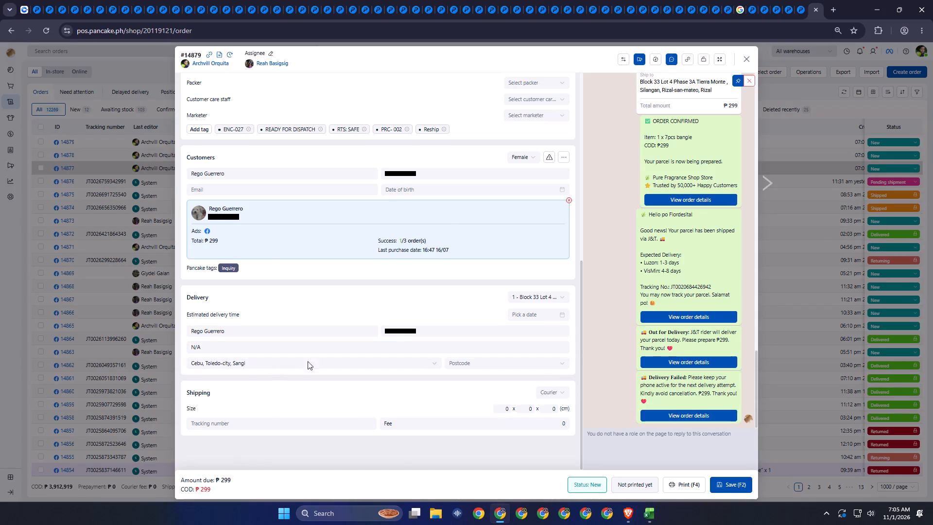
scroll(305, 346, up, 5)
double_click(732, 485)
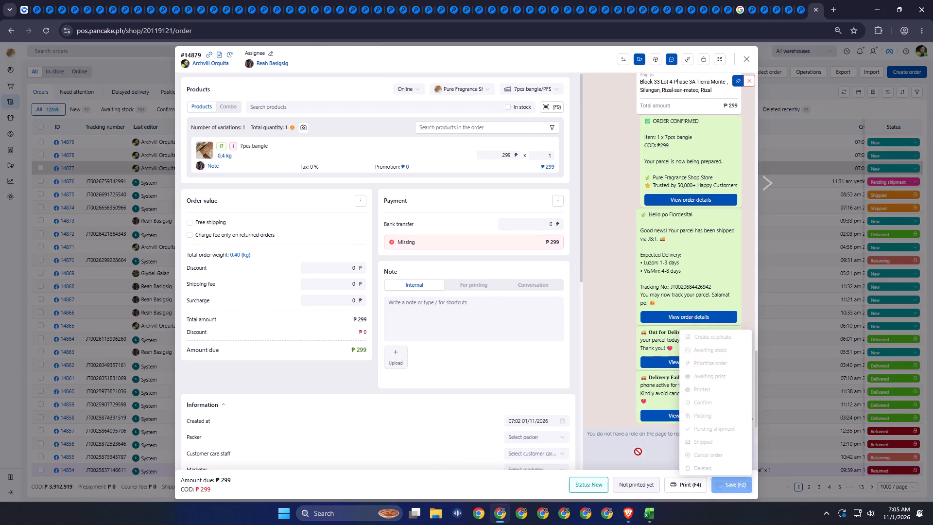
click(615, 407)
click(0, 376)
scroll(60, 312, up, 8)
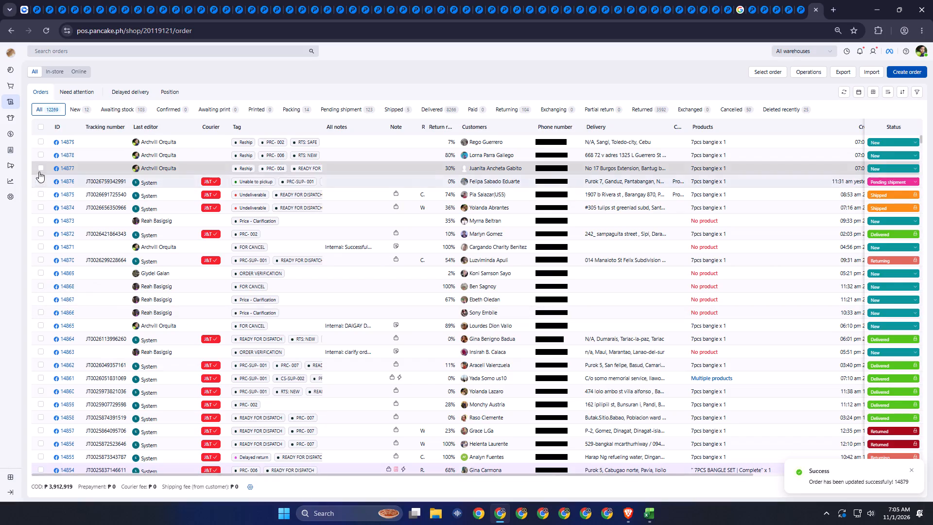
Select orders 14877, 14878 and 14879 and send them together to the courier J&T Phi with the default settings.
click(39, 170)
shift+click(40, 143)
click(0, 252)
key(Escape)
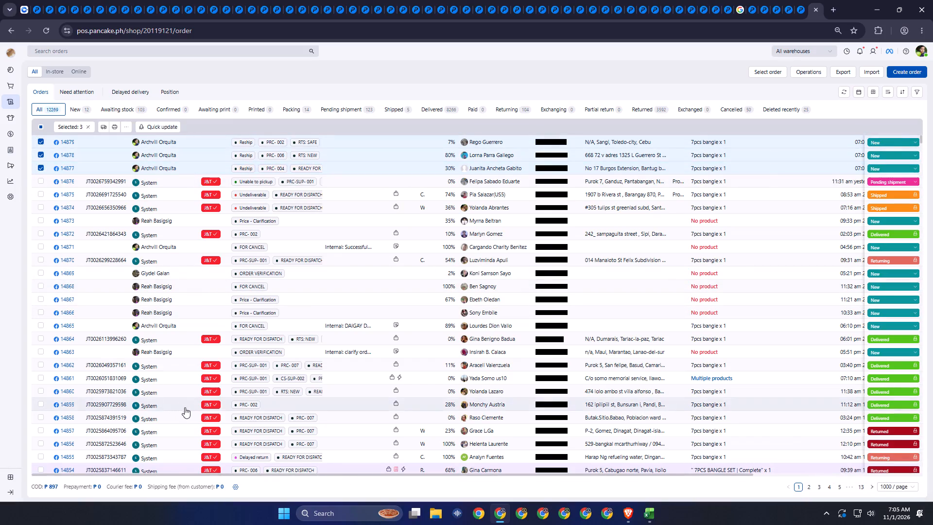
key(alt+Tab)
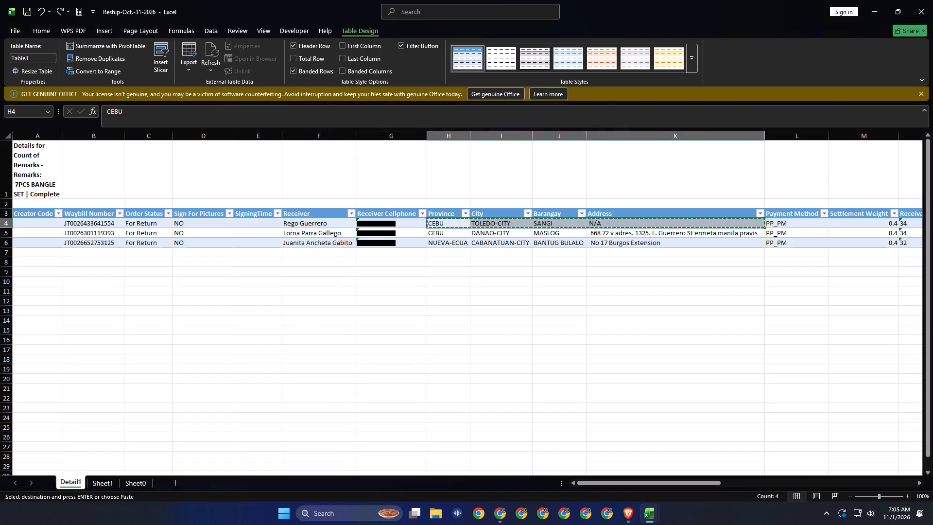
key(alt+Tab)
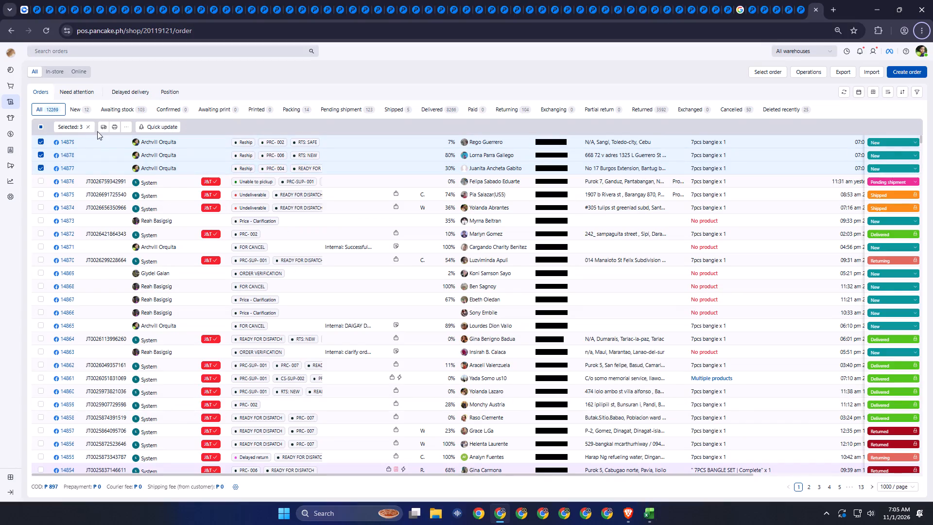
click(103, 129)
click(122, 143)
click(0, 300)
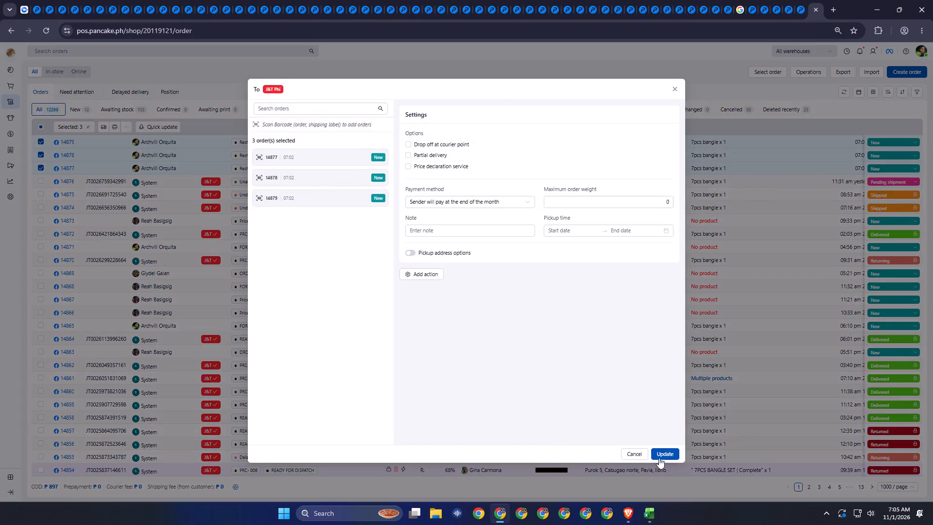
click(662, 455)
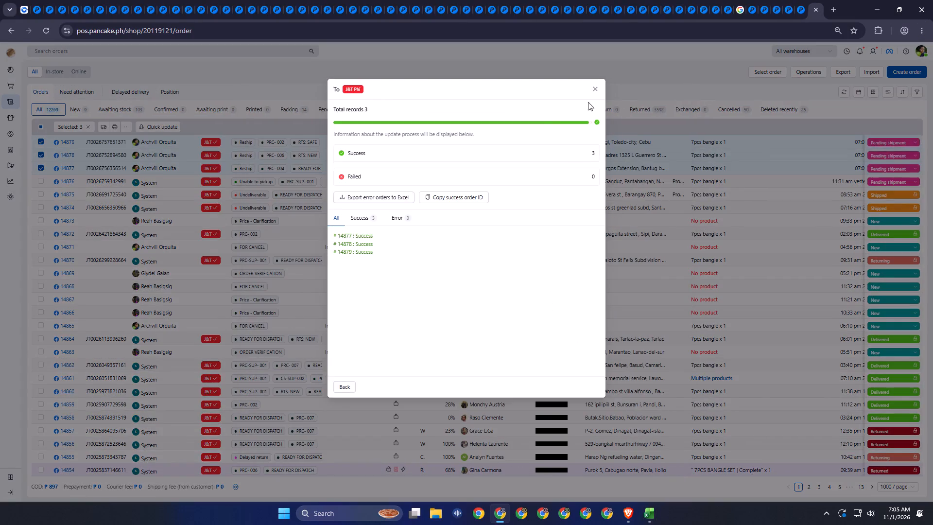
click(592, 88)
click(210, 140)
key(ctrl+c)
key(alt+Tab)
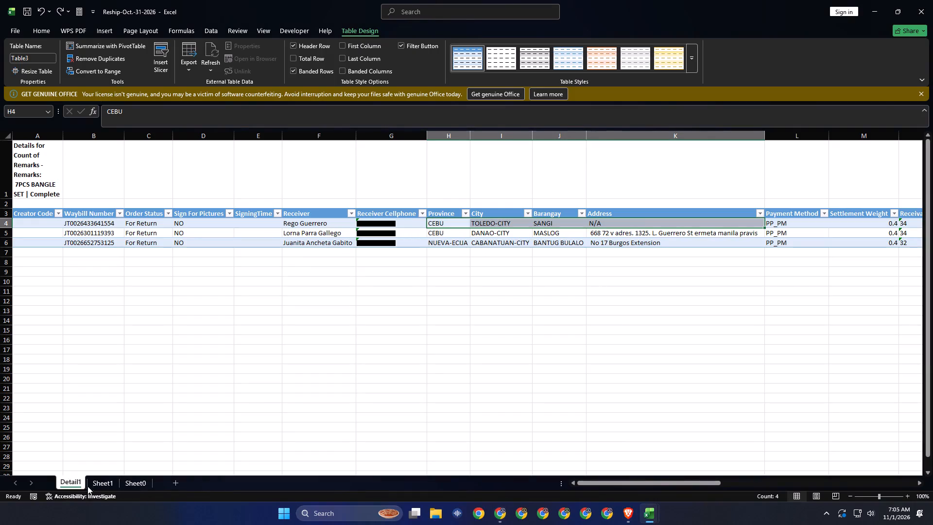
click(144, 486)
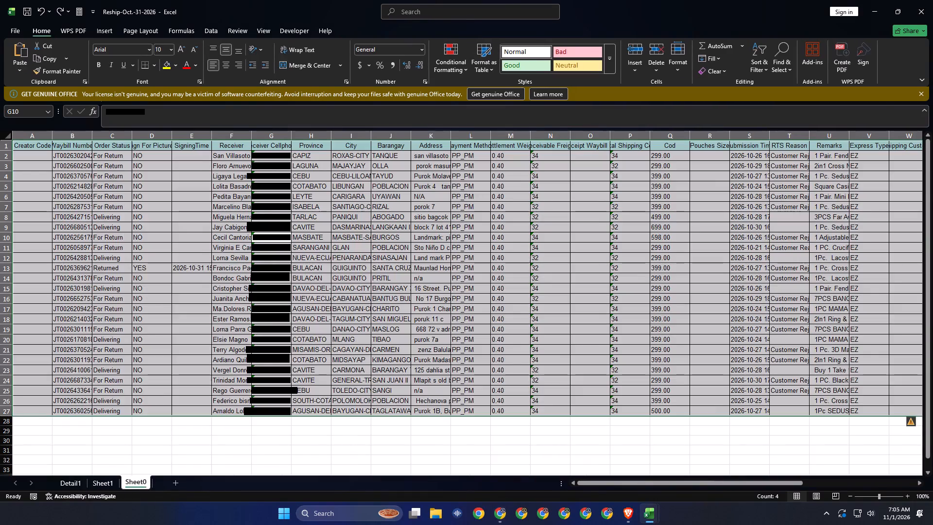
click(224, 361)
click(227, 313)
drag(206, 389, 200, 390)
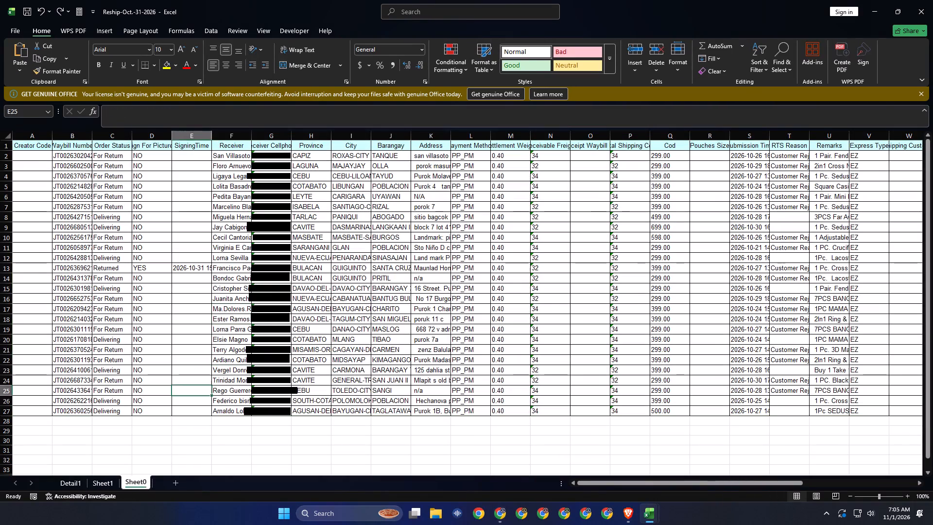
key(shift+space)
click(25, 390)
key(ctrl+v)
key(alt+Tab)
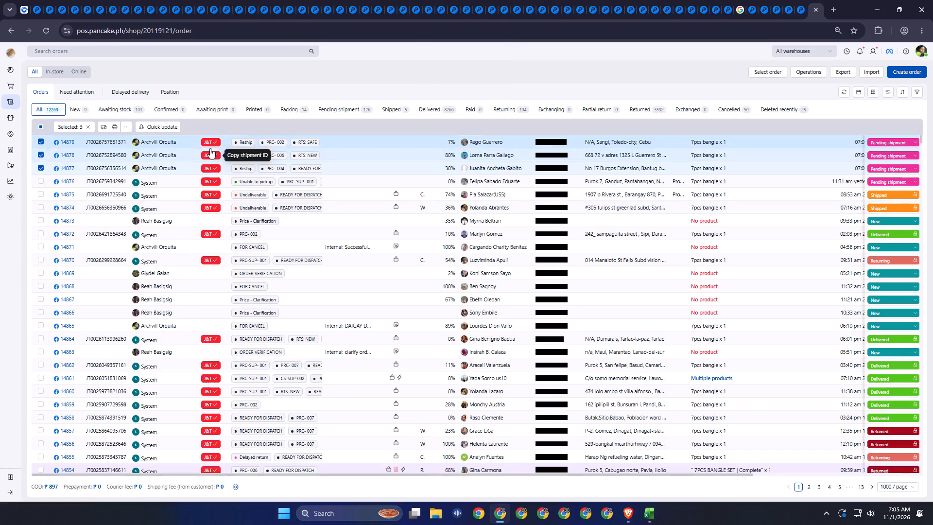
click(210, 153)
key(alt+Tab)
key(shift+space)
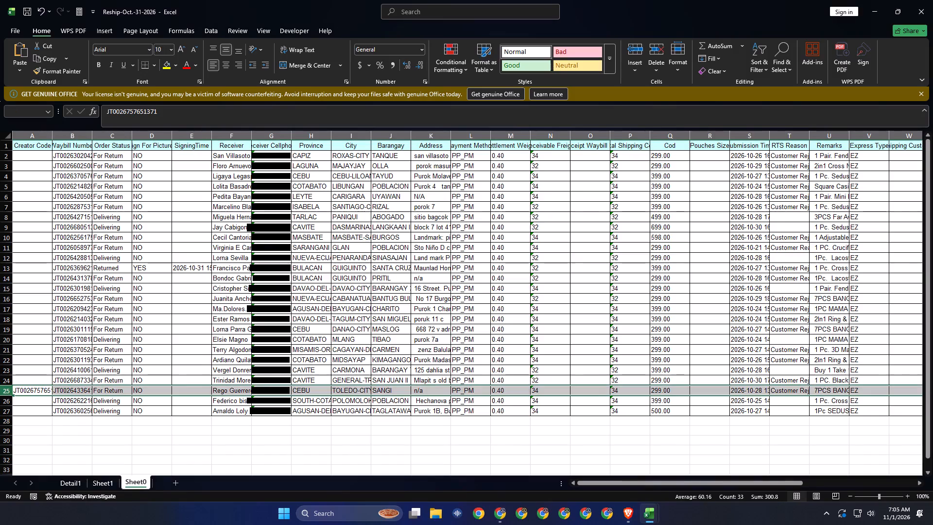
click(225, 335)
click(40, 324)
click(43, 330)
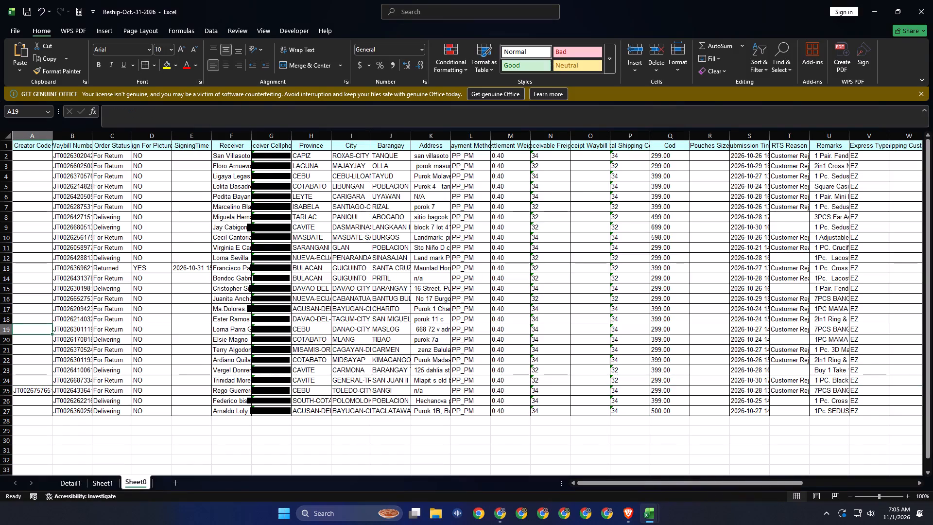
key(ctrl+v)
key(alt+Tab)
click(248, 169)
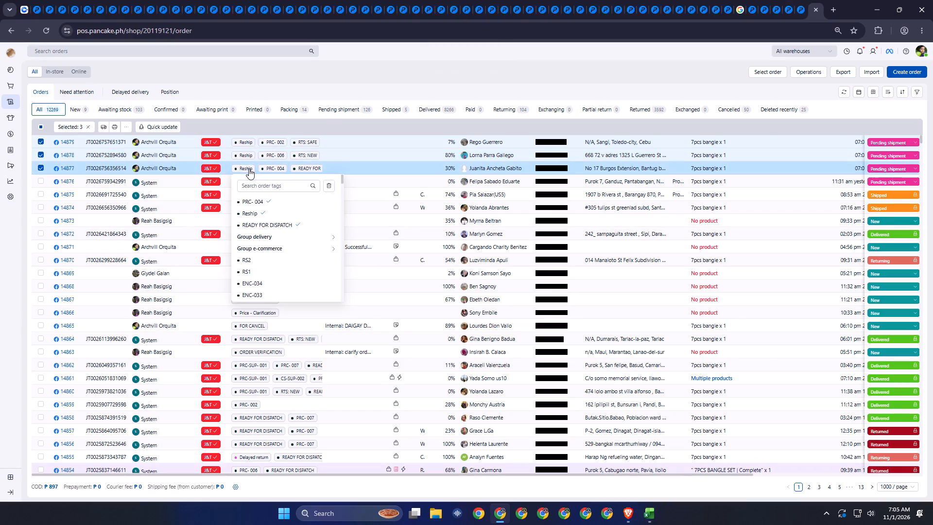
key(alt+Tab)
key(shift+space)
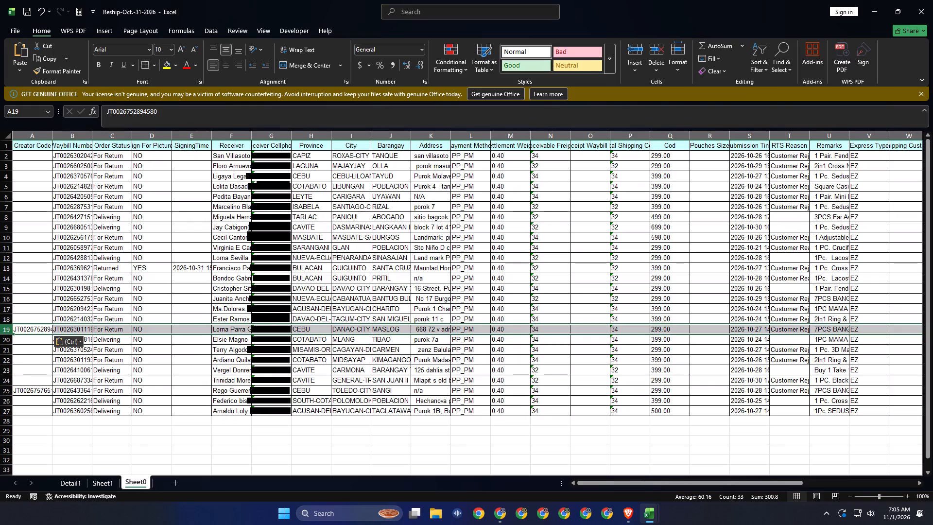
click(240, 297)
click(45, 299)
key(ctrl+v)
Save the Reship workbook.
click(223, 428)
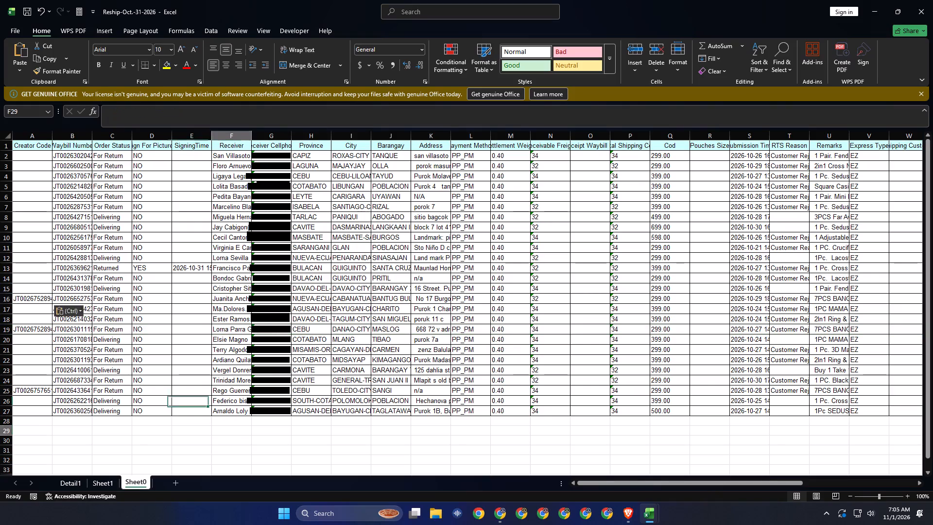
key(ctrl+s)
key(ctrl+s)
key(ctrl+s)
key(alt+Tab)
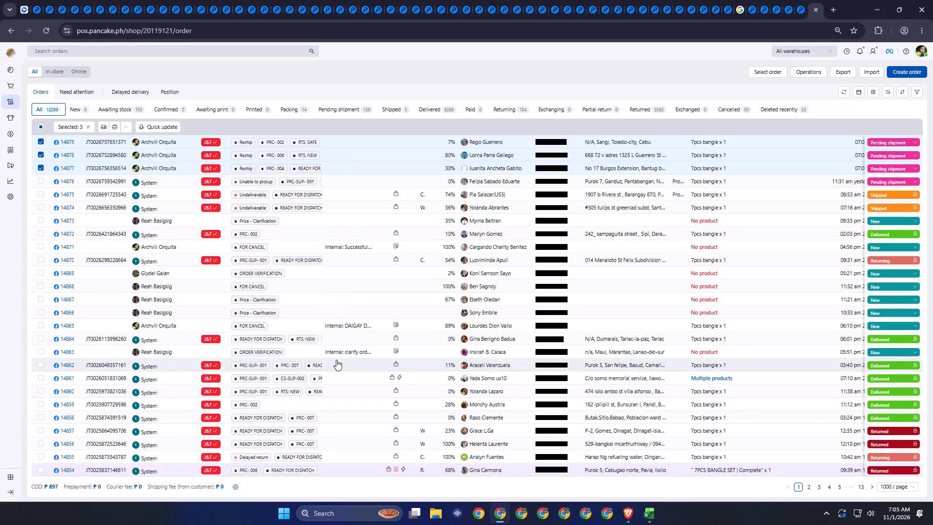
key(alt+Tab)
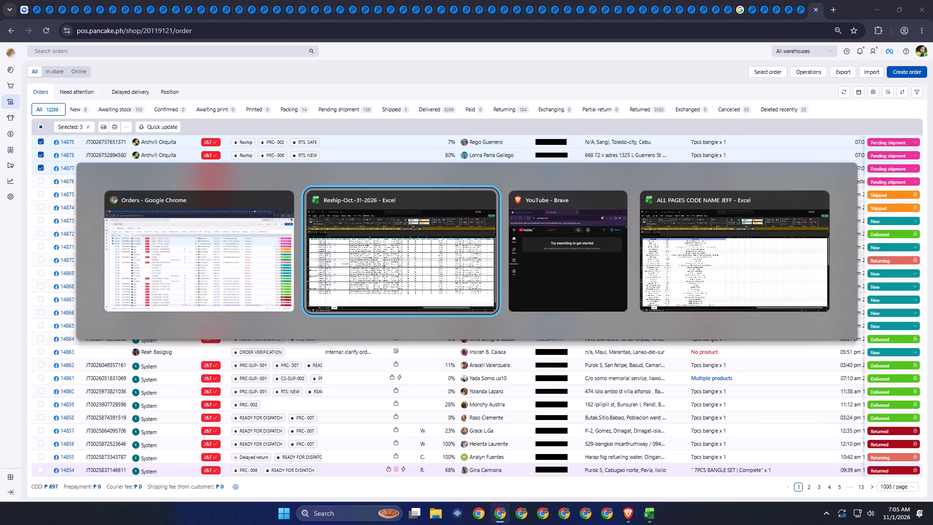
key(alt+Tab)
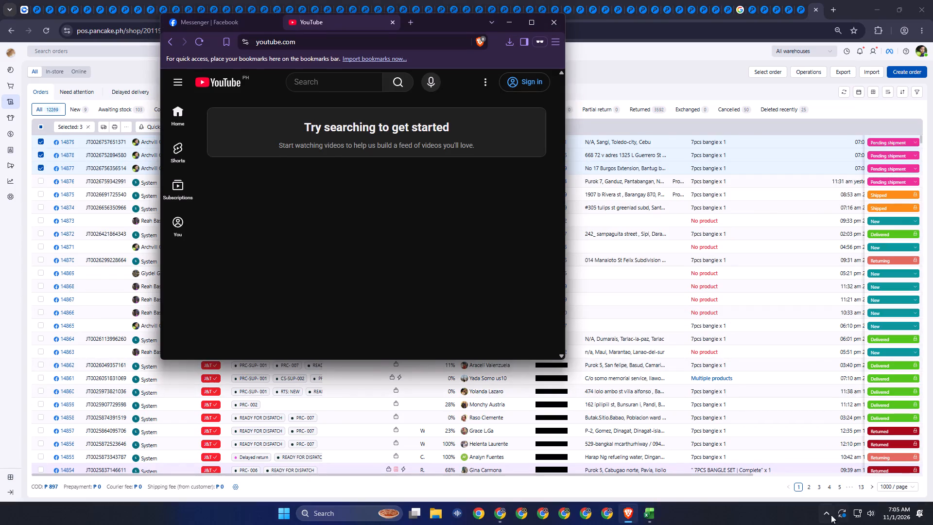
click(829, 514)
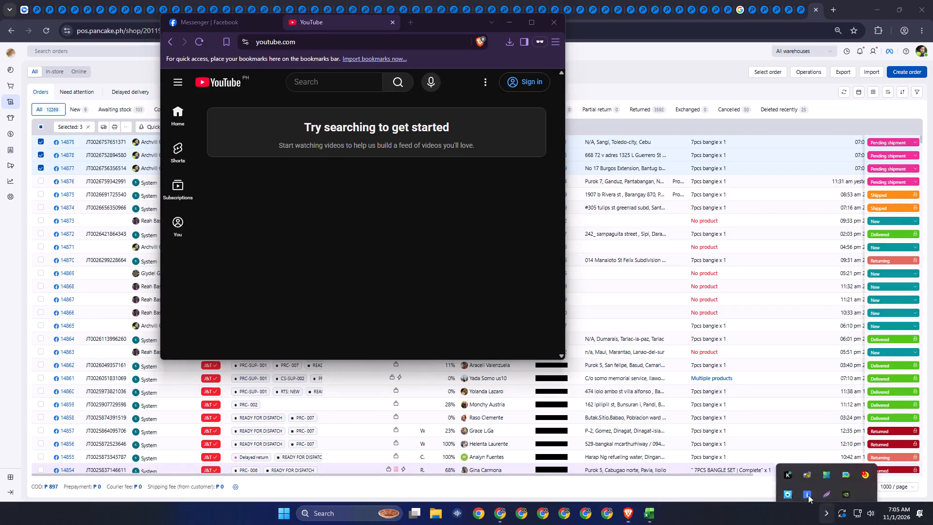
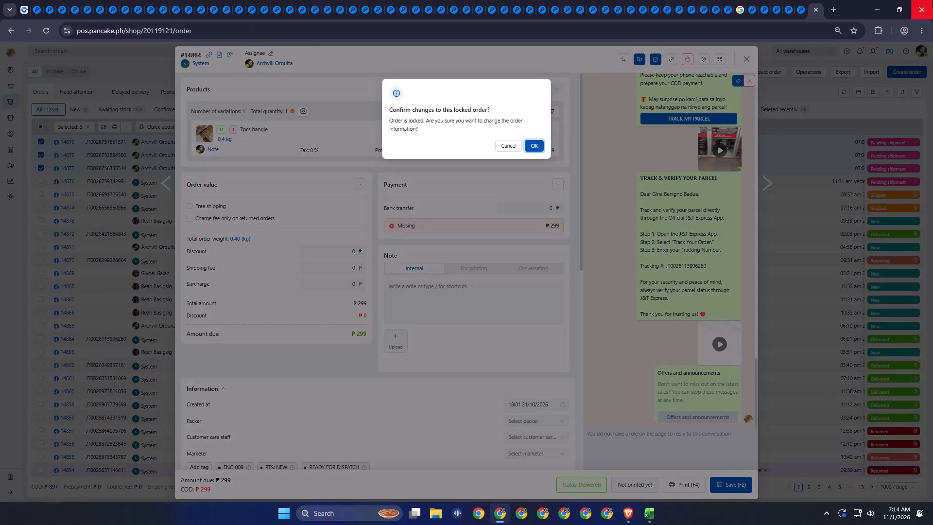
click(664, 287)
key(Escape)
key(Escape)
key(Escape)
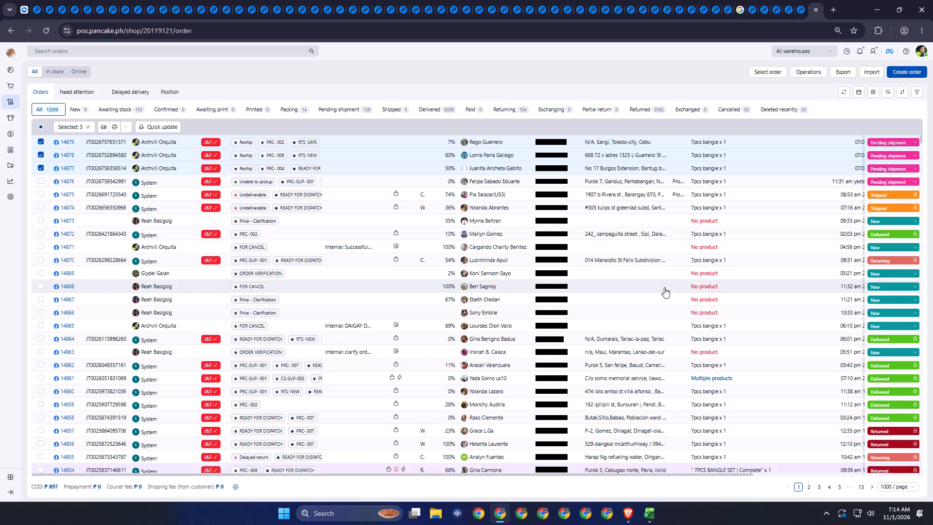
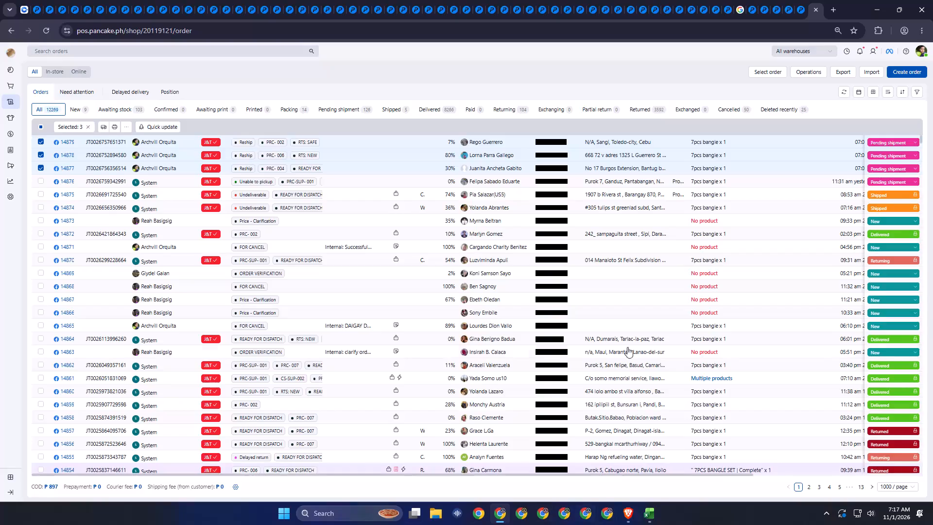
Show the hidden system tray icons on the Windows taskbar.
click(821, 511)
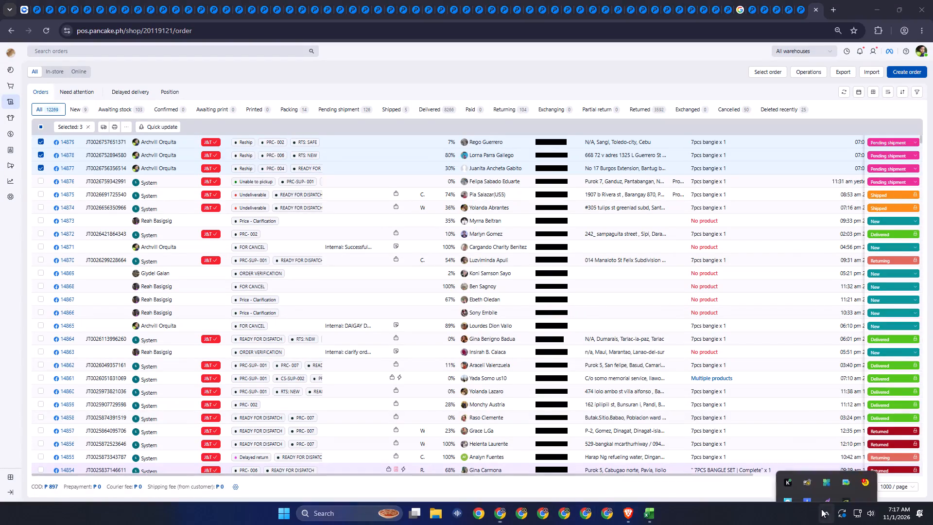
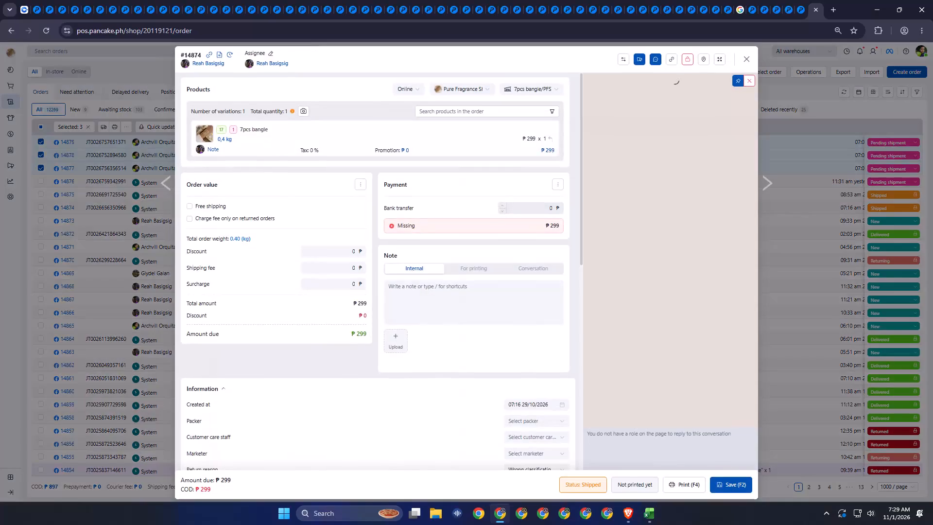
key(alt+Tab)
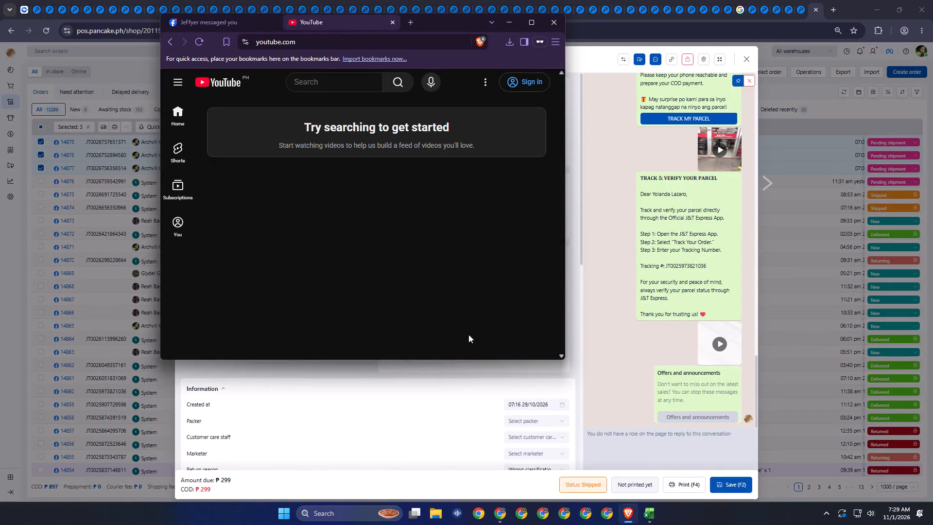
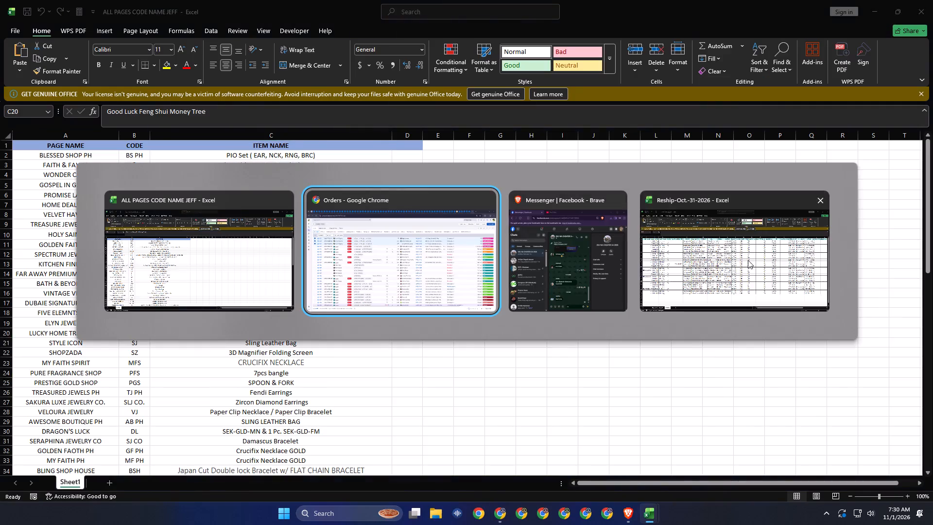
Check the Reship-Oct.-31-2026 workbook's order rows against the ALL PAGES CODE NAME JEFF workbook's list of page codes and items.
alt+click(748, 260)
key(alt+Tab)
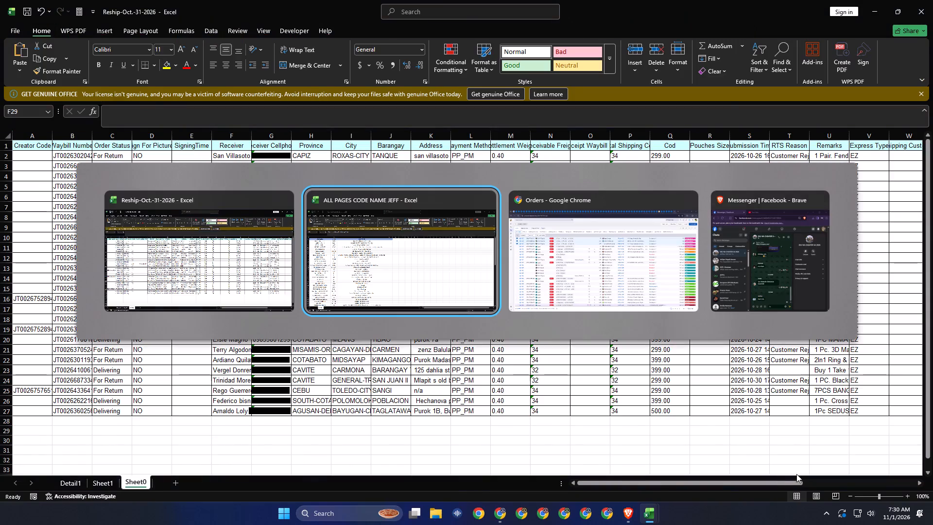
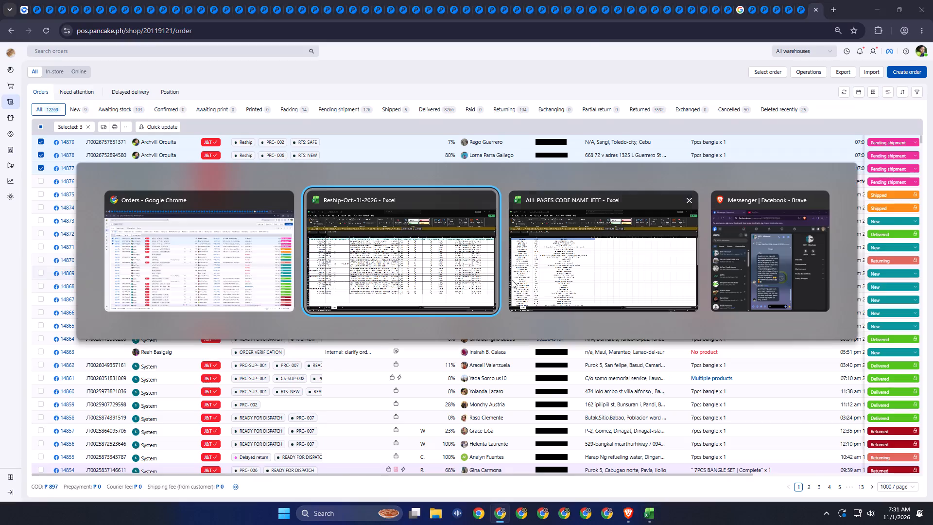
Switch to the Reship-Oct.-31-2026 workbook in Excel and select the TAGUM-CITY cell in the return list.
alt+click(593, 263)
key(alt+Tab)
alt+click(585, 263)
drag(358, 321, 352, 322)
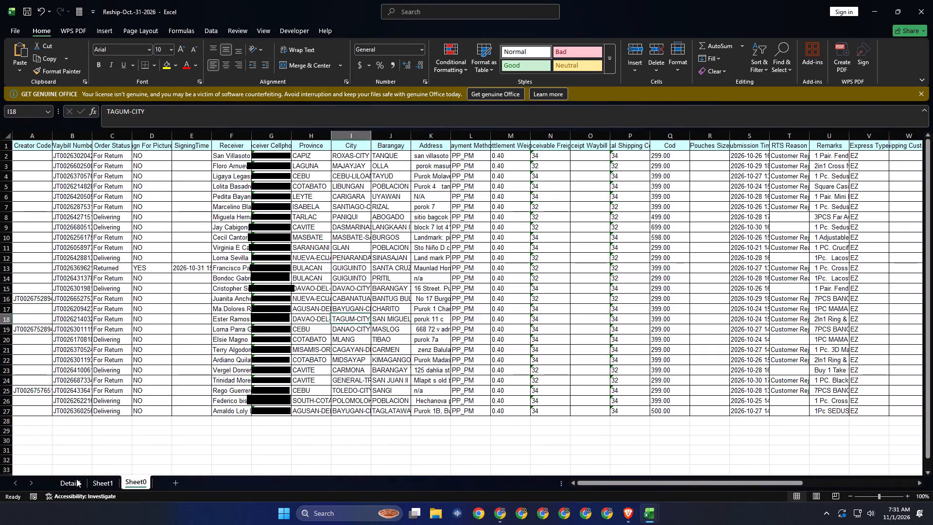
Delete the Detail1 sheet for the 7PCS BANGLE SET from the Reship-Oct.-31-2026 workbook in Excel.
click(74, 481)
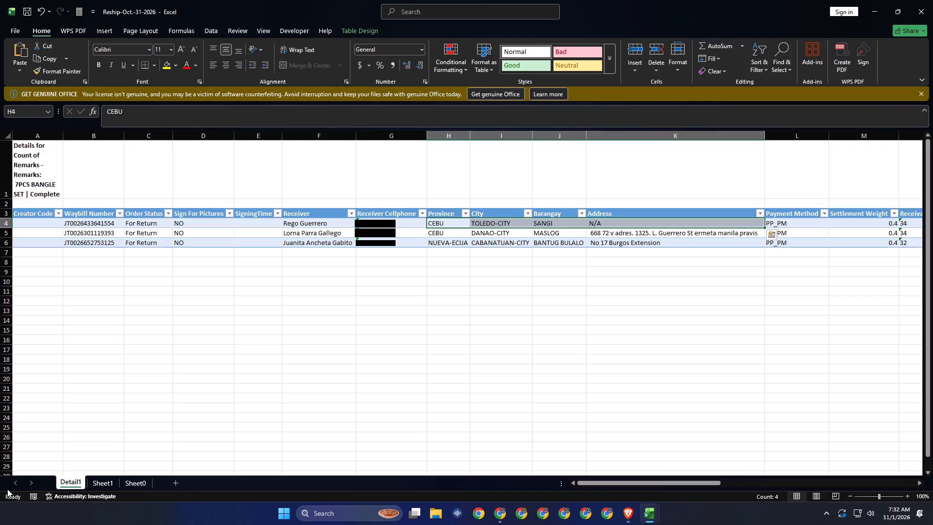
key(F10)
key(F9)
right_click(75, 483)
key(d)
key(Return)
Fill the 7PCS BANGLE SET | Complete row of the Sheet1 pivot table with yellow.
key(shift+space)
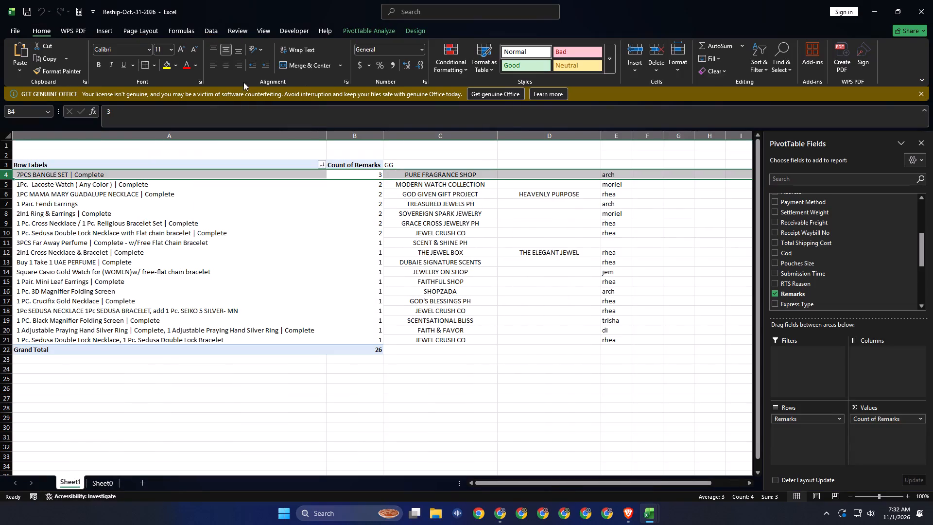
click(169, 64)
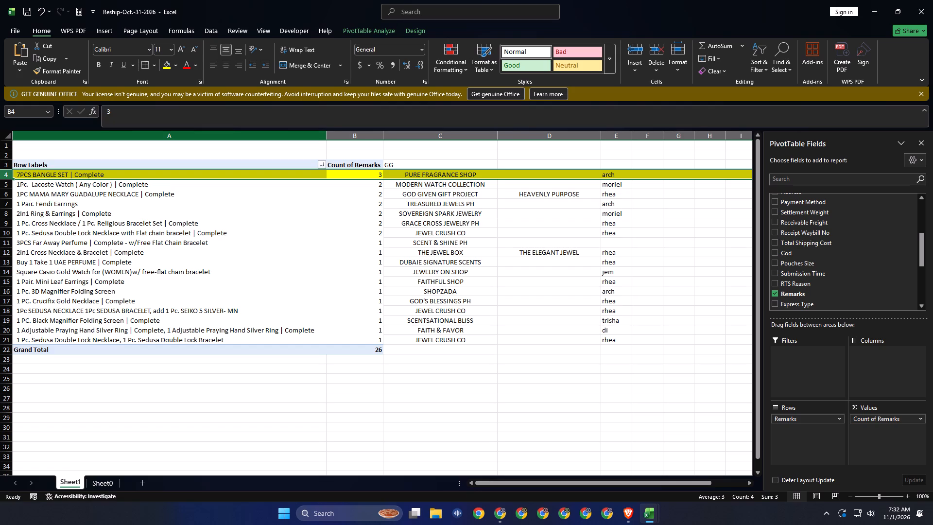
In Pancake POS in Chrome, switch to the Shopzada shop by searching the shops for "shopz".
key(alt+Tab)
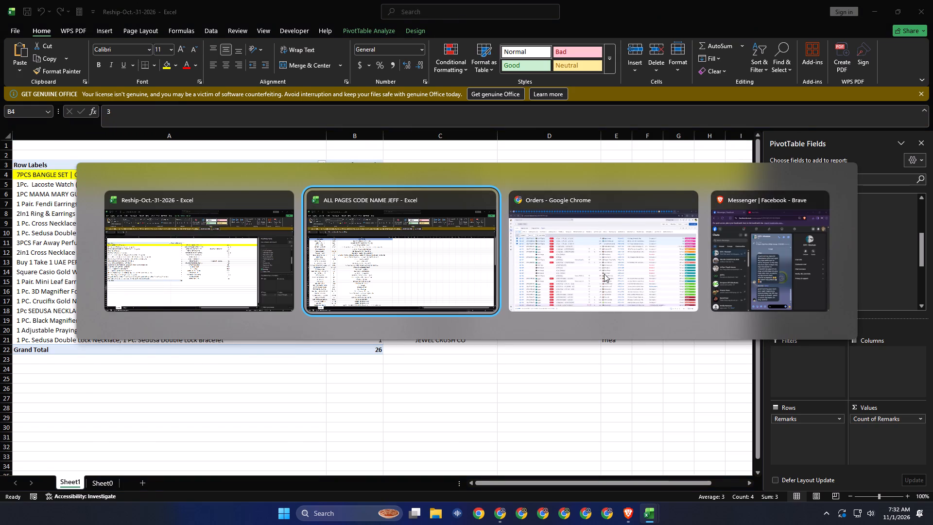
alt+click(614, 274)
key(Escape)
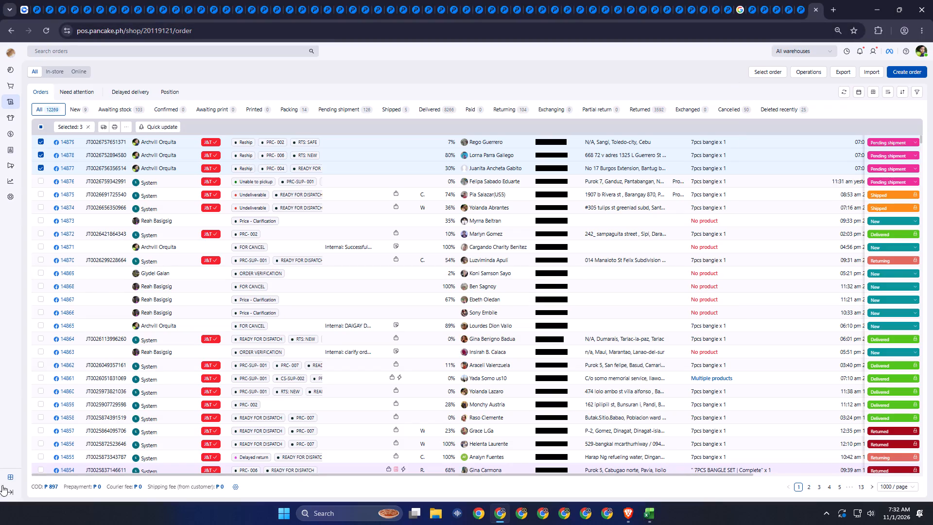
click(4, 480)
click(0, 462)
click(770, 82)
text(shopz)
click(489, 199)
Return to the Reship workbook in Excel and open the detail records behind Shopzada's 1 Pc. 3D Magnifier Folding Screen count.
key(alt+Tab)
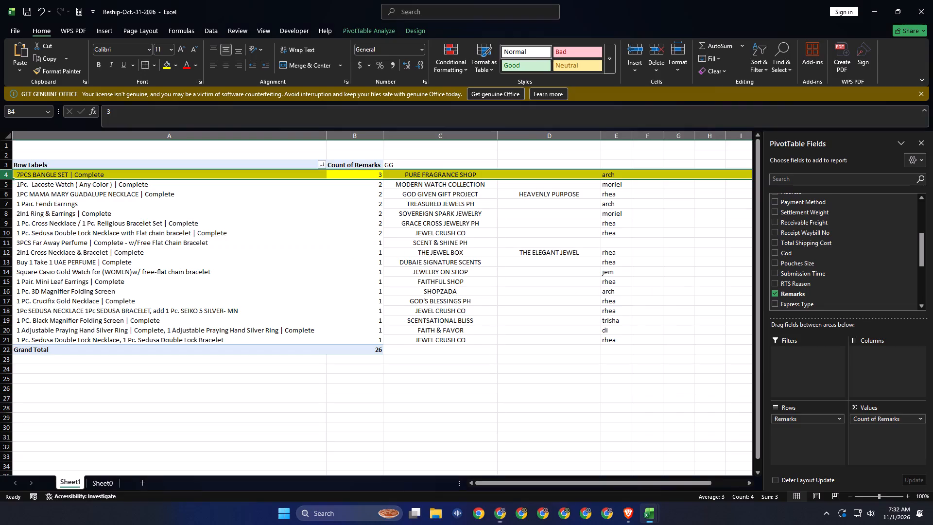
key(shift+space)
click(442, 337)
key(shift+space)
click(500, 328)
key(shift+space)
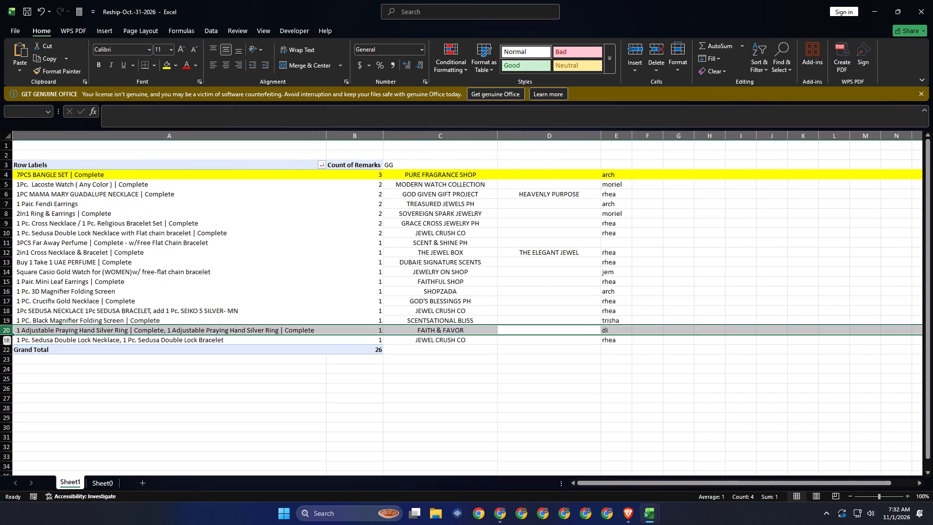
click(604, 326)
key(shift+space)
click(597, 291)
key(shift+space)
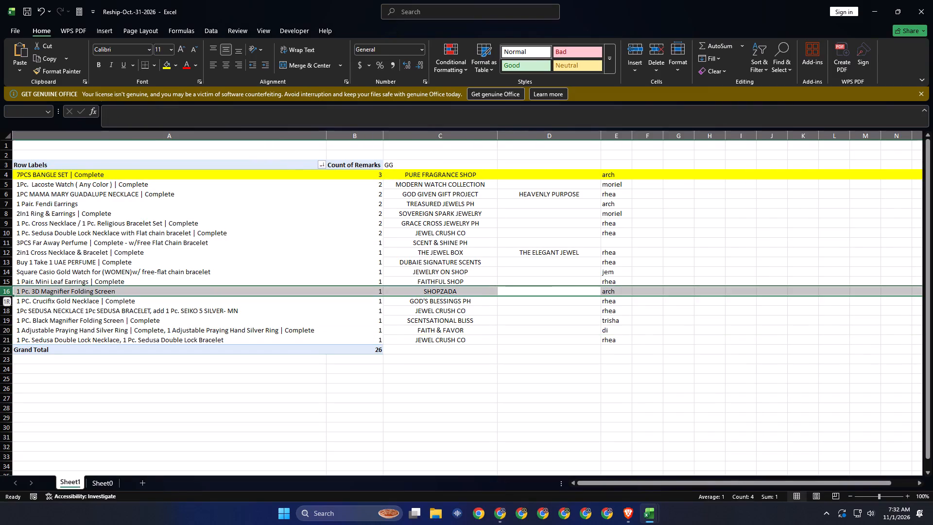
click(423, 290)
double_click(378, 292)
click(383, 287)
click(103, 236)
key(ctrl+c)
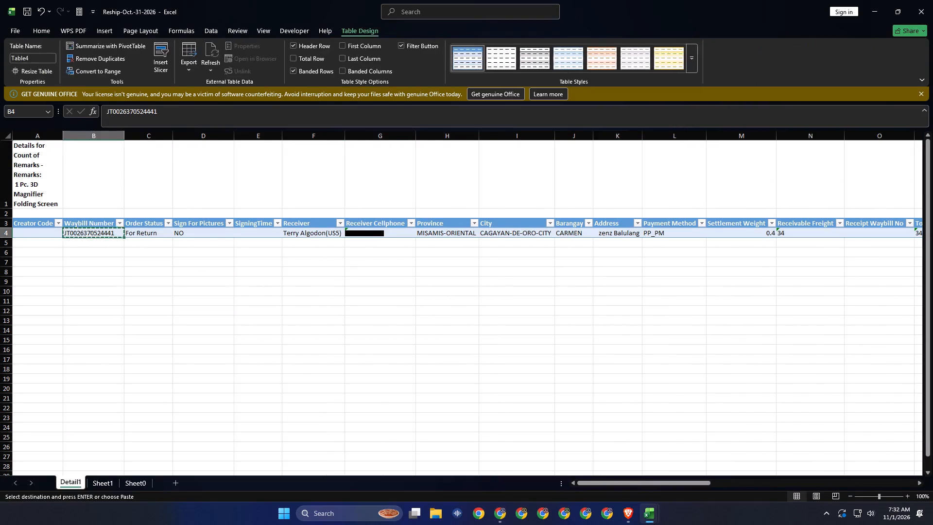
key(alt+Tab)
click(13, 99)
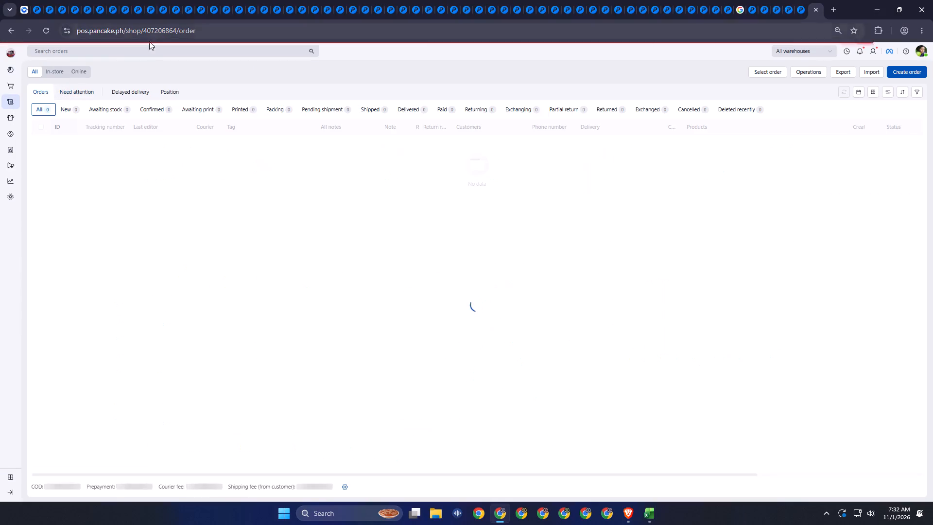
click(152, 46)
key(ctrl+v)
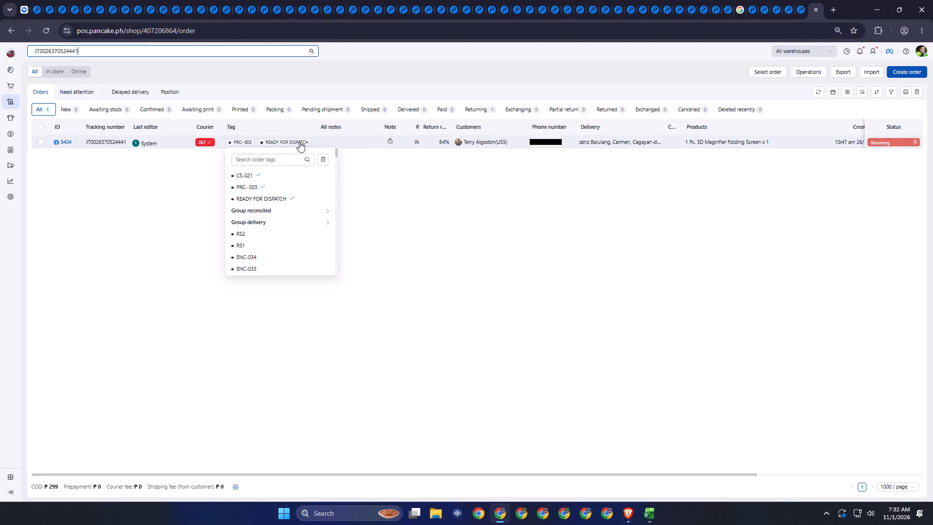
click(290, 159)
key(r)
key(e)
key(s)
key(e)
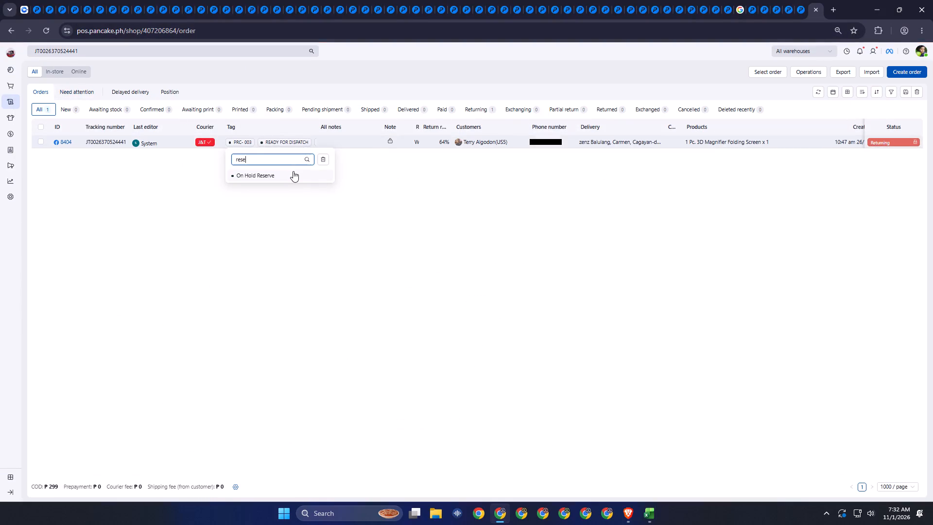
key(BackSpace)
text(hg)
key(BackSpace)
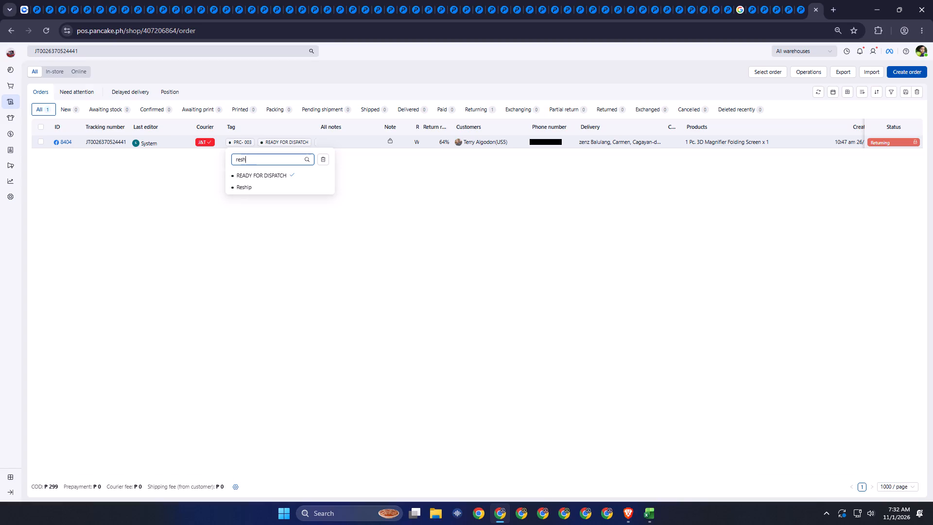
click(298, 183)
click(402, 242)
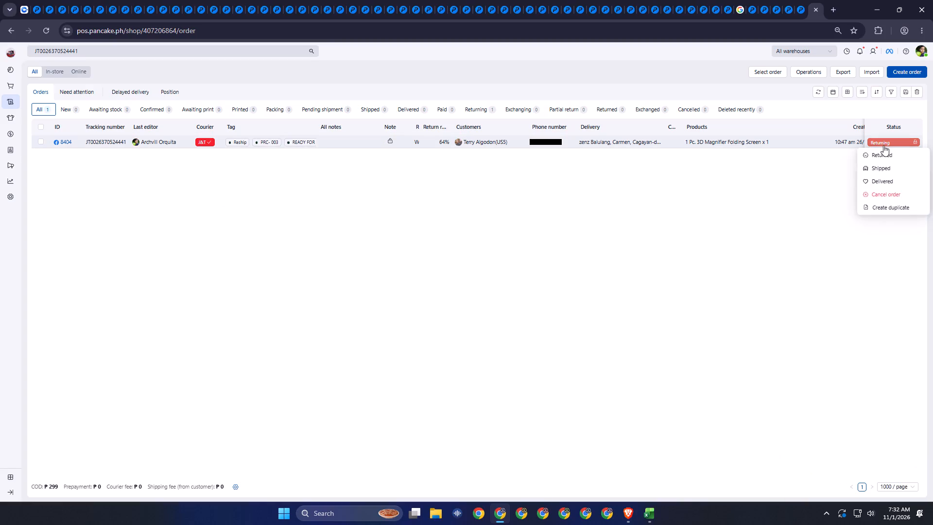
click(892, 211)
click(541, 140)
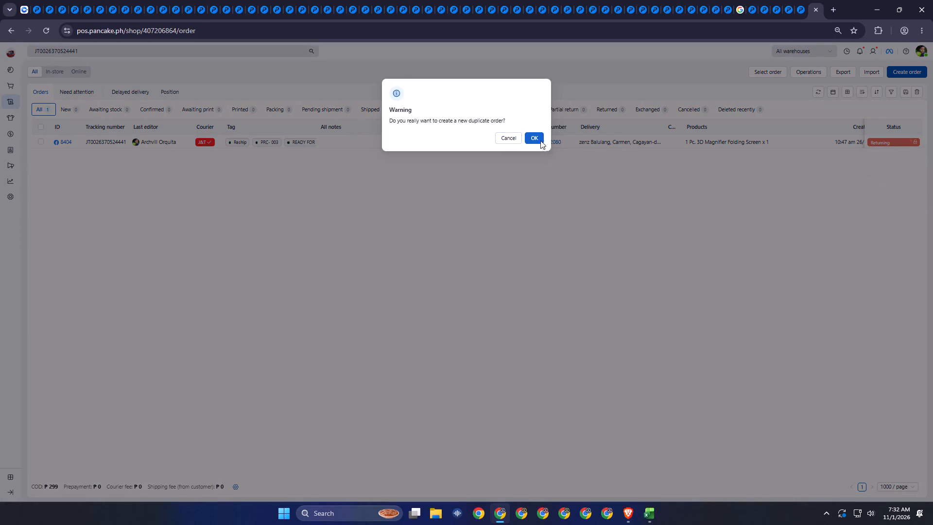
Switch to Excel and delete the Detail1 sheet for the 3D Magnifier Folding Screen.
key(alt+Tab)
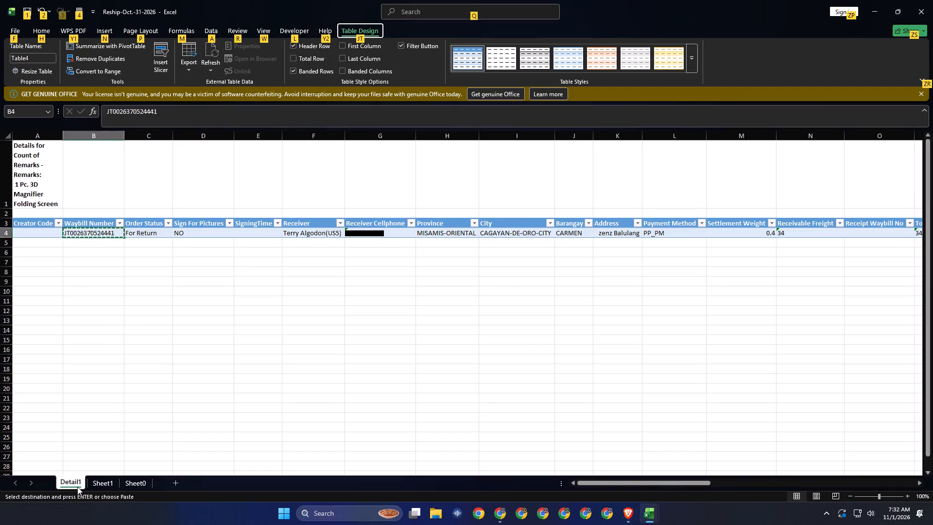
right_click(63, 483)
key(d)
key(Return)
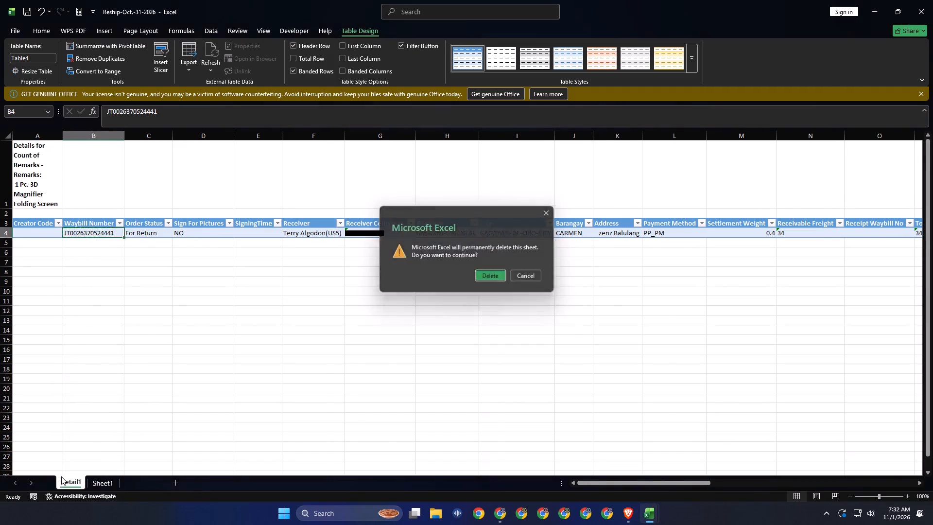
Fill the 1 Pc. 3D Magnifier Folding Screen row for SHOPZADA with yellow.
key(shift+space)
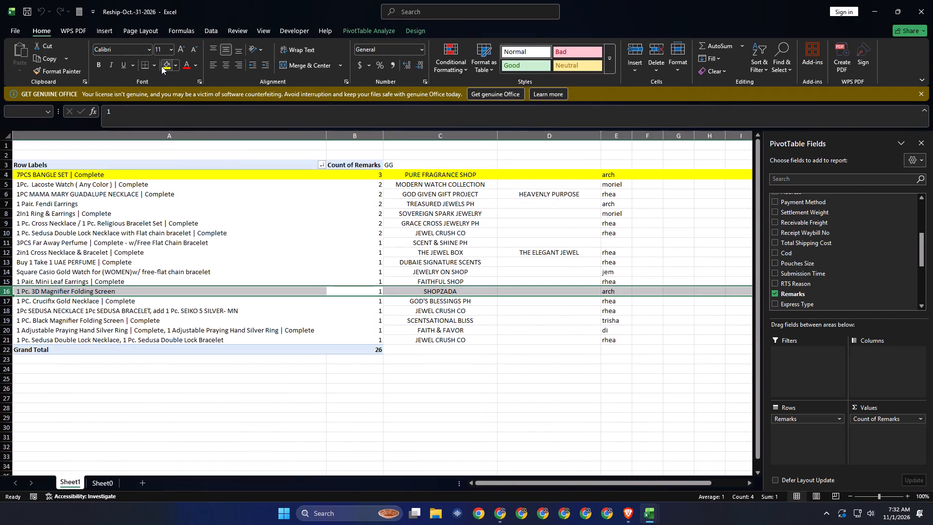
click(162, 66)
Return to Pancake POS in Chrome and clear the waybill search from Shopzada's order list.
key(alt+Tab)
alt+click(401, 268)
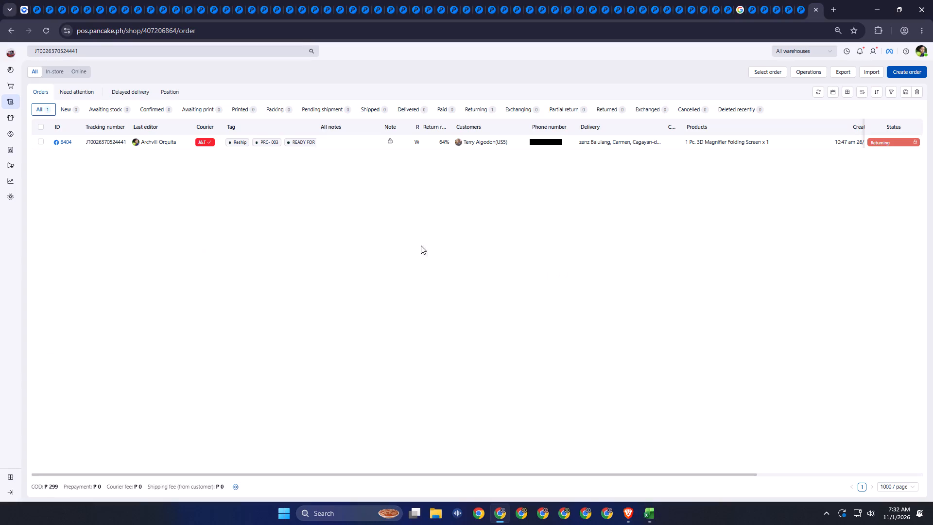
click(916, 92)
Switch to the ALL PAGES CODE NAME JEFF workbook in Excel and close it.
key(alt+Tab)
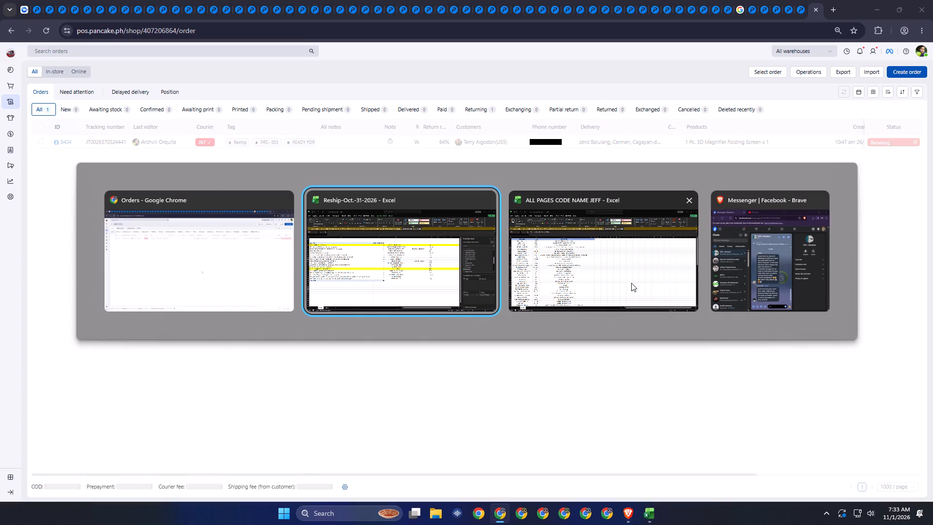
alt+click(595, 256)
key(alt+Tab)
key(alt+Tab)
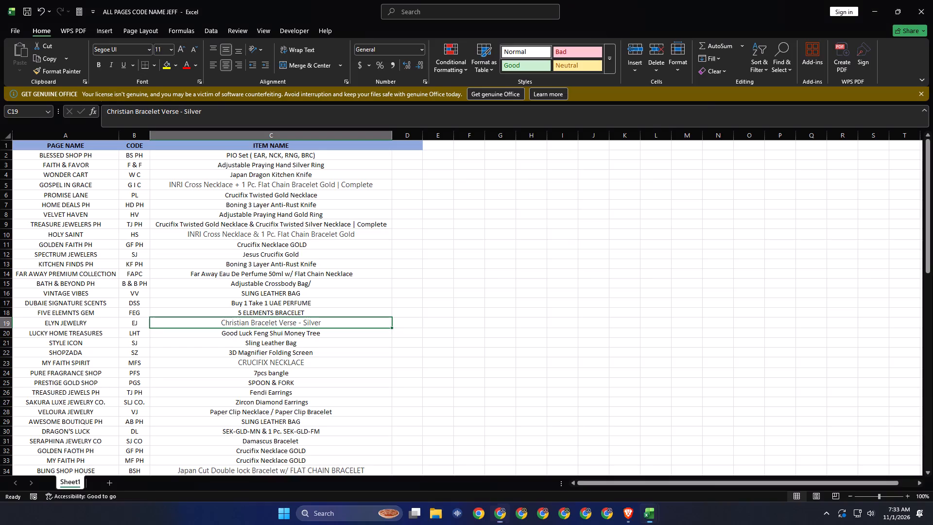
click(931, 1)
Reopen the detail records behind the 1 Pc. 3D Magnifier Folding Screen count in the Reship workbook.
click(456, 337)
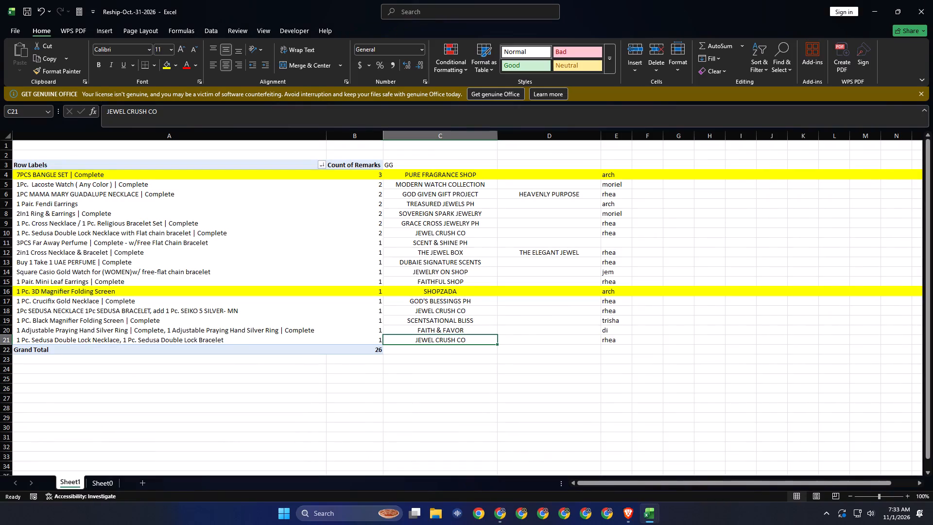
click(364, 290)
click(368, 290)
double_click(371, 290)
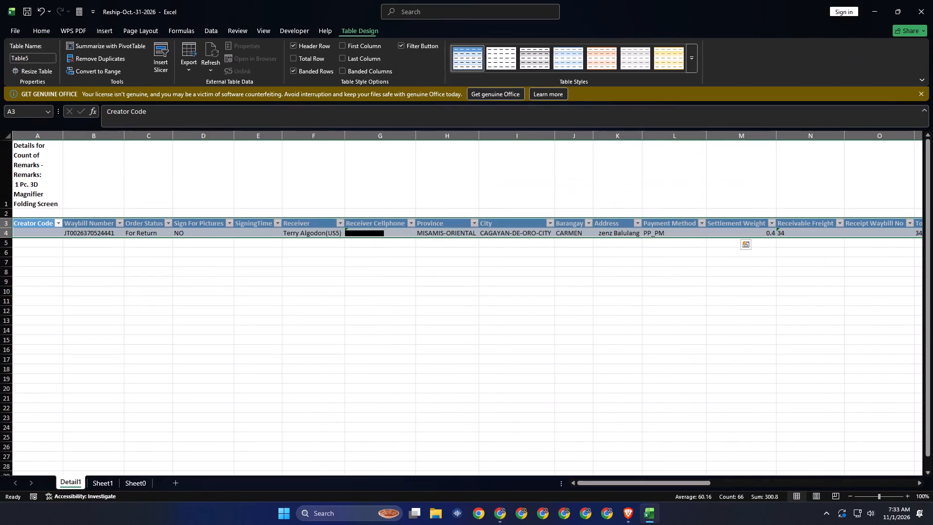
key(alt+Tab)
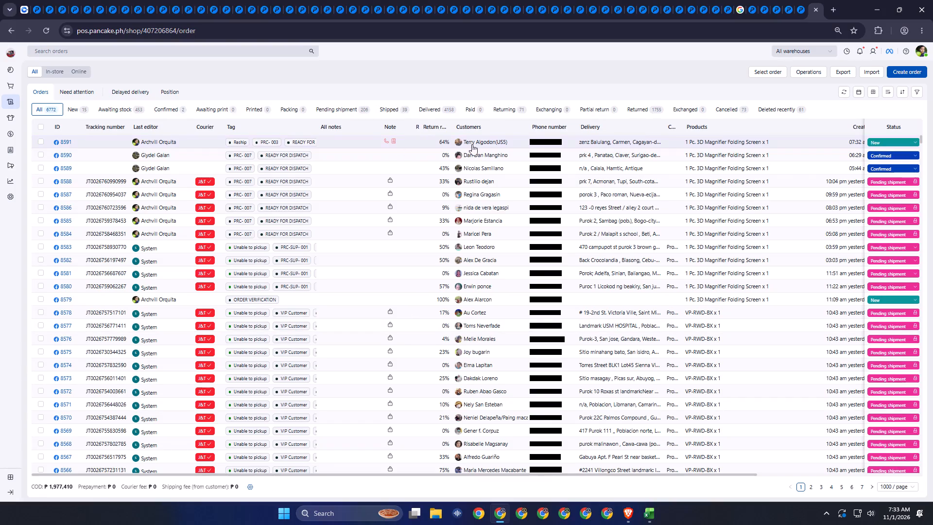
click(44, 141)
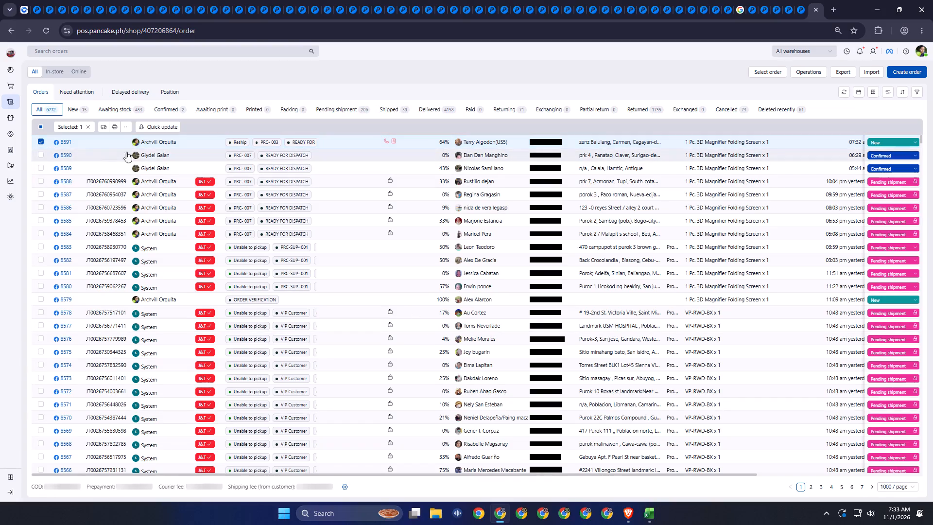
click(109, 125)
key(Escape)
click(108, 126)
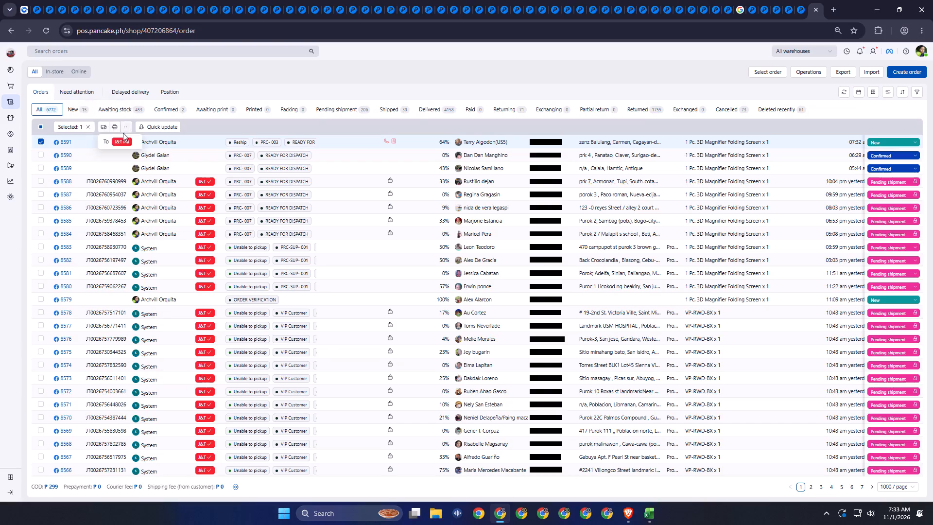
click(123, 137)
click(670, 448)
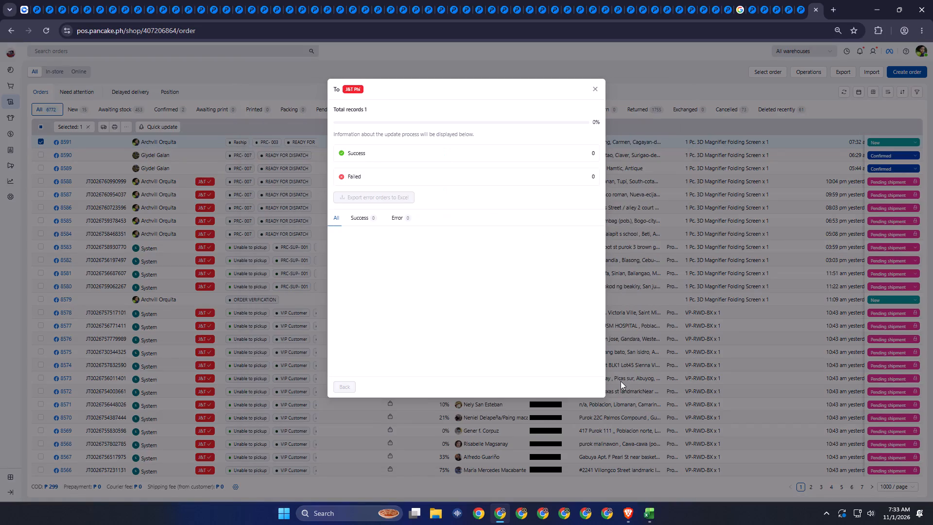
click(621, 381)
click(567, 326)
key(Escape)
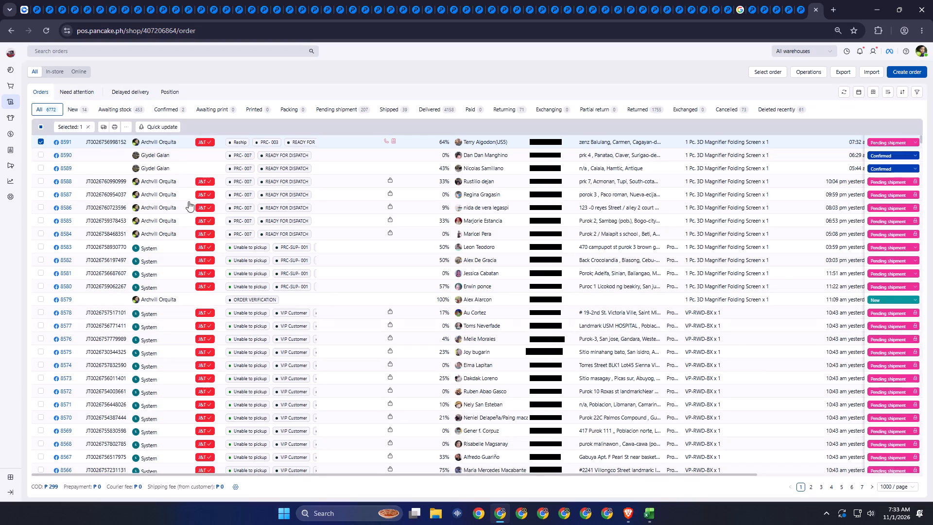
click(208, 142)
key(alt+Tab)
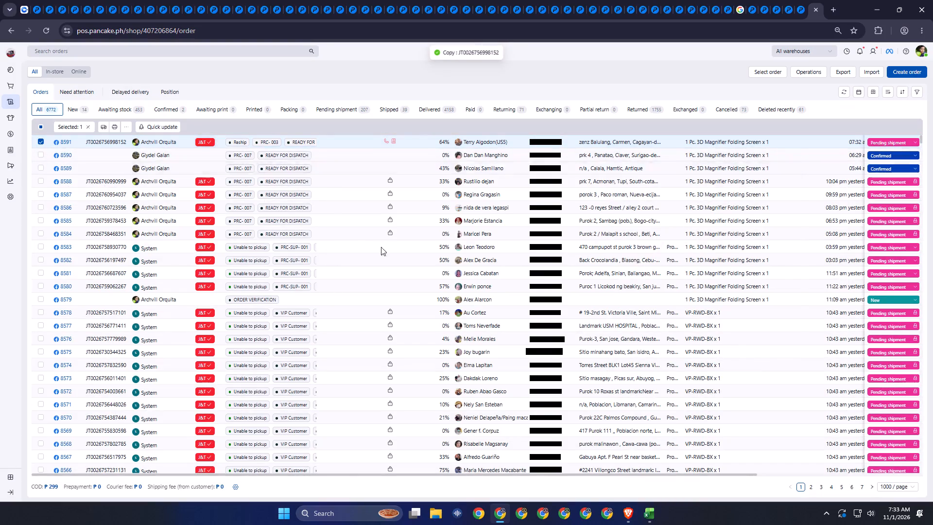
alt+click(594, 269)
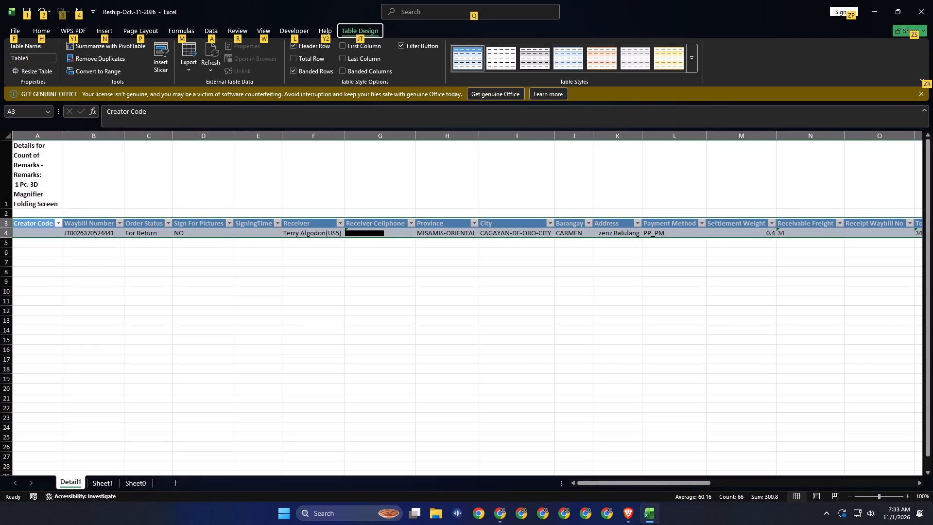
click(133, 485)
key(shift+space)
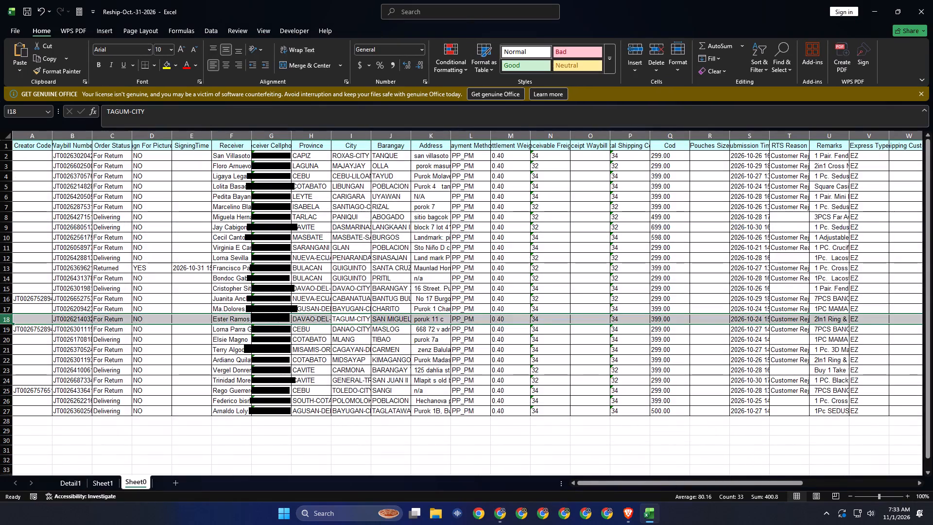
click(247, 159)
click(248, 406)
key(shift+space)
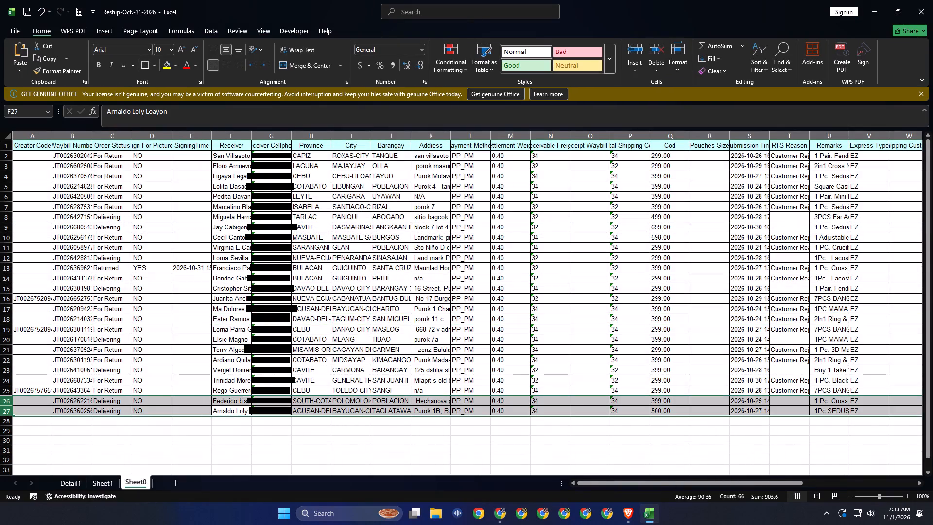
click(245, 213)
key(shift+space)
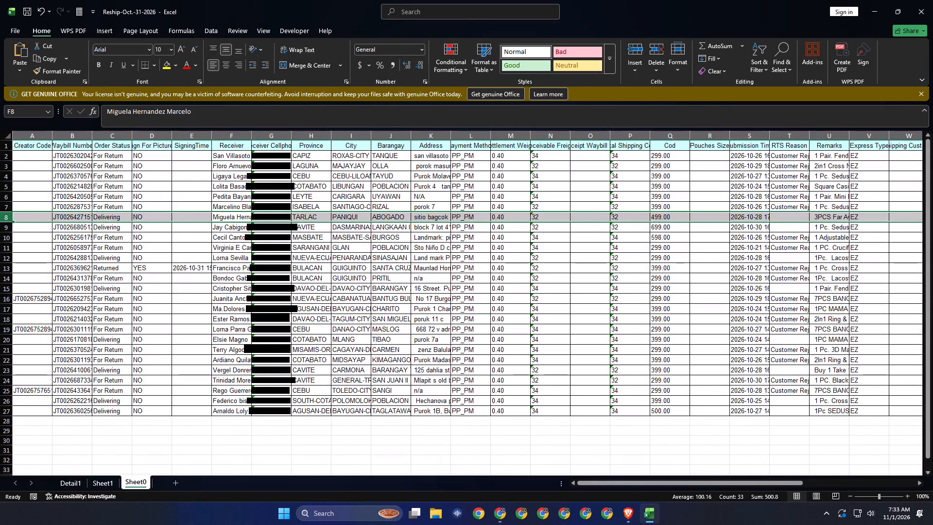
shift+click(236, 347)
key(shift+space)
click(235, 350)
click(36, 351)
key(ctrl+v)
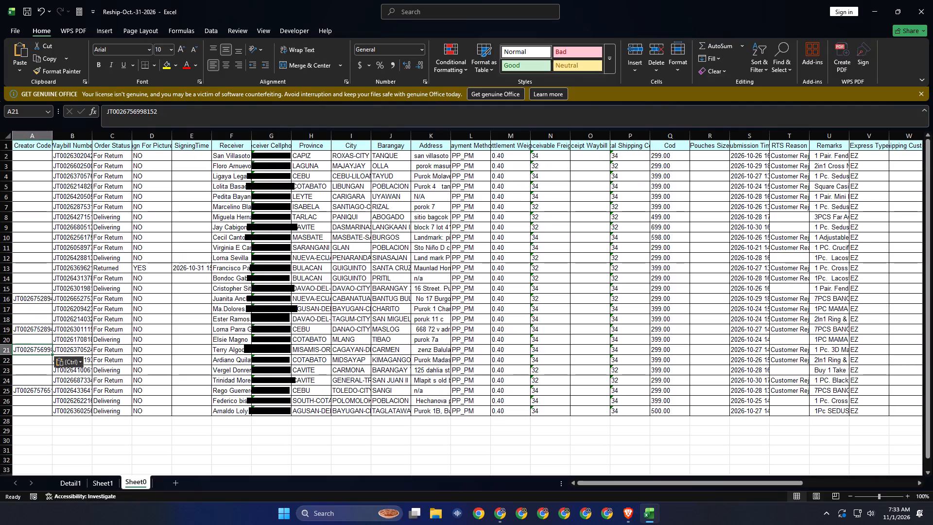
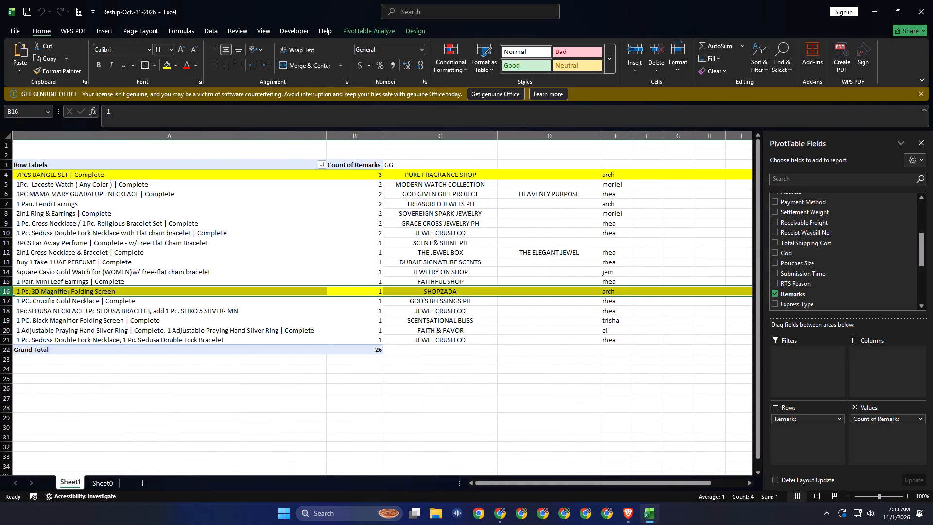
Open the detail records behind the 1 Pair. Fendi Earrings count for TREASURED JEWELS PH in the Reship workbook.
click(450, 204)
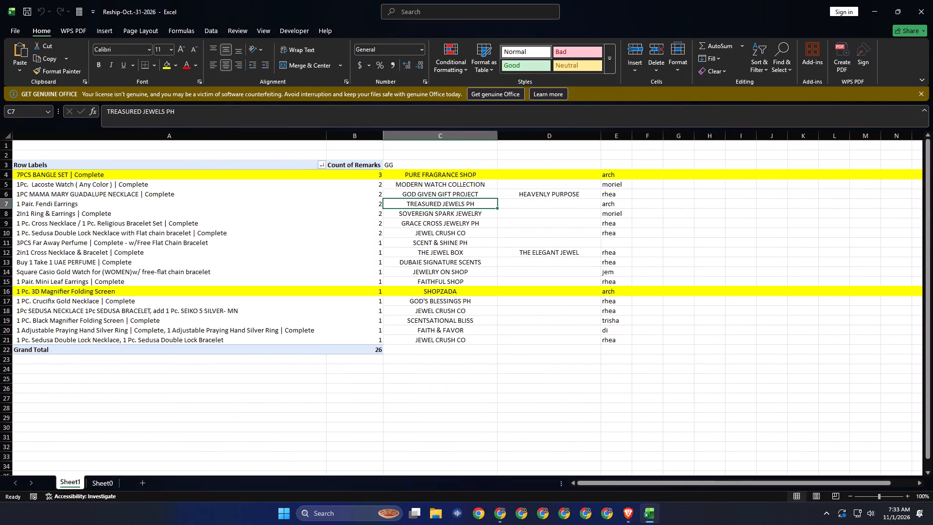
click(450, 203)
double_click(380, 205)
click(163, 253)
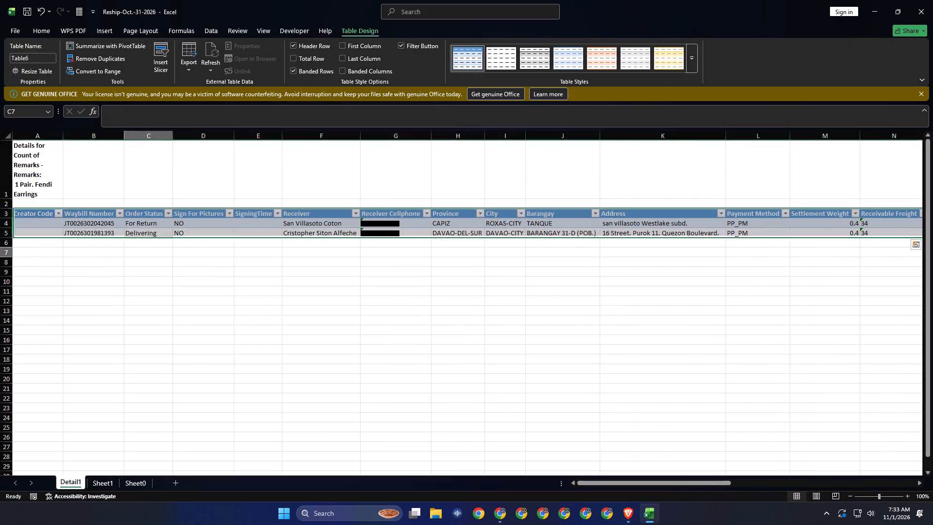
Switch to Pancake POS in Chrome and leave Shopzada's order list for the shop dashboard.
key(alt+Tab)
alt+click(582, 287)
key(Escape)
click(13, 476)
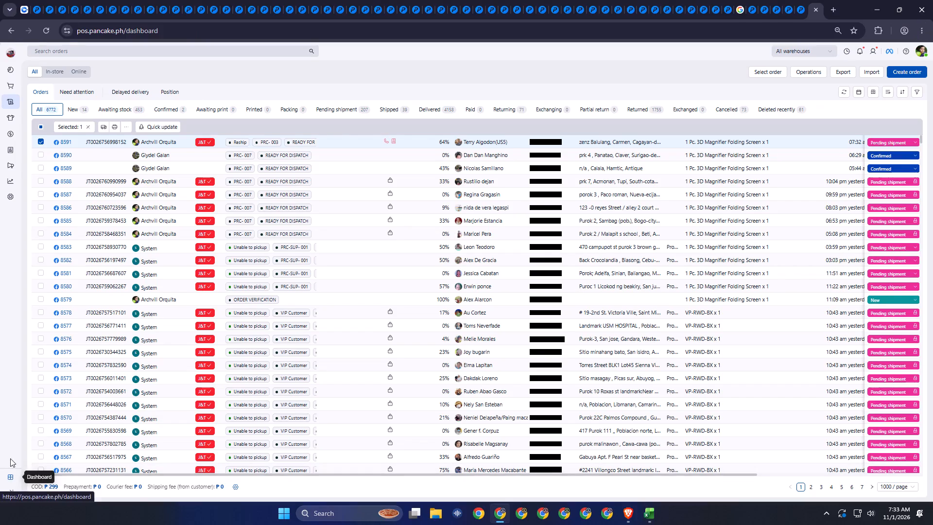
Open the all-shops dashboard, search for "trease" and enter the Treasured Jewels ph shop.
click(1, 436)
click(789, 86)
key(t)
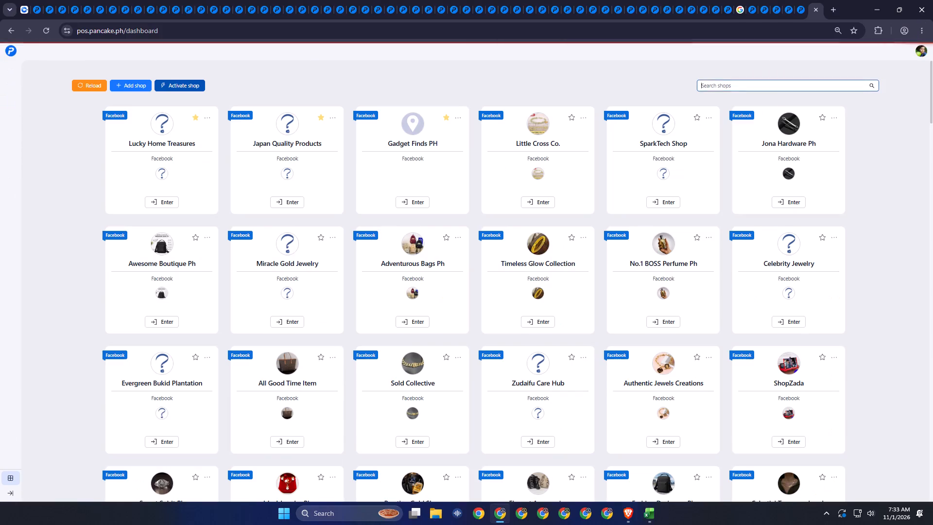
key(r)
key(e)
text(as)
key(e)
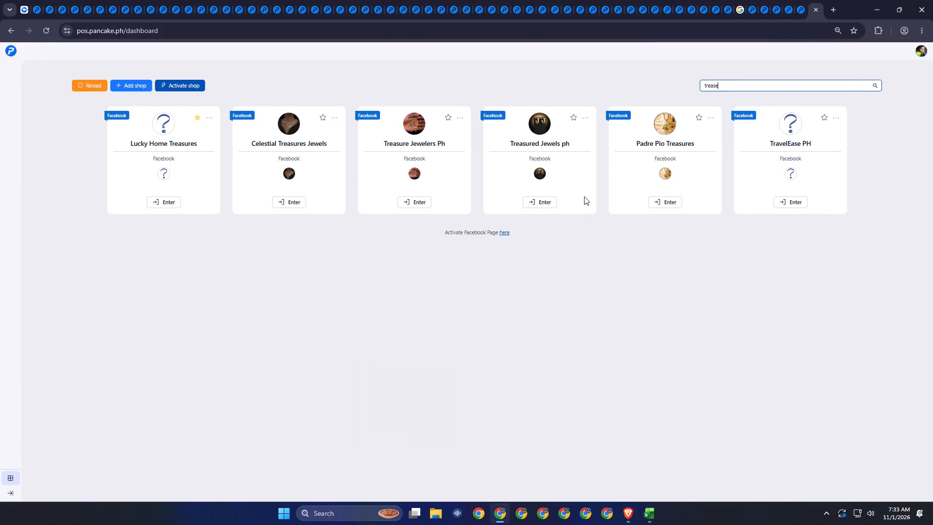
click(549, 199)
click(593, 323)
Copy both Fendi Earrings waybill numbers from Detail1 in the Reship workbook and search for them in the Treasured Jewels ph order list.
key(alt+Tab)
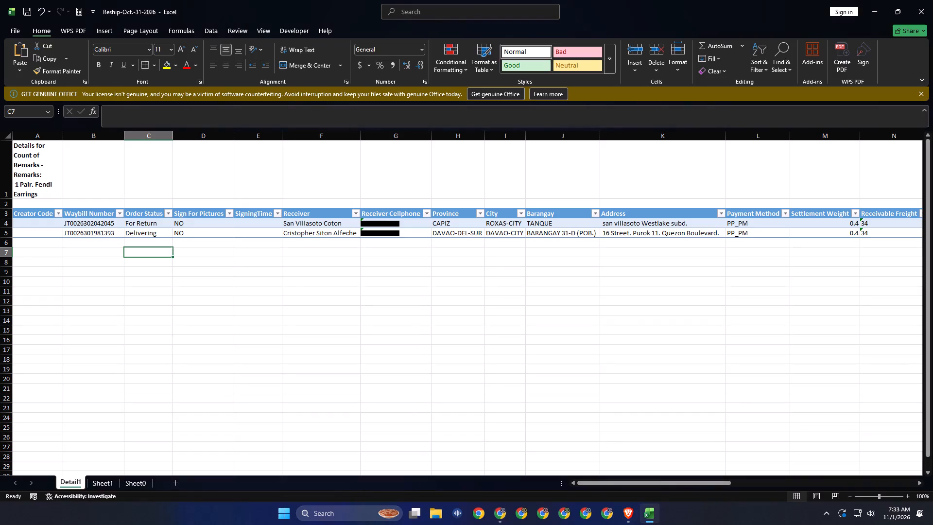
drag(102, 226, 103, 236)
key(ctrl+c)
key(ctrl+c)
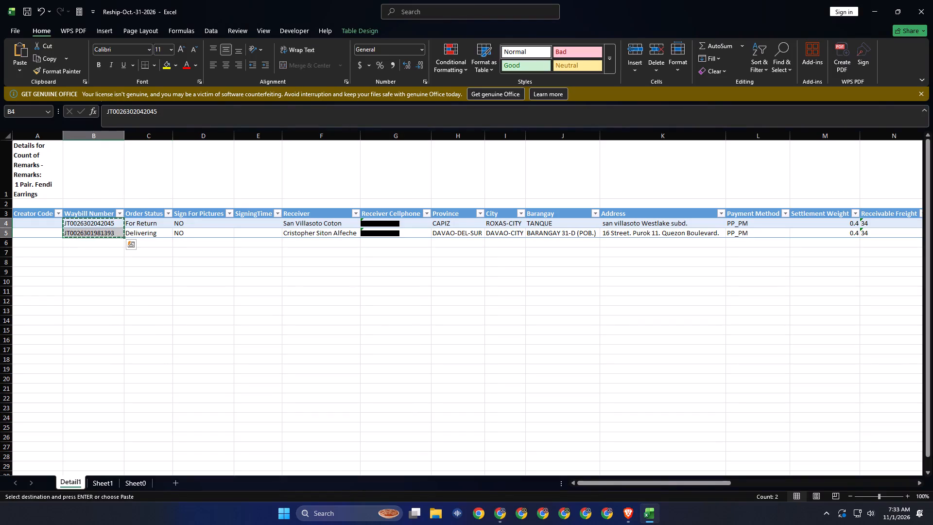
key(alt+Tab)
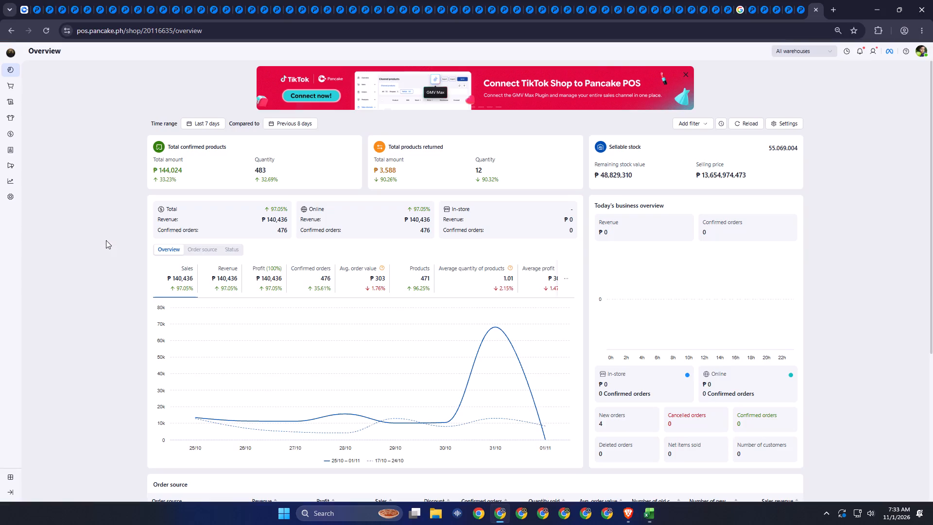
click(13, 98)
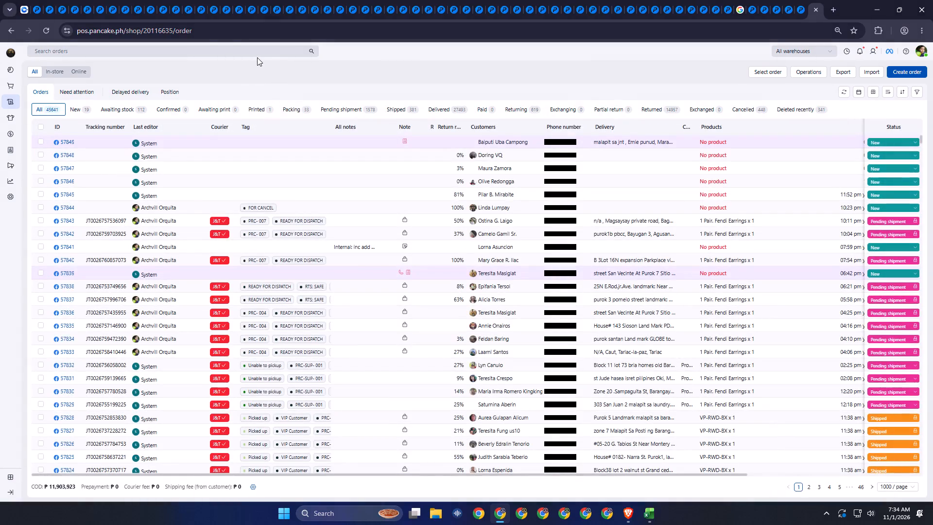
double_click(257, 57)
key(ctrl+v)
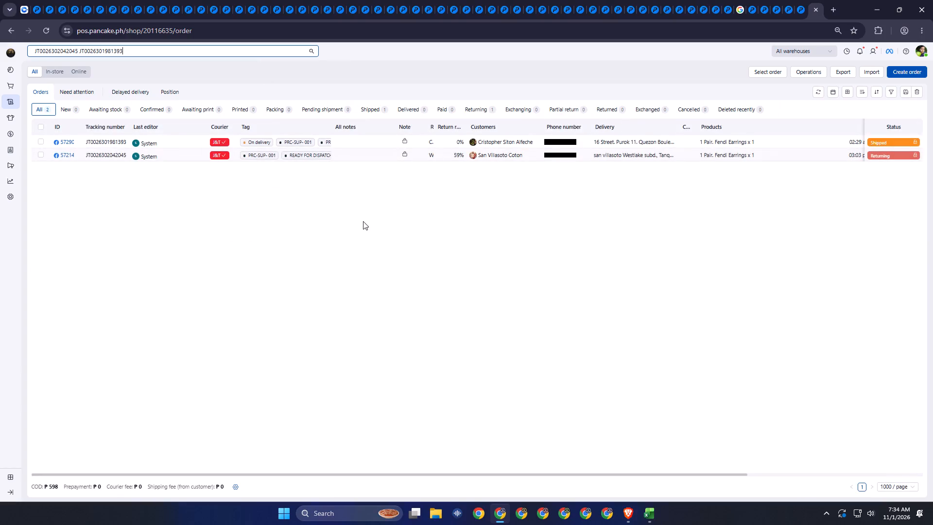
click(516, 147)
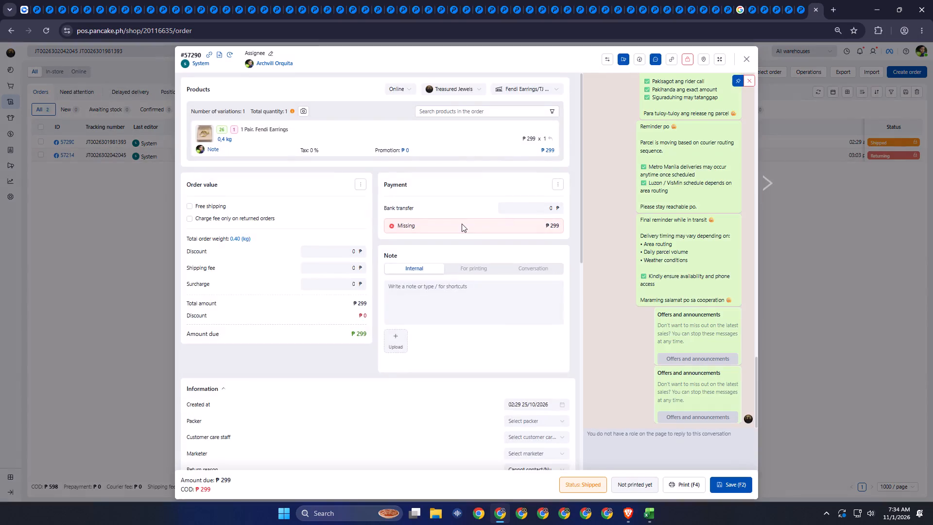
scroll(470, 274, down, 6)
scroll(670, 286, down, 5)
click(818, 341)
key(Escape)
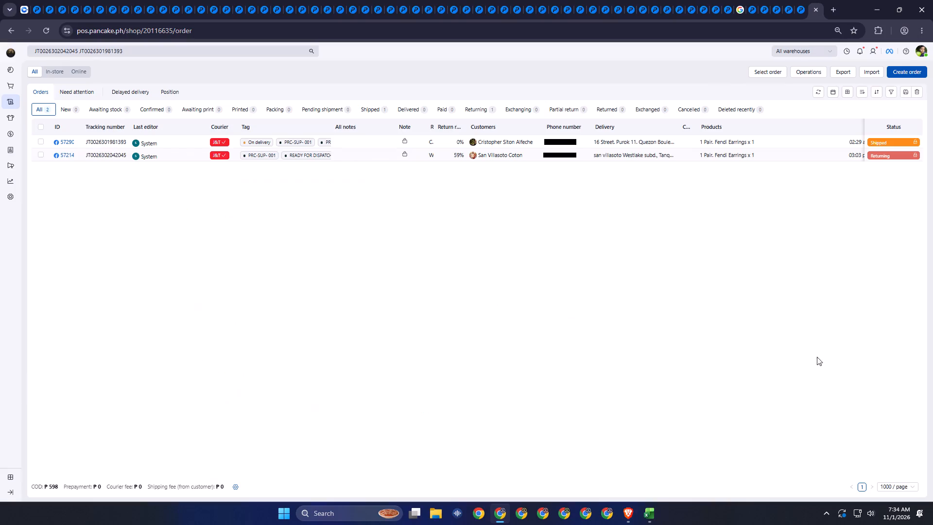
drag(692, 475, 303, 501)
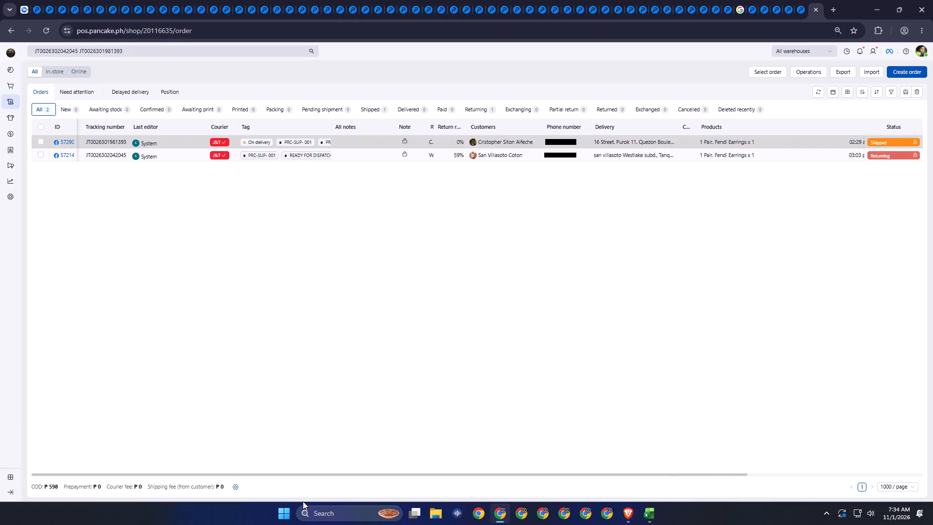
drag(303, 501, 286, 500)
click(406, 395)
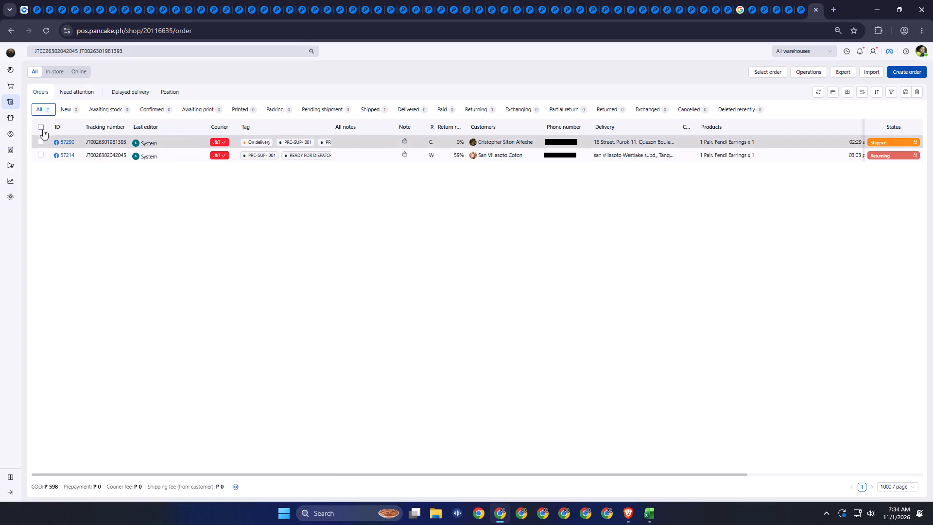
click(43, 129)
click(262, 266)
click(157, 130)
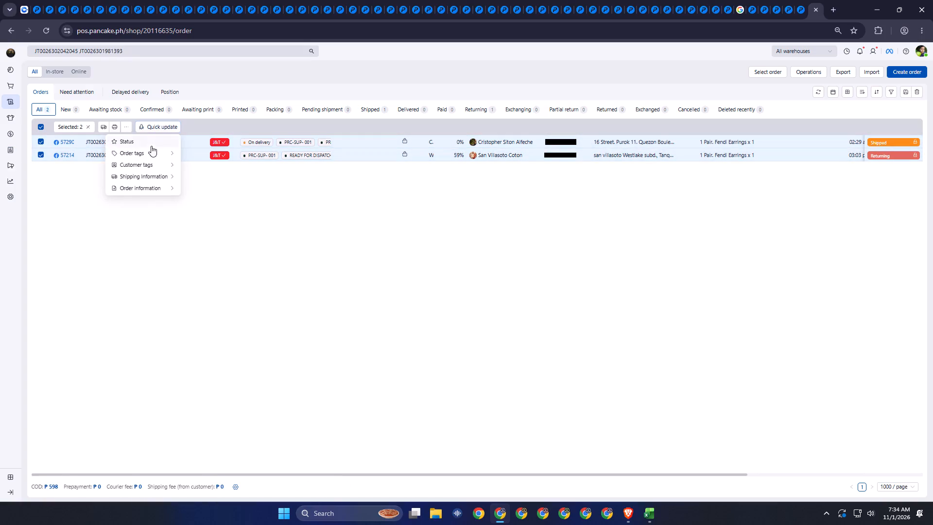
click(152, 152)
click(155, 144)
click(502, 173)
key(r)
key(c)
key(3)
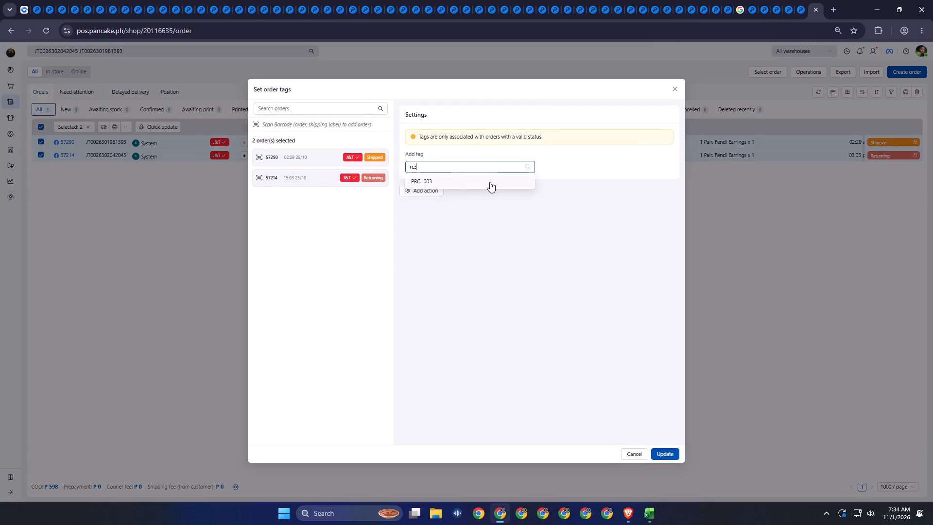
key(ctrl+a)
text(res)
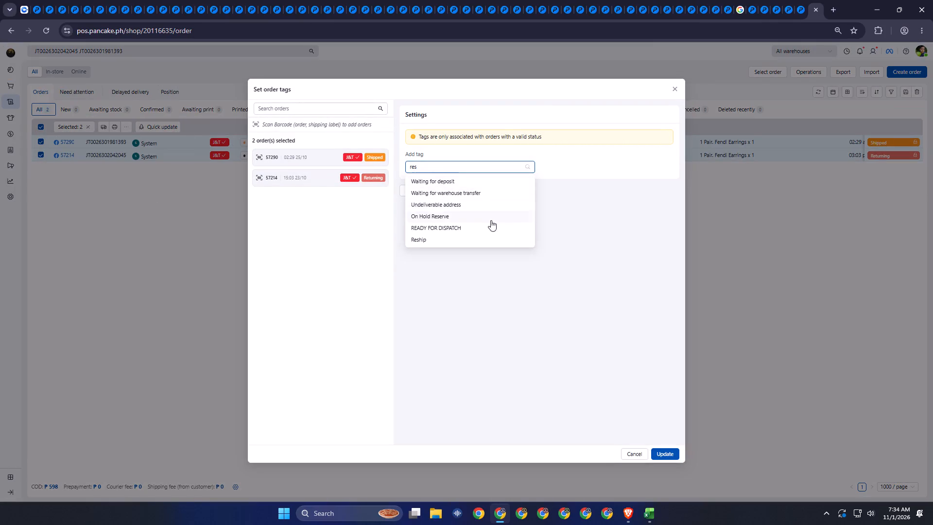
click(496, 235)
click(673, 453)
drag(622, 428, 634, 426)
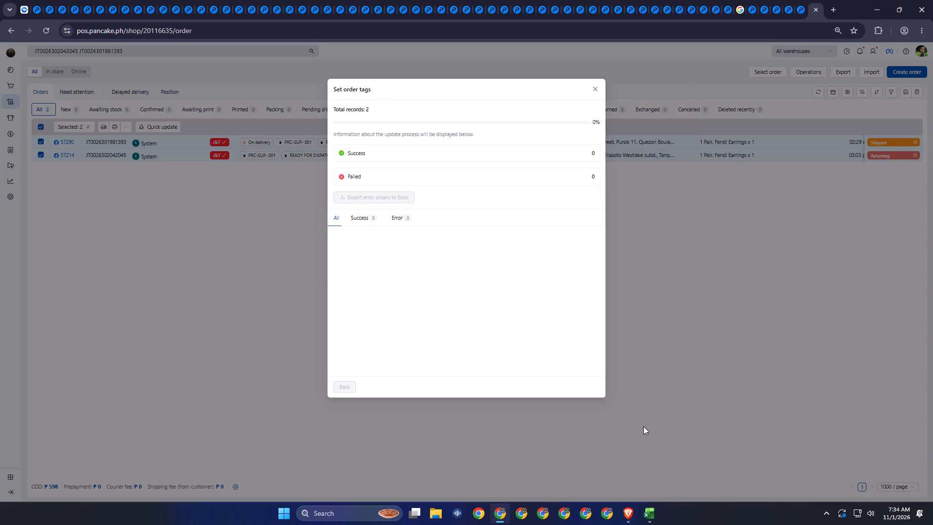
click(640, 398)
key(Escape)
click(152, 127)
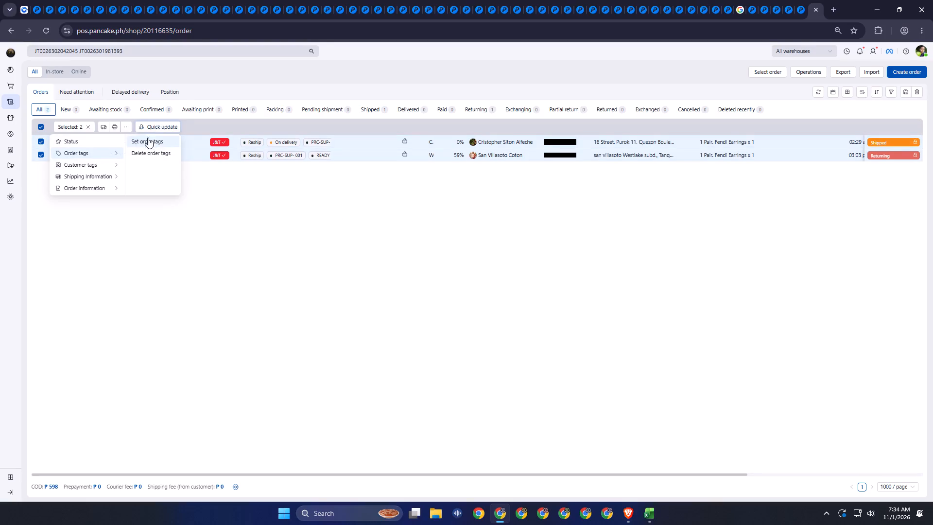
click(470, 336)
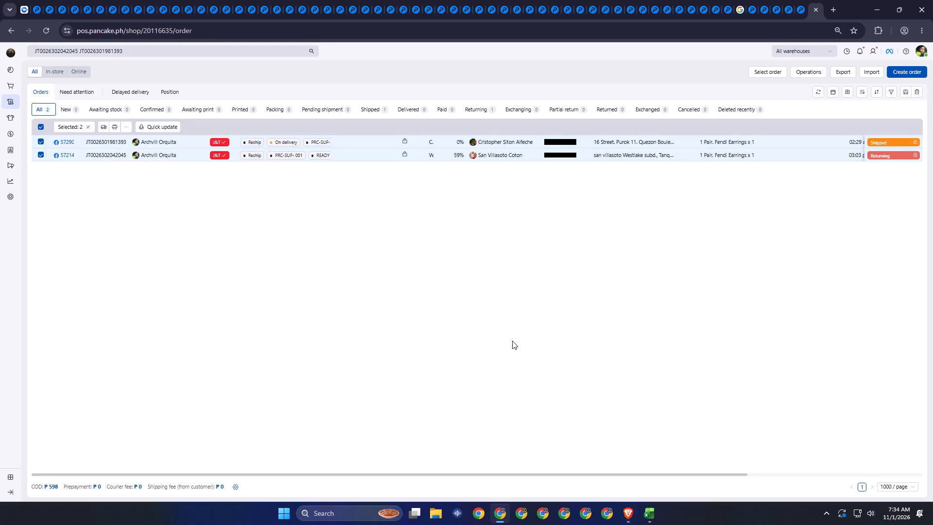
click(129, 126)
click(113, 176)
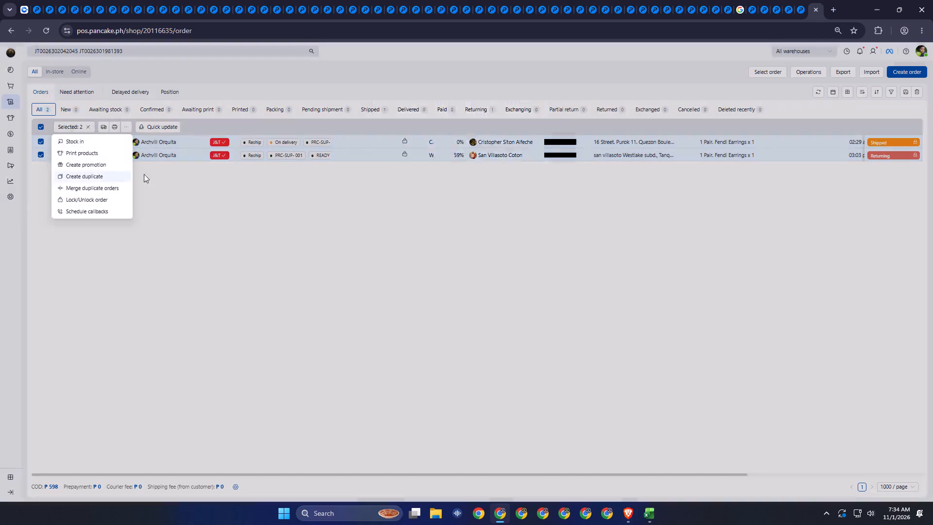
click(532, 173)
click(517, 280)
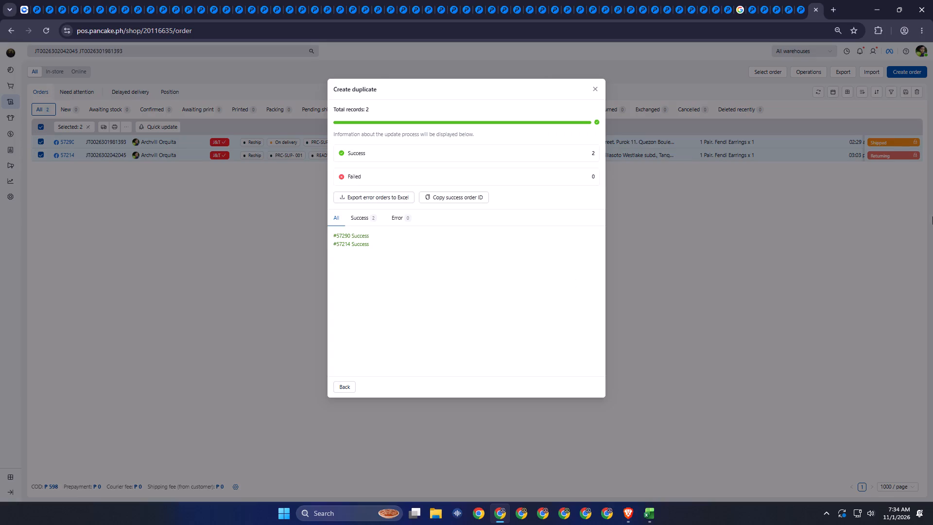
click(932, 199)
key(Escape)
Clear the waybill search from the Treasured Jewels ph order list.
click(917, 93)
click(746, 409)
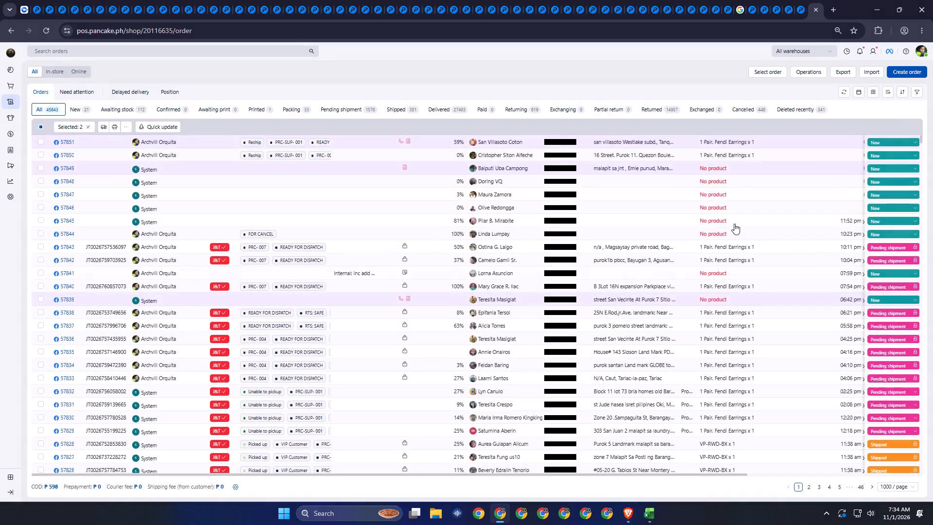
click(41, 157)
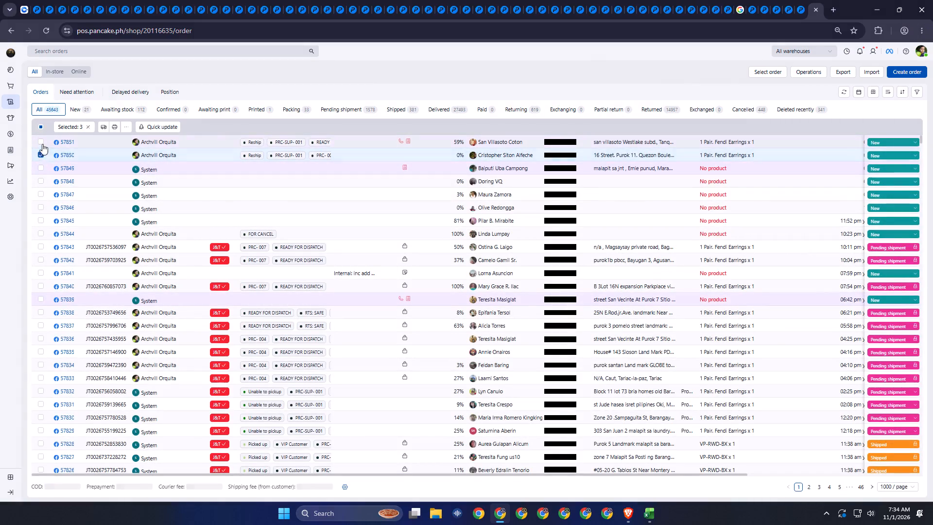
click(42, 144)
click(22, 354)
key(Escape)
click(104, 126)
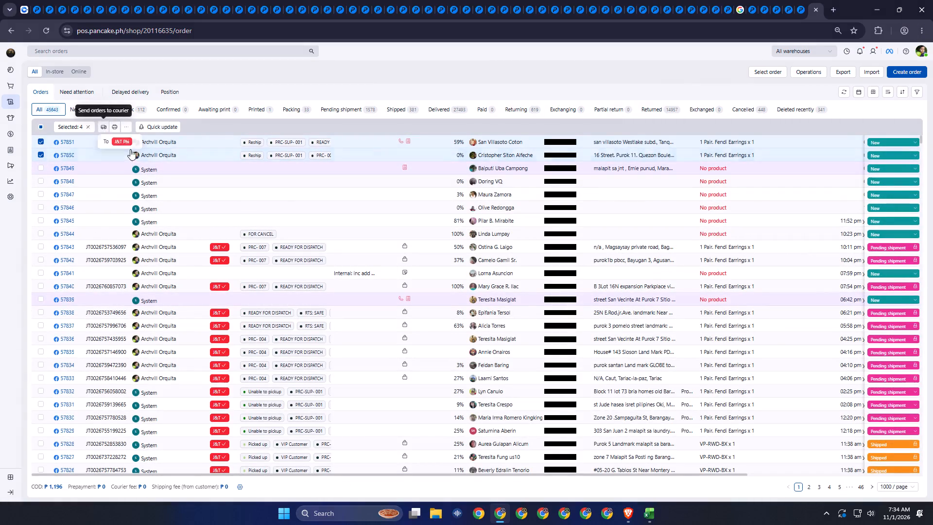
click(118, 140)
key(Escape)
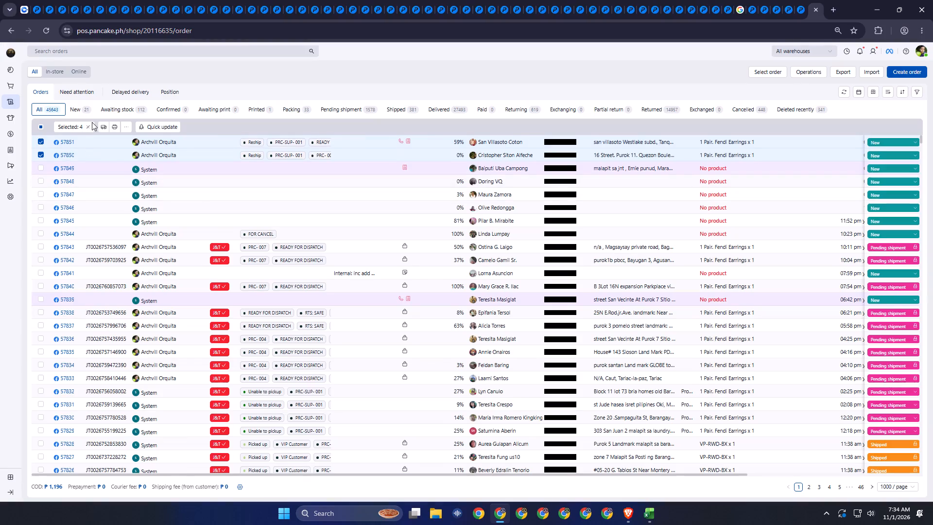
click(87, 127)
click(39, 155)
click(44, 143)
click(11, 286)
key(Escape)
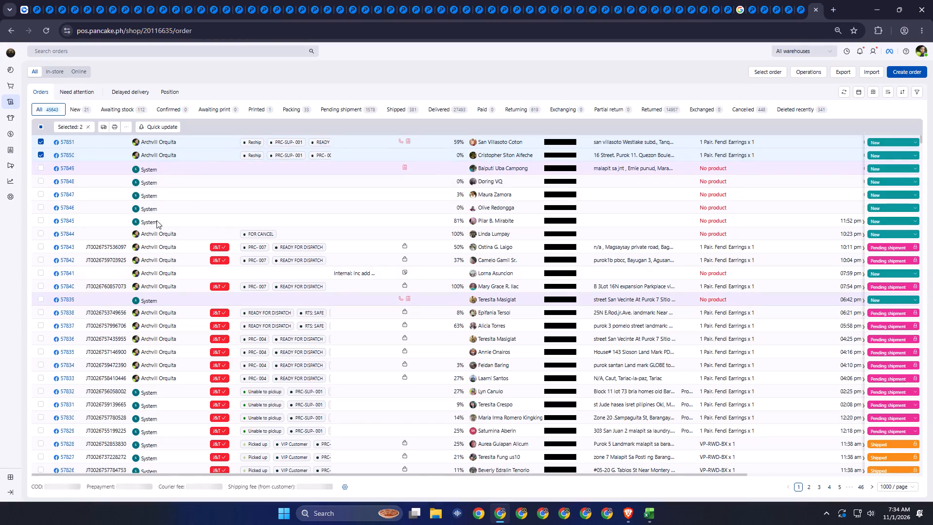
click(104, 128)
click(120, 140)
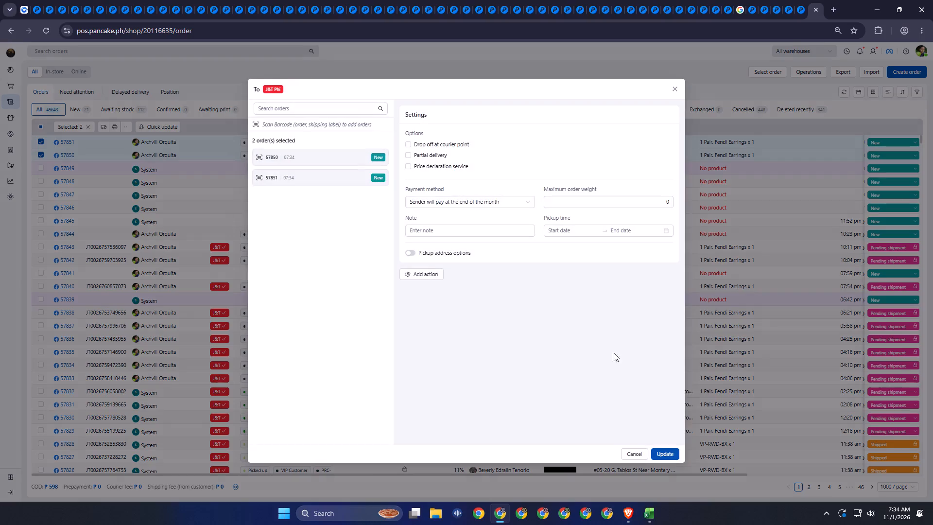
click(675, 453)
click(599, 408)
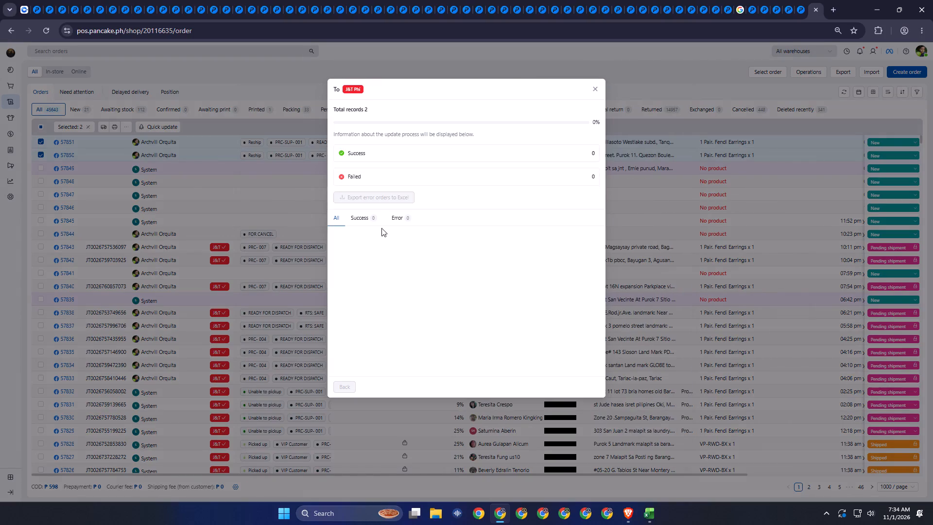
key(Escape)
click(221, 157)
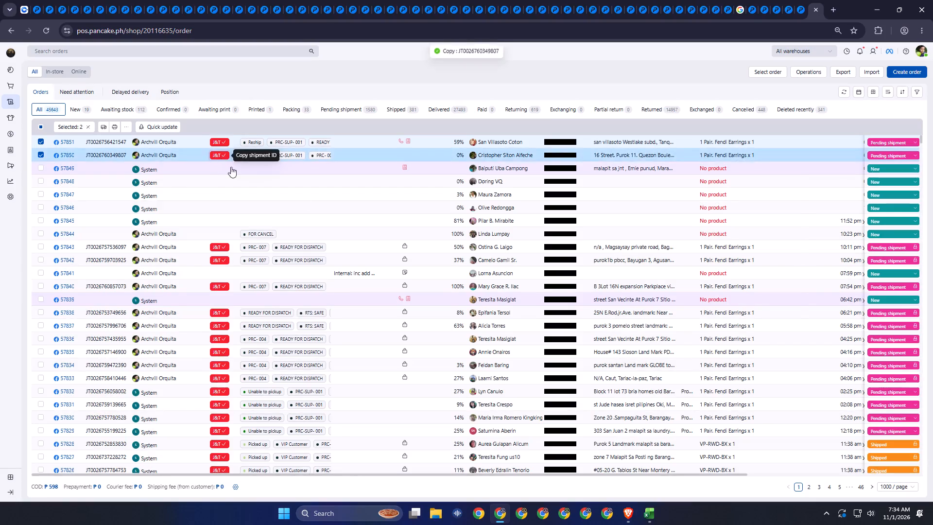
key(alt+Tab)
alt+click(593, 284)
click(142, 481)
key(shift+space)
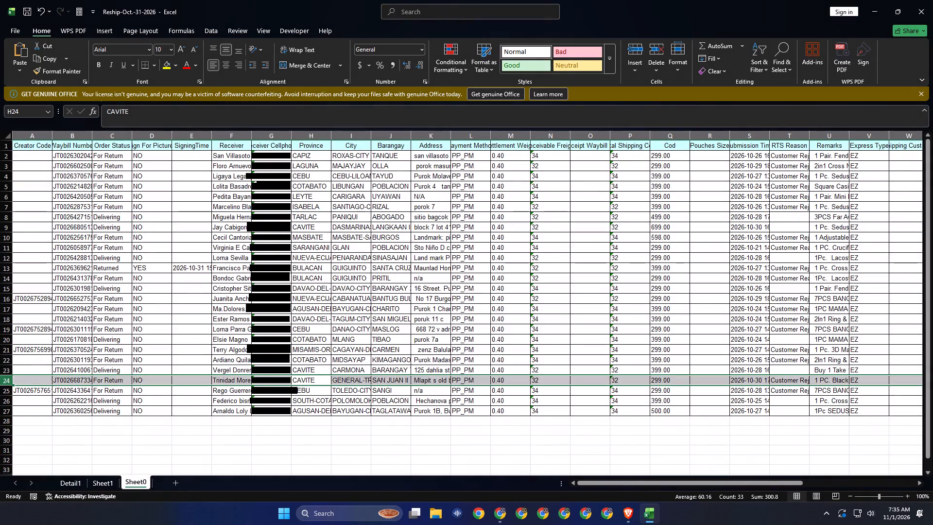
click(243, 286)
key(shift+space)
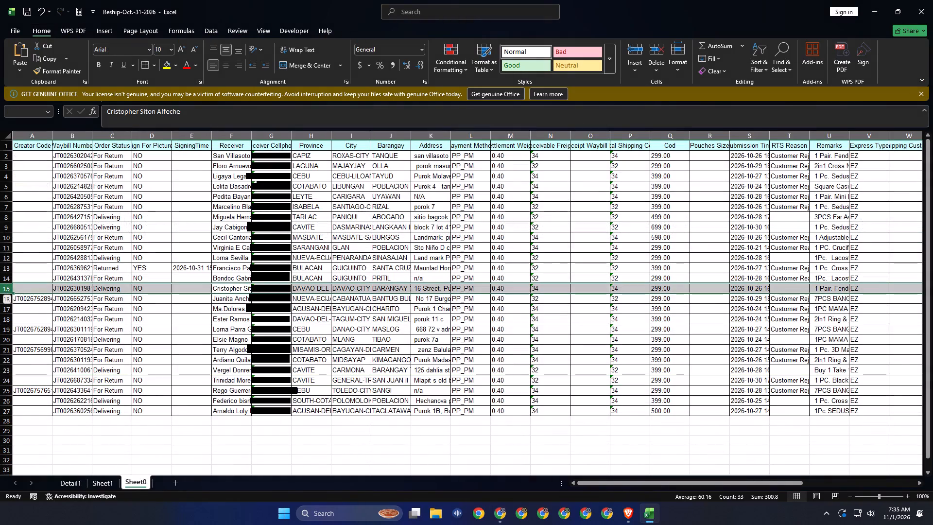
drag(242, 290, 237, 289)
click(47, 289)
key(ctrl+v)
key(alt+Tab)
key(shift+space)
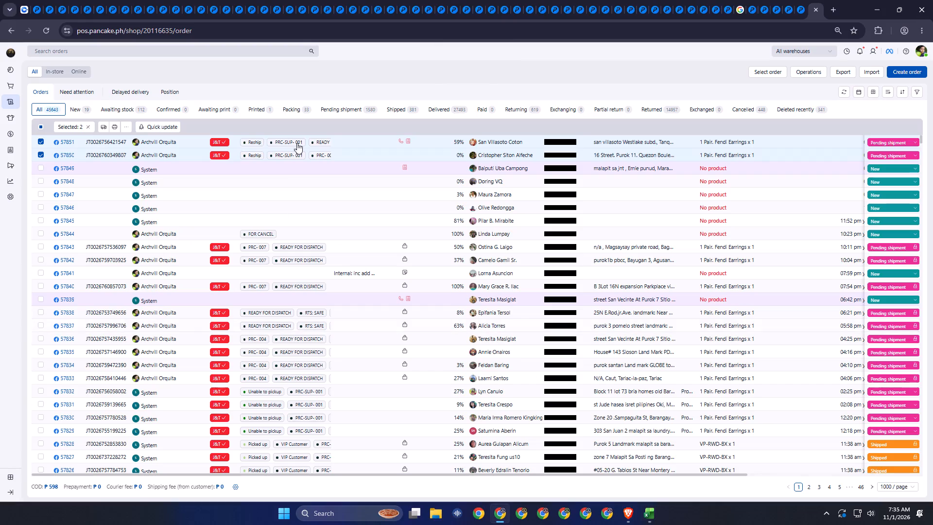
click(221, 141)
key(alt+Tab)
key(shift+space)
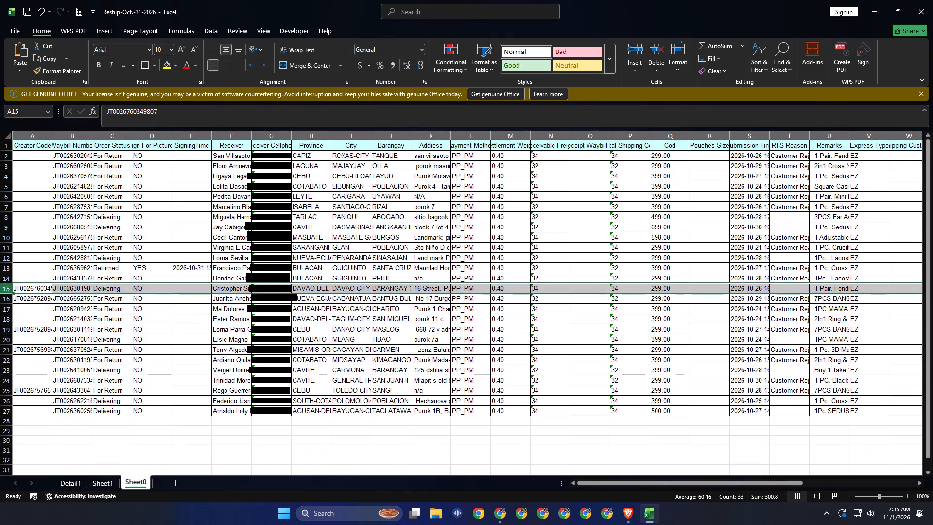
click(242, 160)
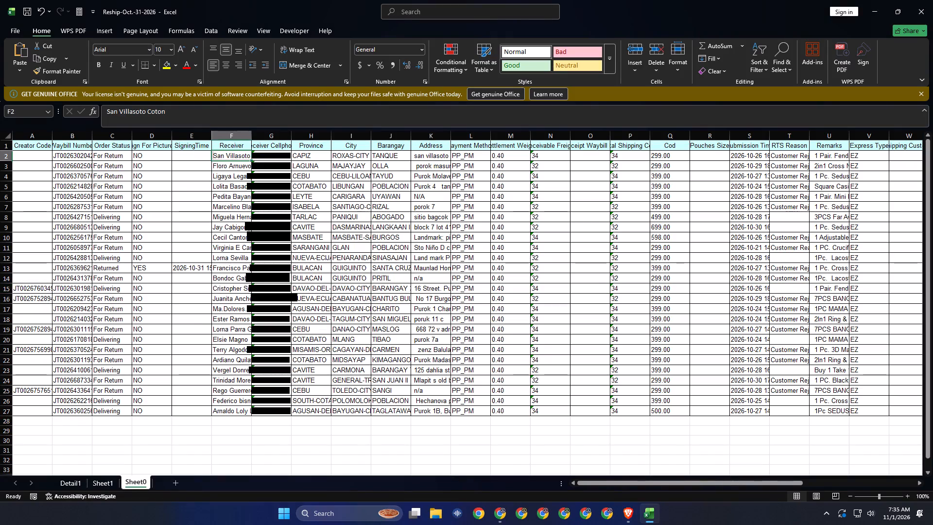
click(26, 158)
key(ctrl+v)
click(261, 279)
key(ctrl+s)
key(ctrl+s)
Return to Pancake POS in Chrome and open the all-shops dashboard.
key(alt+Tab)
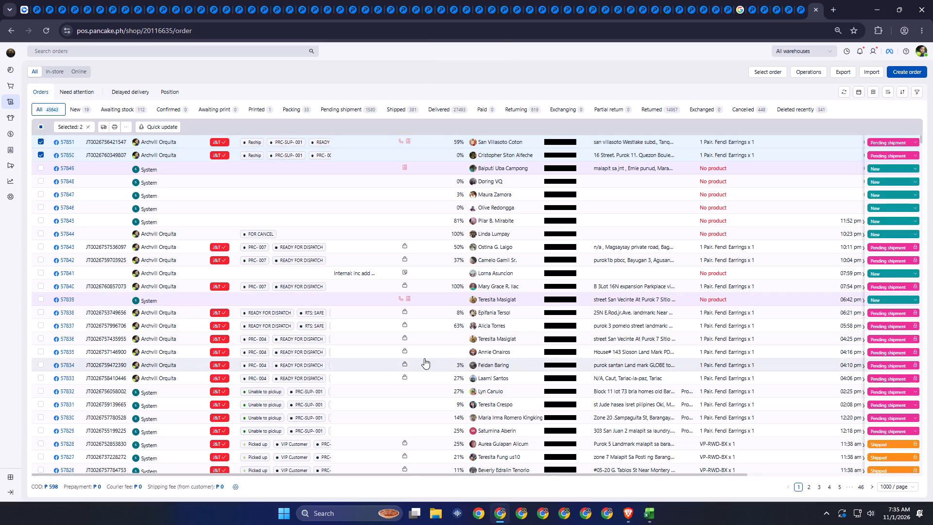
click(8, 472)
click(6, 442)
Switch to the Reship-Oct.-31-2026 workbook in Excel and save it.
key(alt+Tab)
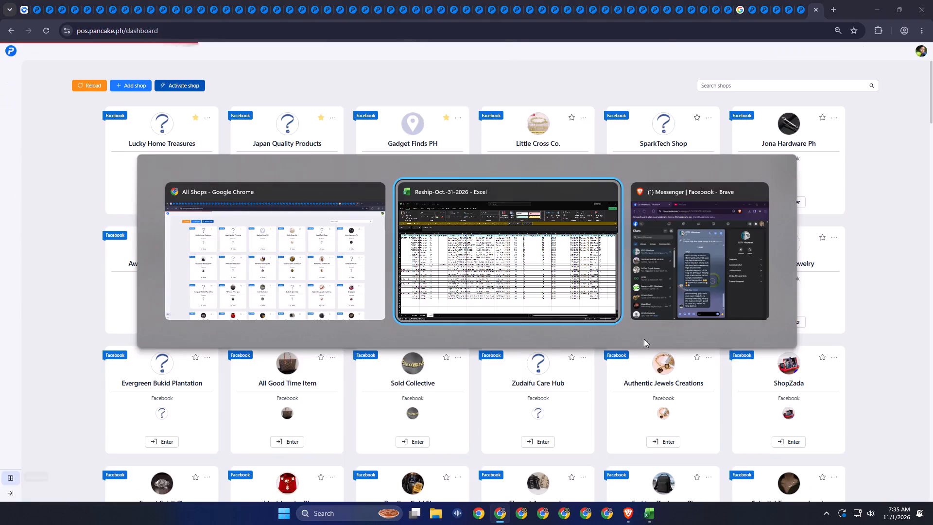
alt+click(582, 281)
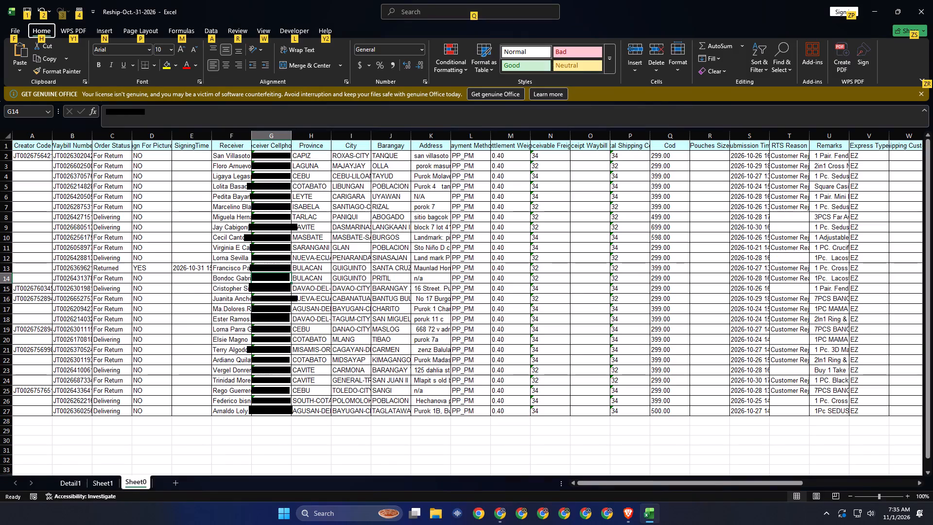
click(271, 402)
key(ctrl+s)
Delete the Detail1 sheet from the Reship workbook.
click(76, 478)
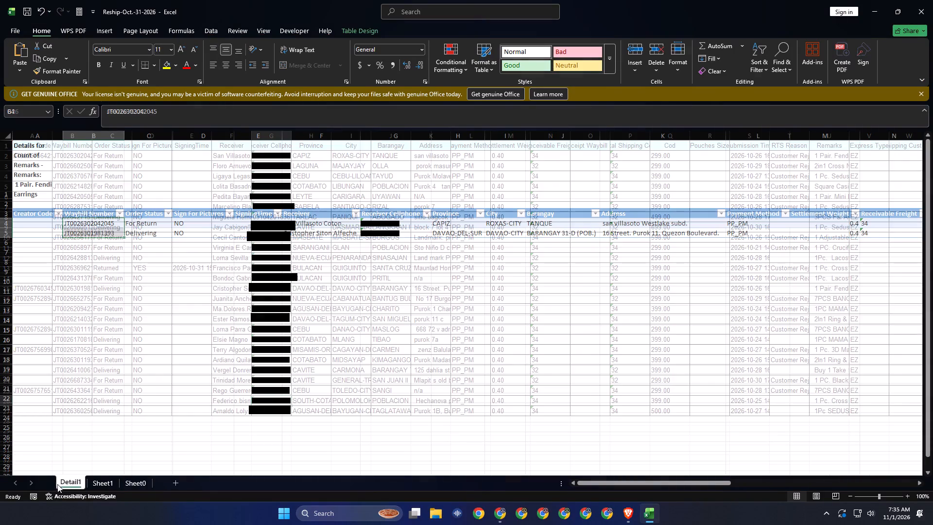
right_click(56, 485)
key(d)
key(Return)
Highlight the entire 1 Pair. Fendi Earrings row for TREASURED JEWELS PH on Sheet1 in yellow.
key(shift+space)
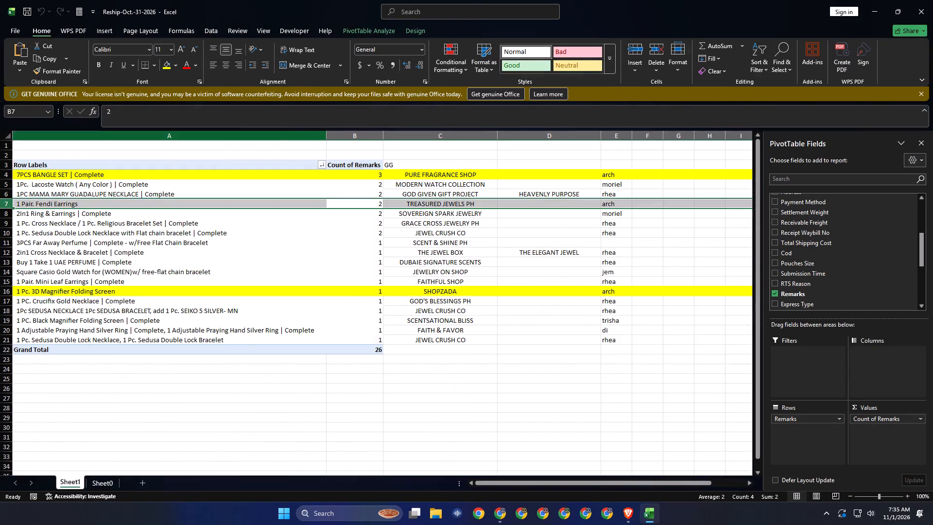
click(168, 68)
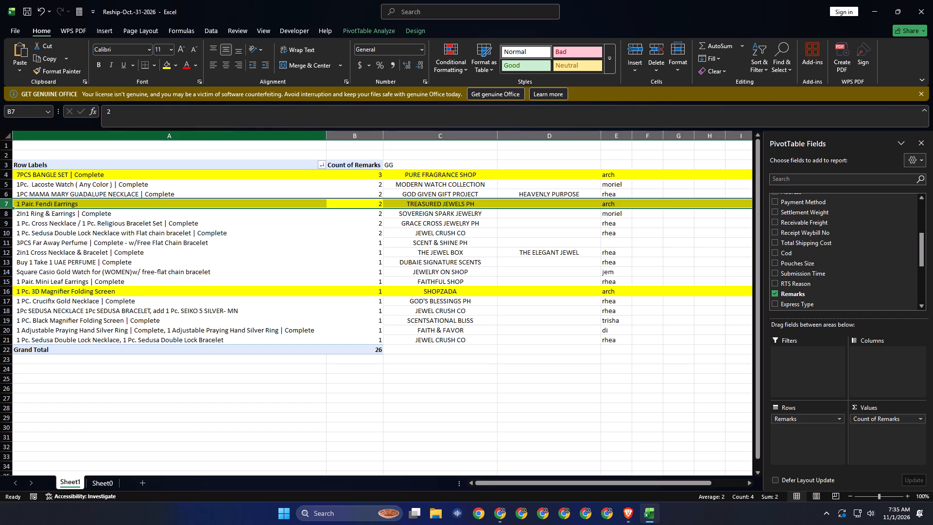
Pick SCENT & SHINE PH as the next shop on Sheet1 and search the Pancake POS dashboard in Chrome for "scent".
click(482, 241)
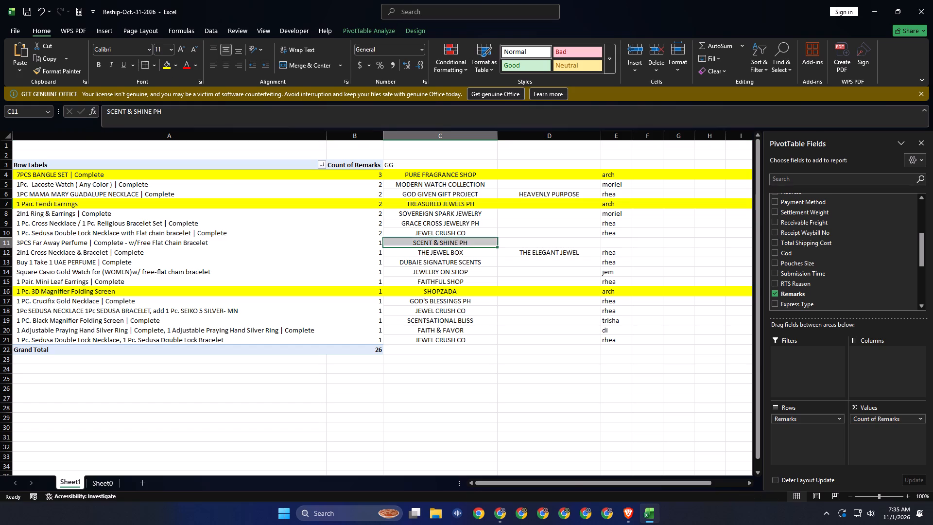
key(alt+Tab)
click(806, 81)
key(s)
key(c)
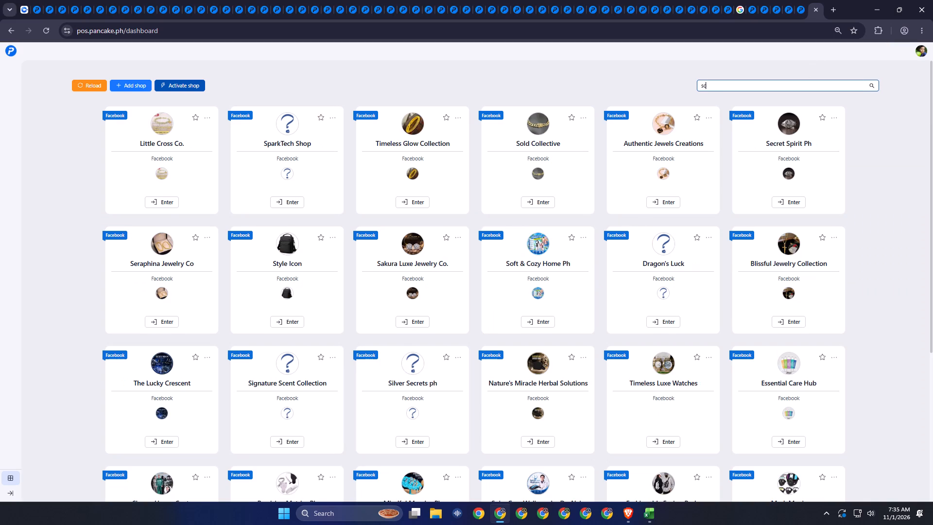
text(ent)
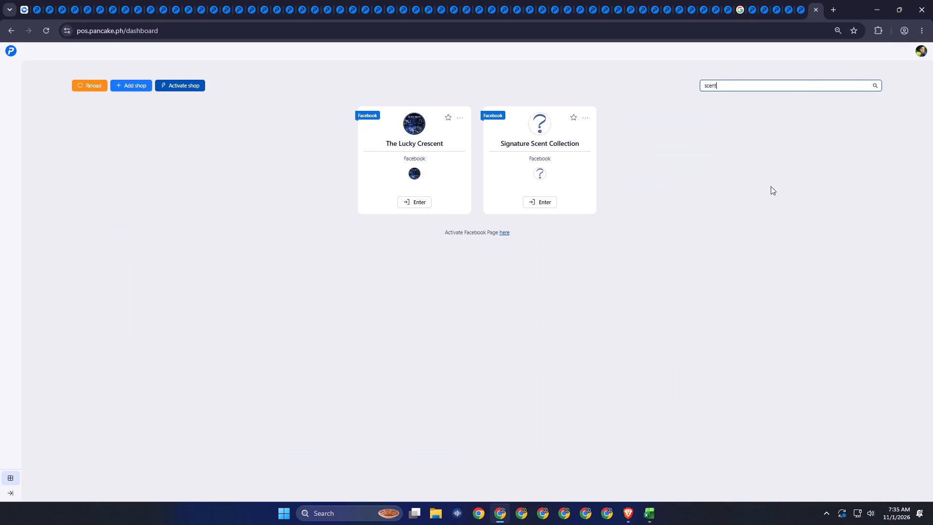
Close the current Chrome window, relaunch Chrome under a different profile, and maximize its Pancake POS window.
click(932, 0)
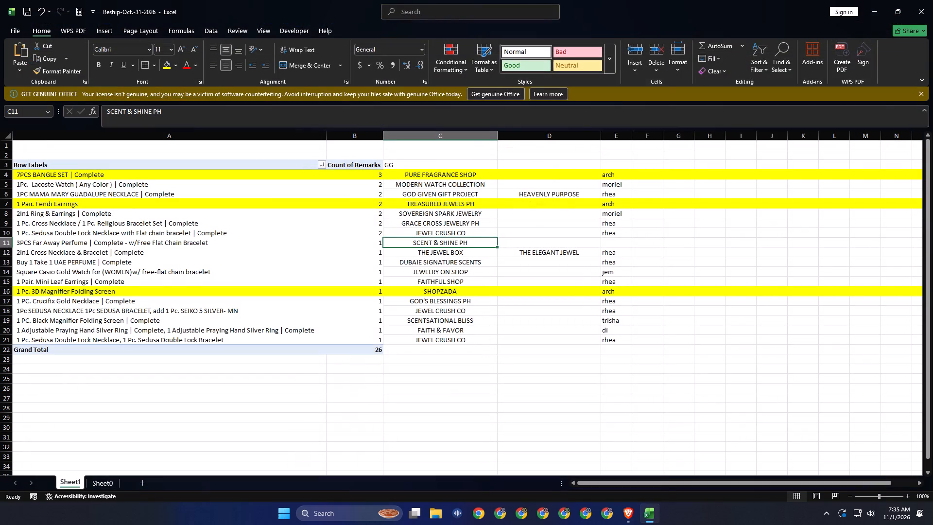
text(goog)
key(Return)
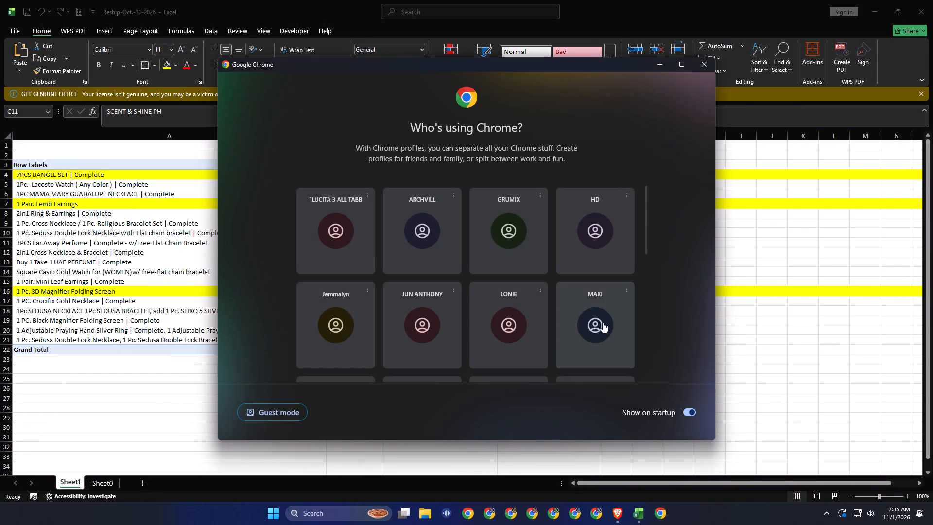
scroll(603, 322, down, 3)
scroll(603, 315, up, 2)
scroll(369, 348, down, 1)
click(353, 281)
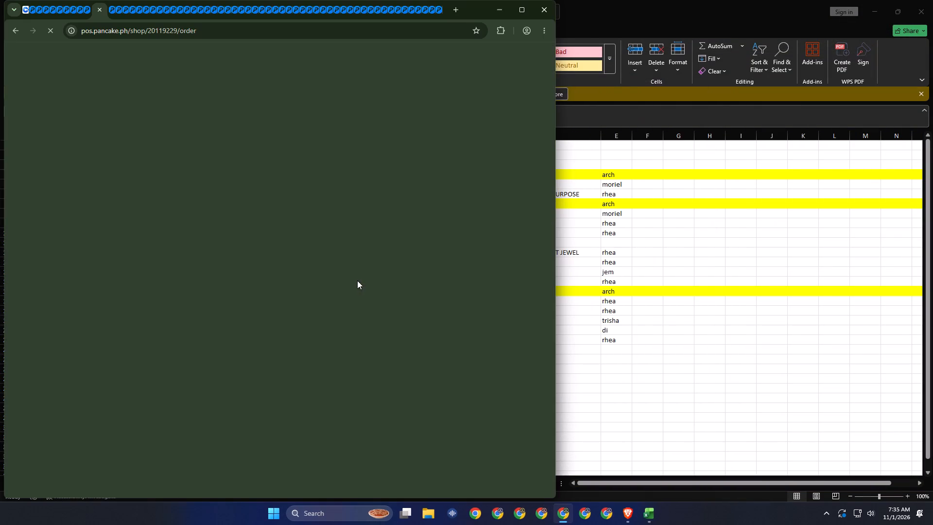
click(516, 8)
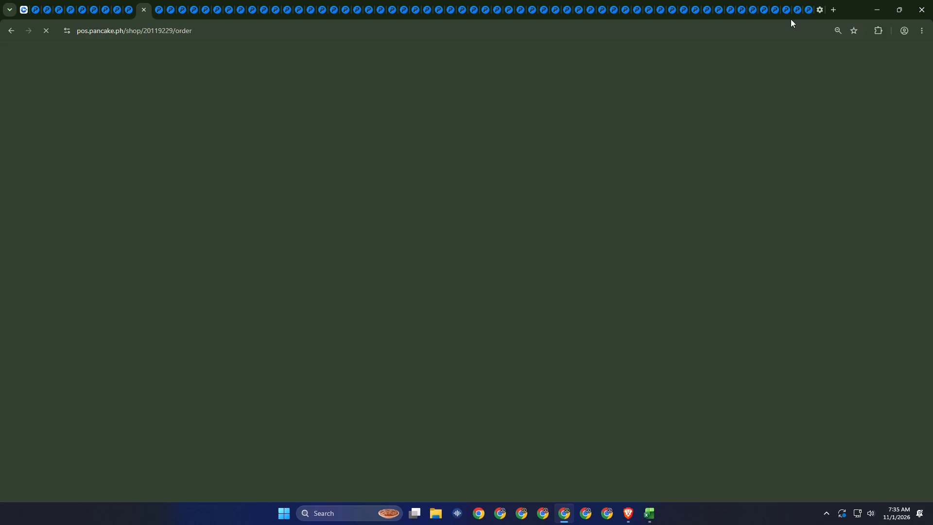
Search the Pancake POS dashboard for "god give" and open the orders list of the God Given Gift Project shop.
click(812, 11)
key(alt+Tab)
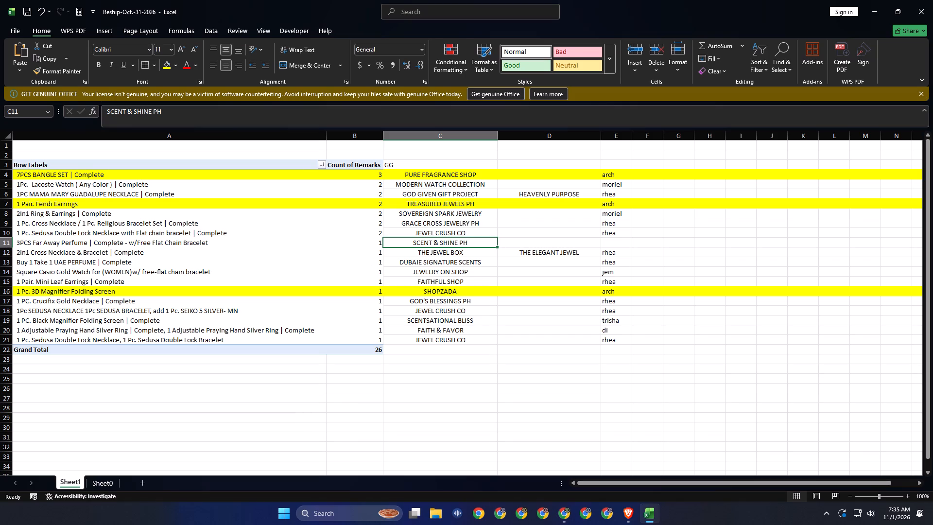
key(alt+Tab)
click(757, 87)
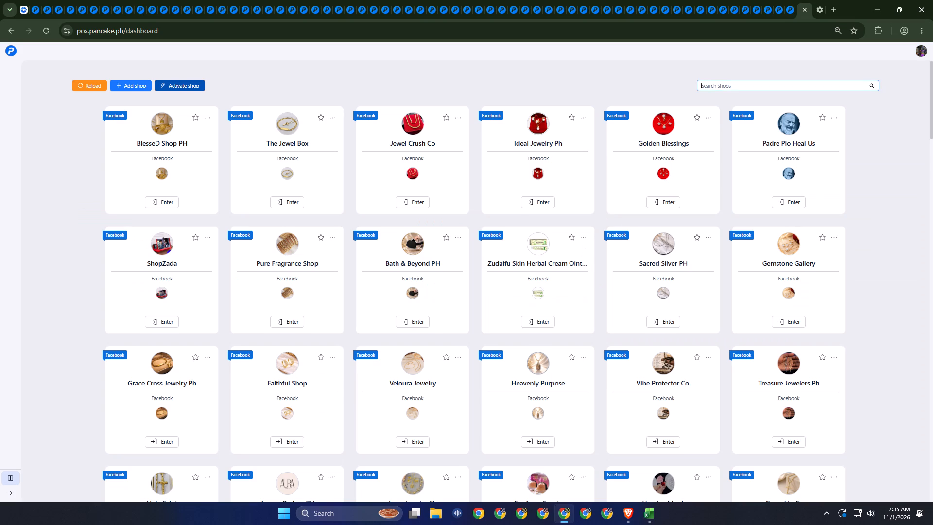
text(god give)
click(485, 207)
click(530, 351)
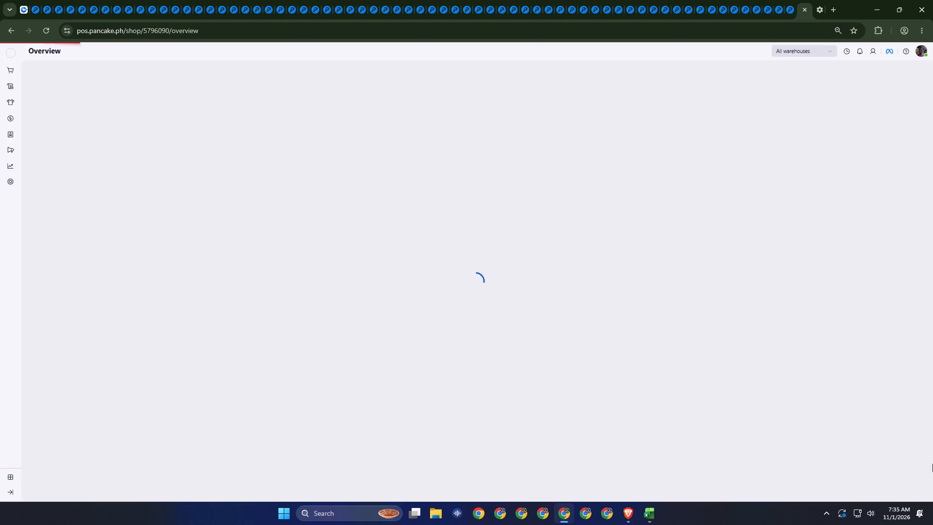
click(6, 100)
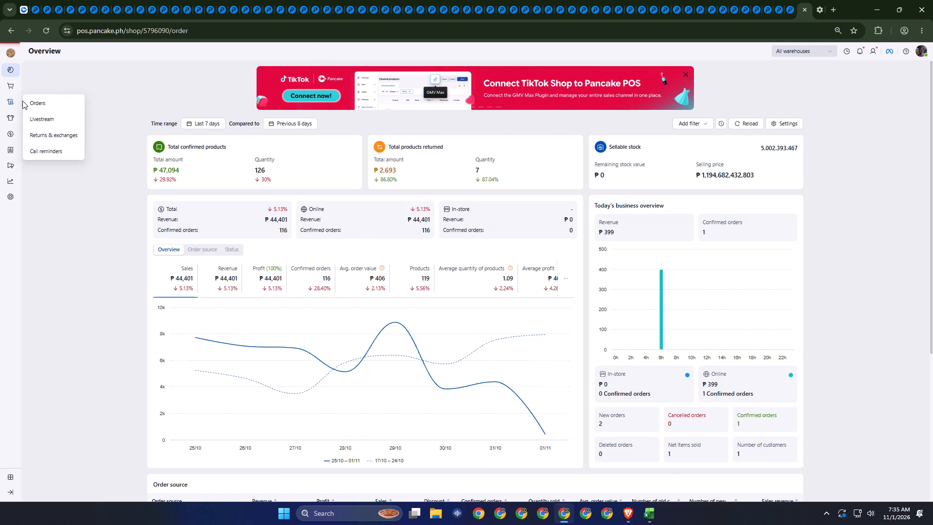
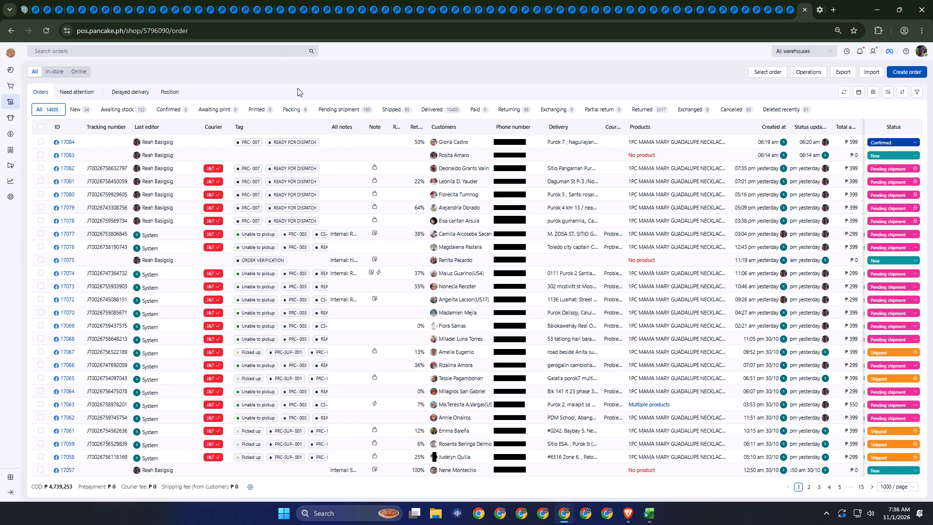
click(270, 53)
key(ctrl+v)
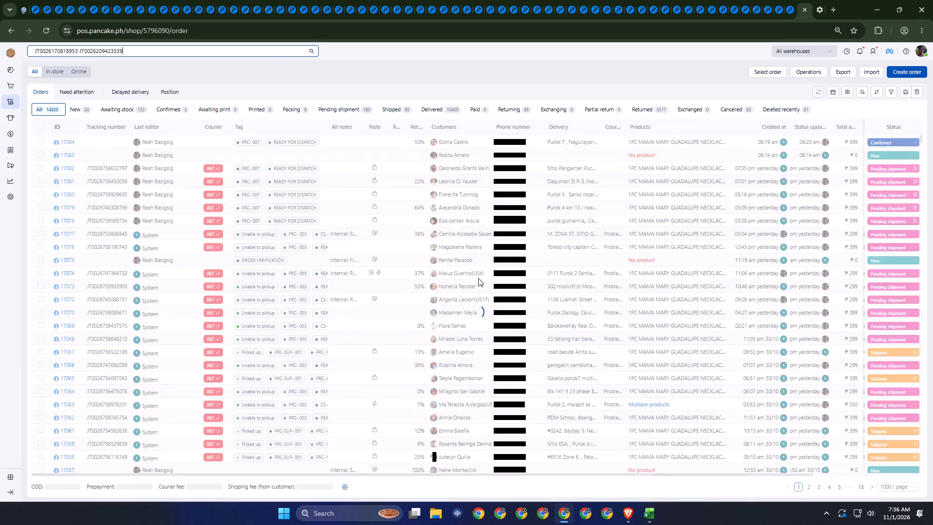
click(553, 385)
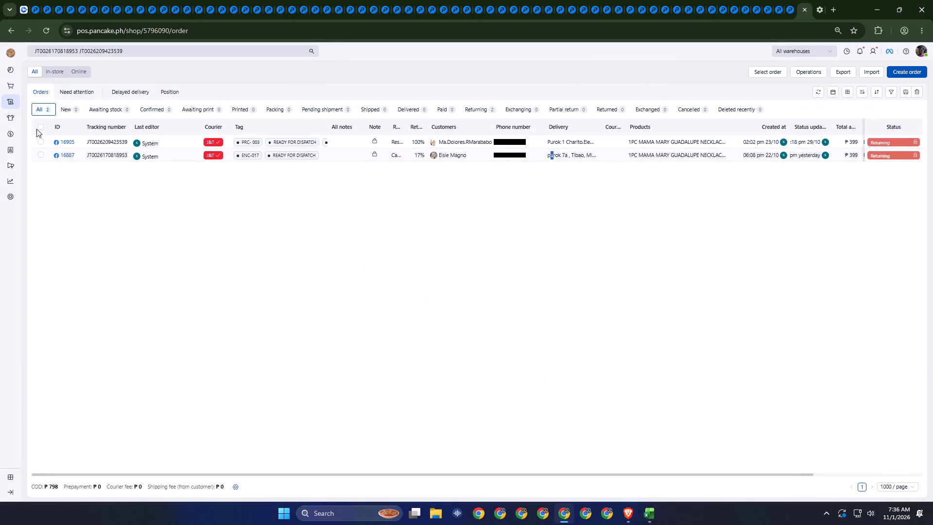
Select both orders with the searched waybills and open the quick bulk update options for them.
click(36, 129)
click(44, 128)
click(44, 128)
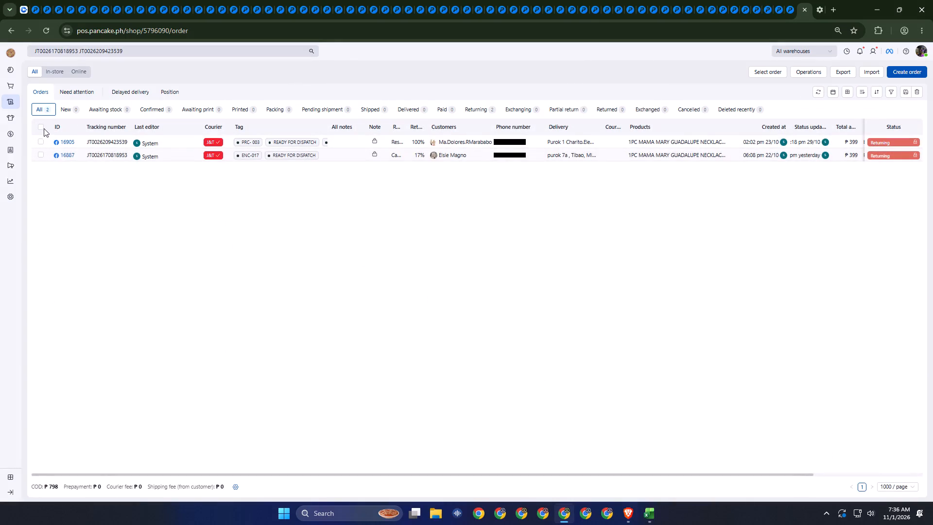
click(42, 127)
click(235, 235)
click(166, 127)
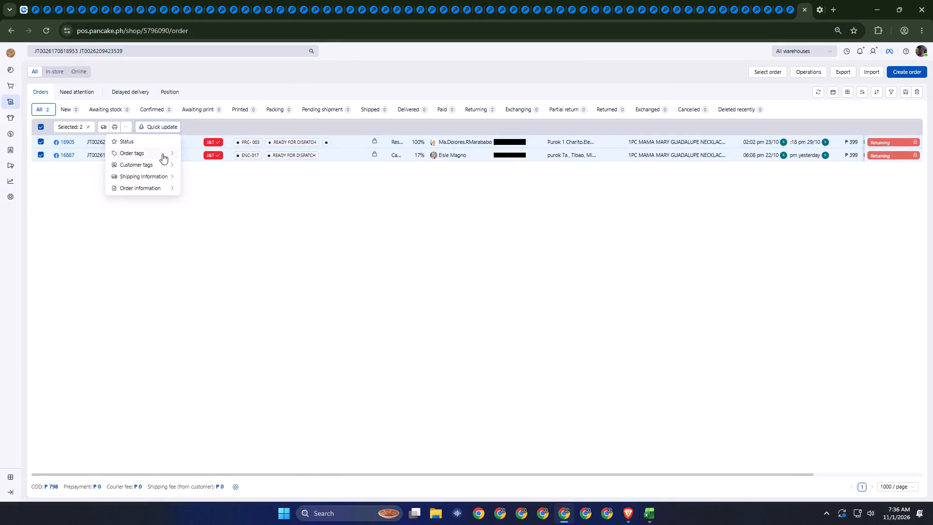
Add the order tags PRC- 003 and Reship to both selected MAMA MARY GUADALUPE NECKLACE orders and apply the update.
click(162, 154)
click(163, 144)
click(446, 167)
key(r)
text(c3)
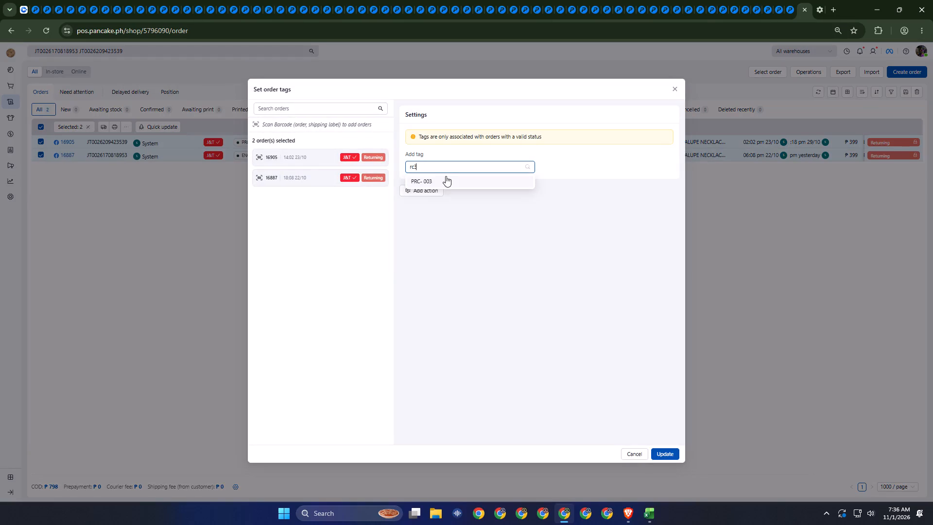
click(446, 178)
click(456, 166)
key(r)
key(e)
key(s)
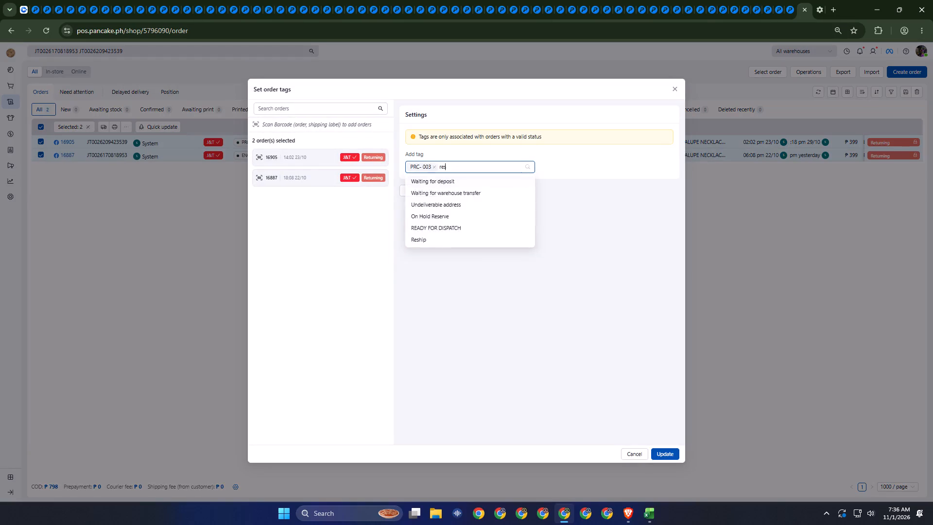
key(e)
key(BackSpace)
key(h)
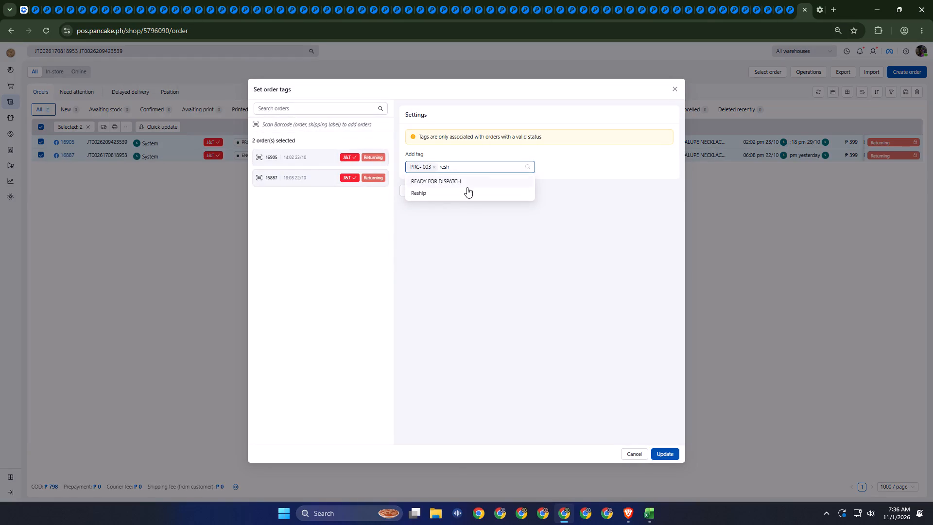
click(467, 190)
click(663, 454)
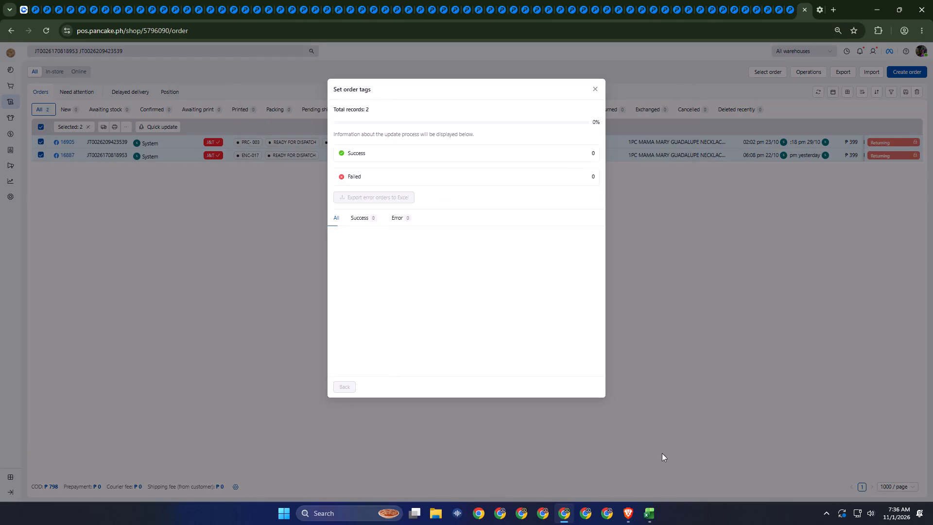
drag(900, 361, 918, 357)
key(Escape)
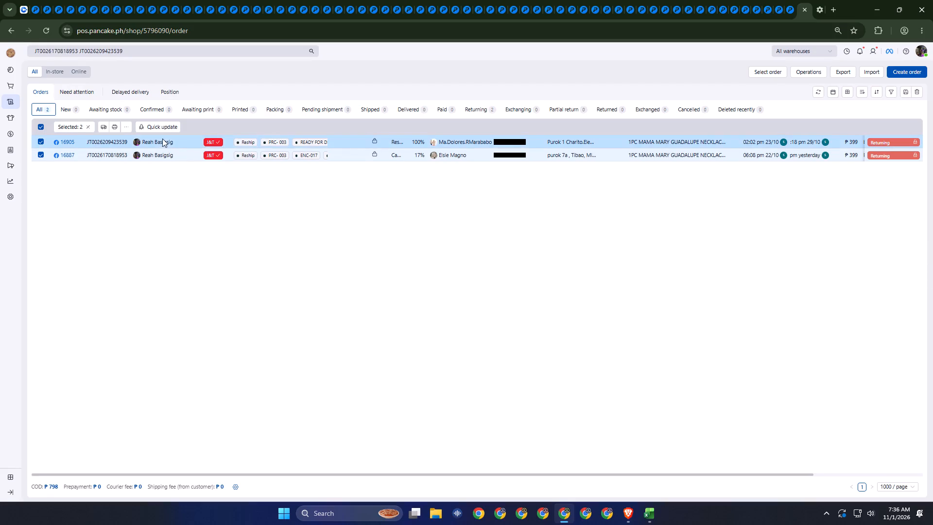
Create duplicates of the two selected orders, keeping all their tags and the assigned staff.
click(124, 130)
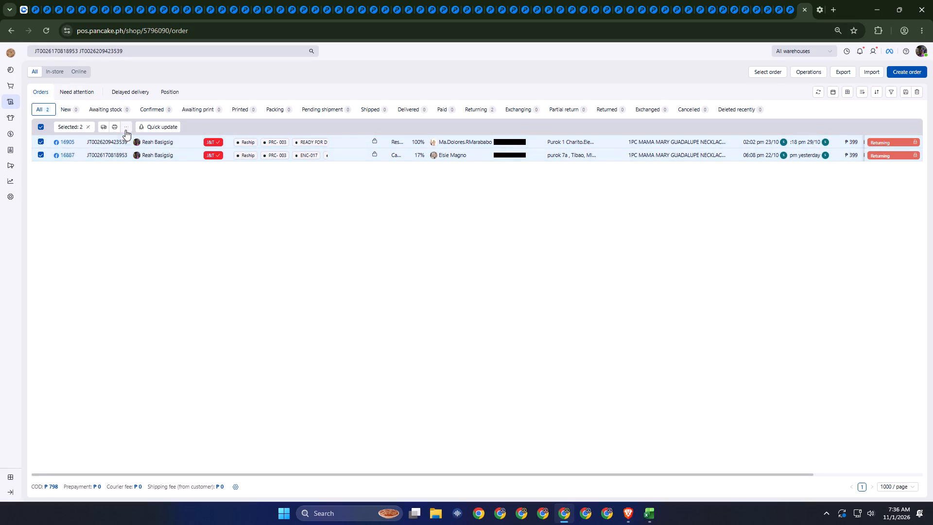
click(113, 175)
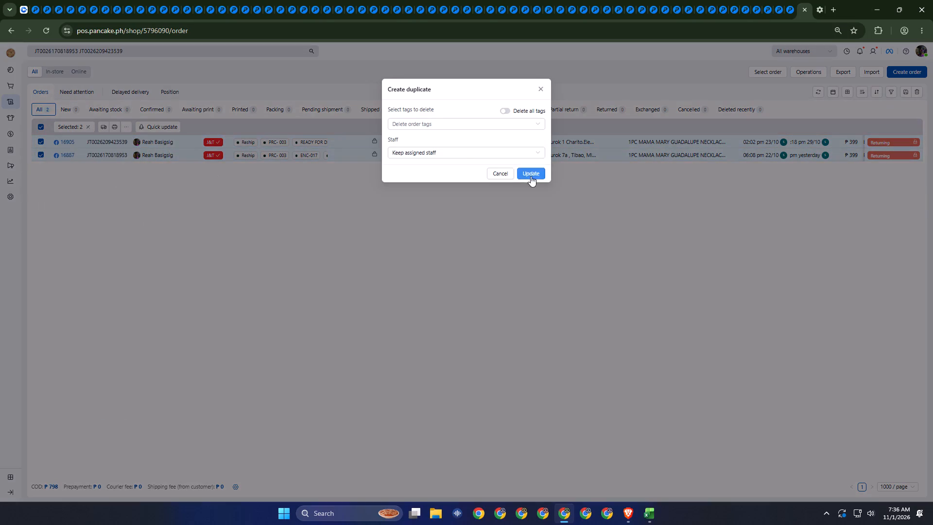
click(530, 175)
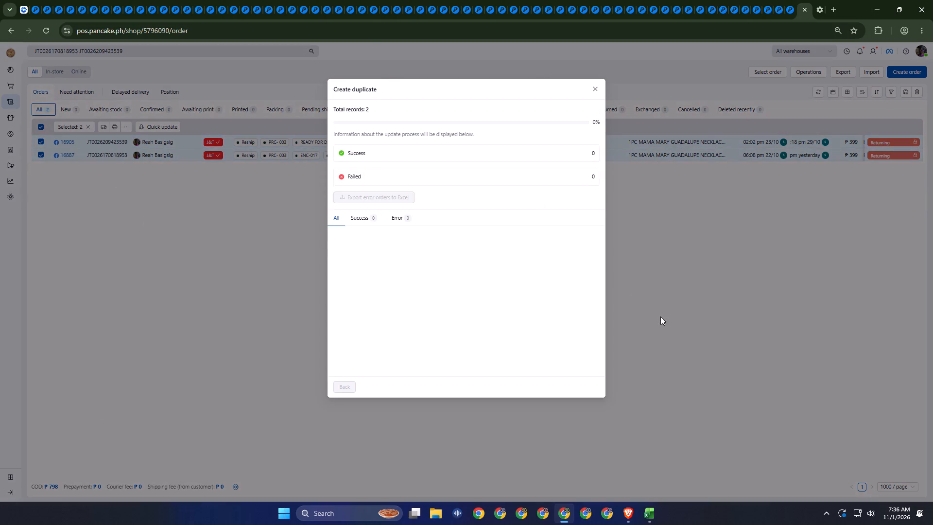
click(692, 337)
key(Escape)
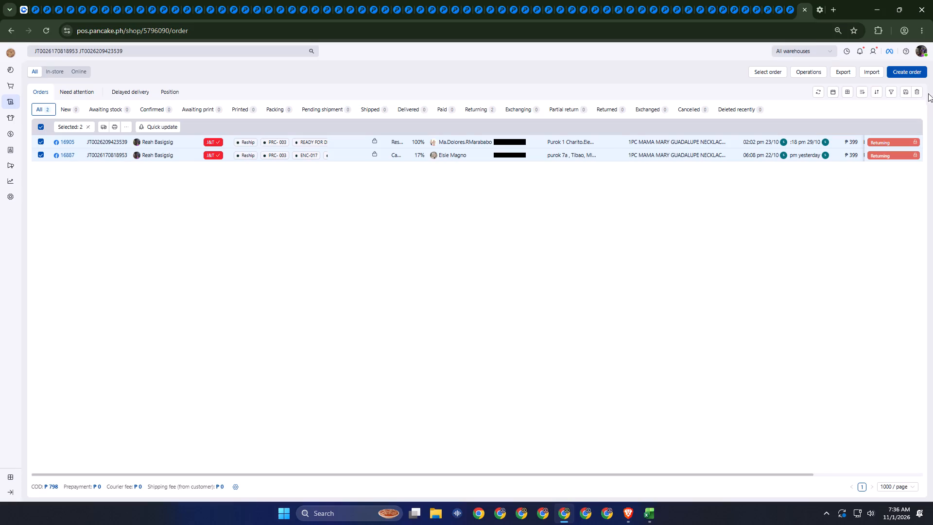
Clear the order list's current filter and switch over to the Detail1 waybill rows in the Reship Excel workbook.
click(921, 88)
click(869, 311)
key(alt+Tab)
key(alt+Tab)
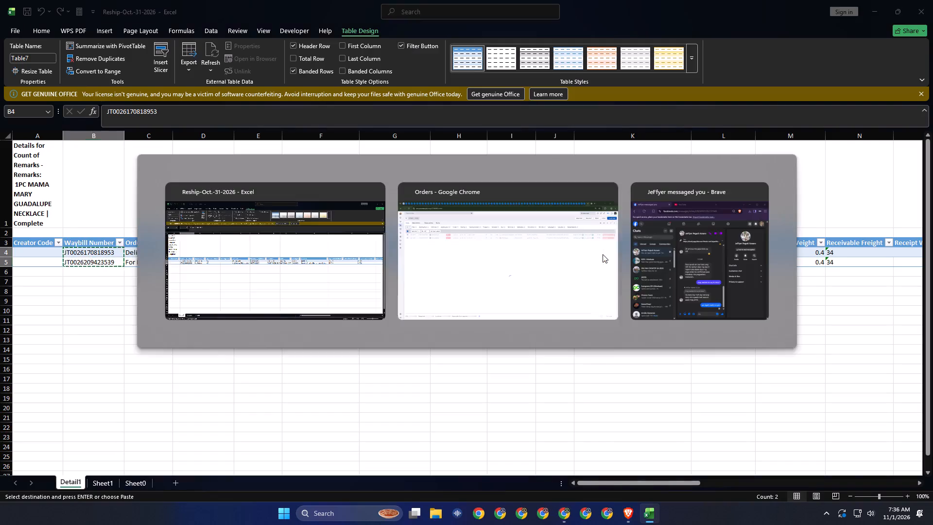
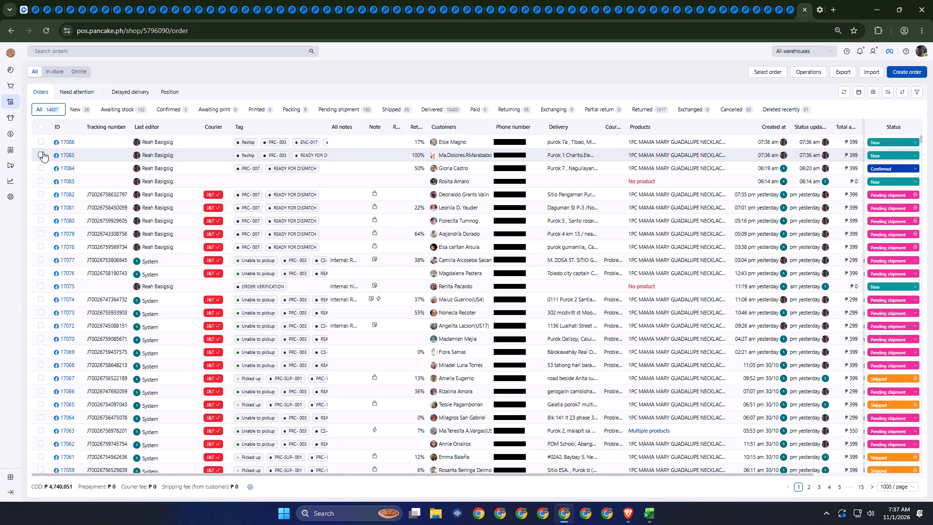
click(43, 142)
drag(0, 325, 1, 330)
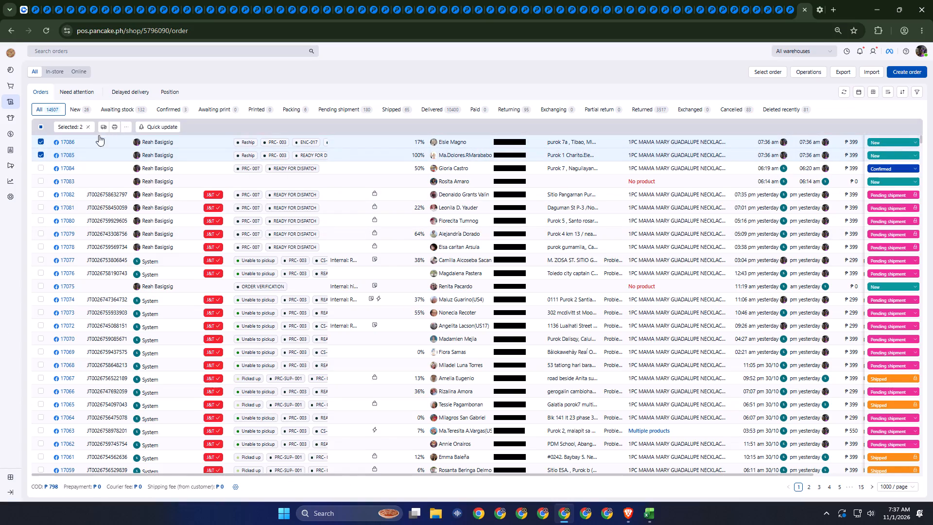
click(101, 130)
click(116, 141)
click(671, 457)
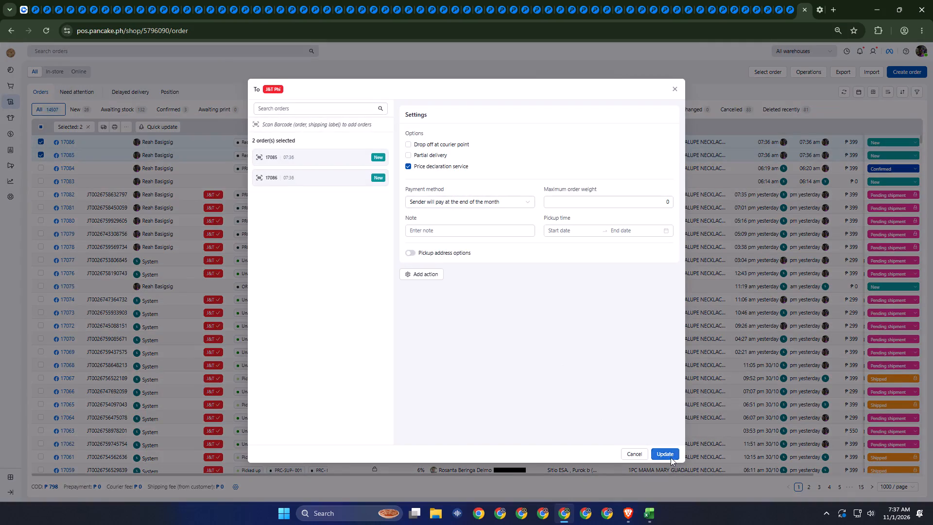
click(700, 381)
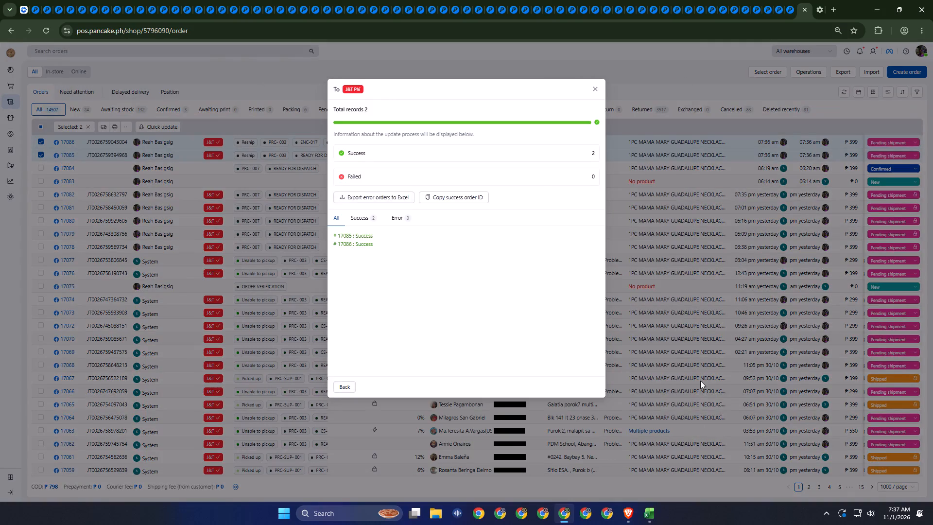
key(Escape)
click(215, 153)
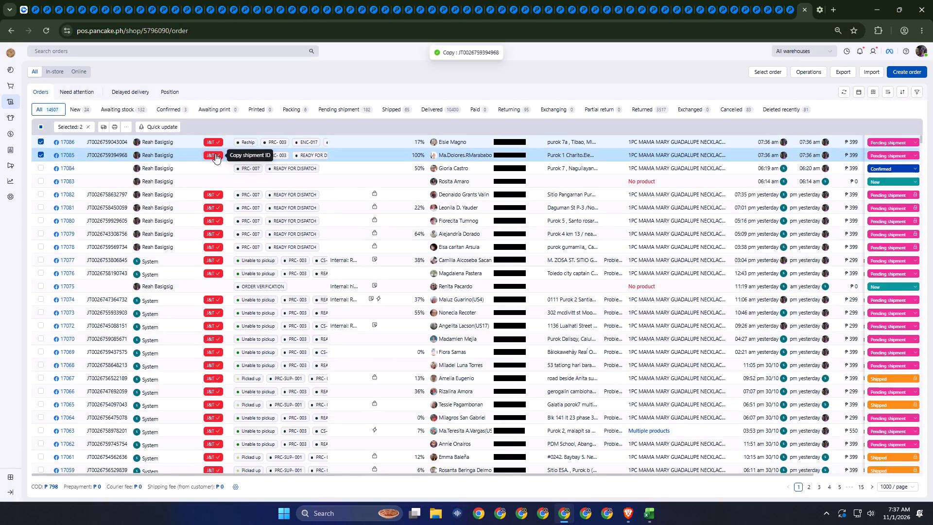
Switch to the Excel reship workbook and delete the Detail1 sheet.
key(alt+Tab)
alt+click(639, 252)
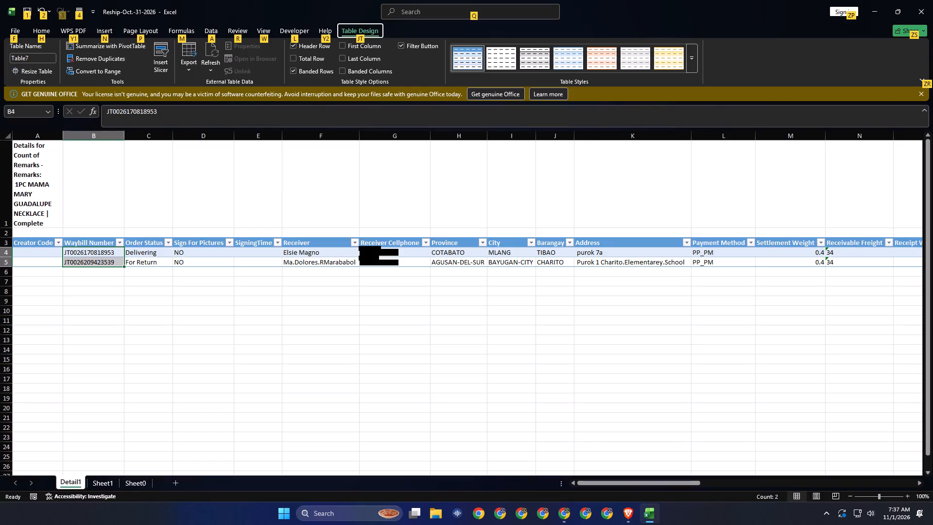
right_click(64, 484)
key(d)
key(Return)
Highlight the whole 1PC MAMA MARY GUADALUPE NECKLACE | Complete row in yellow on Sheet1.
key(shift+space)
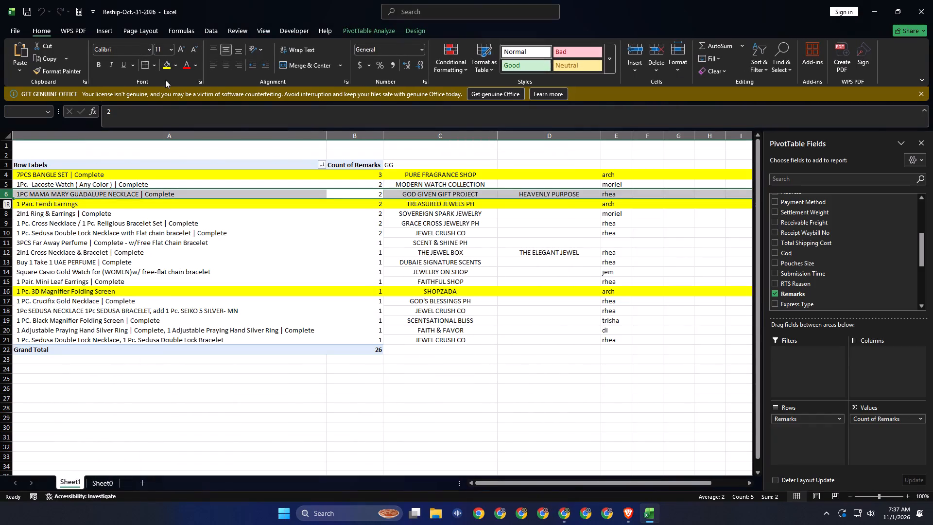
click(166, 65)
click(104, 484)
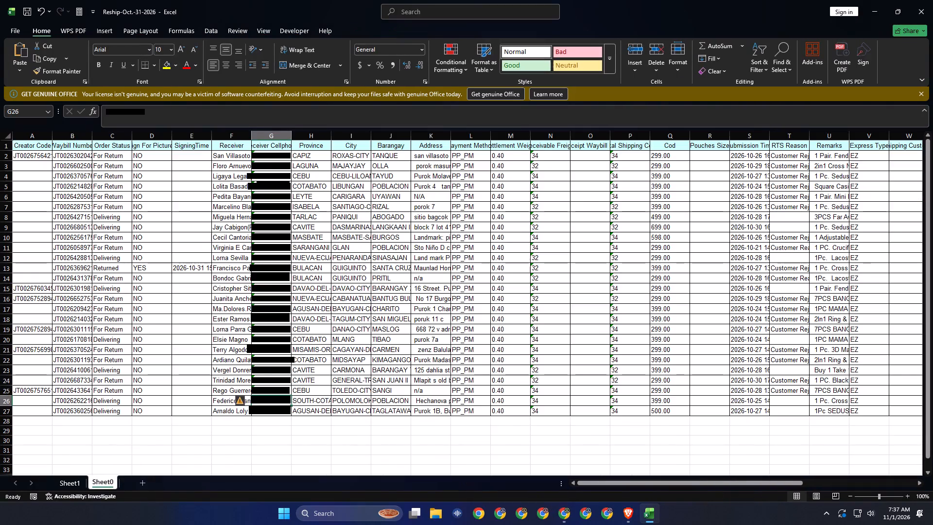
key(shift+space)
key(alt+Tab)
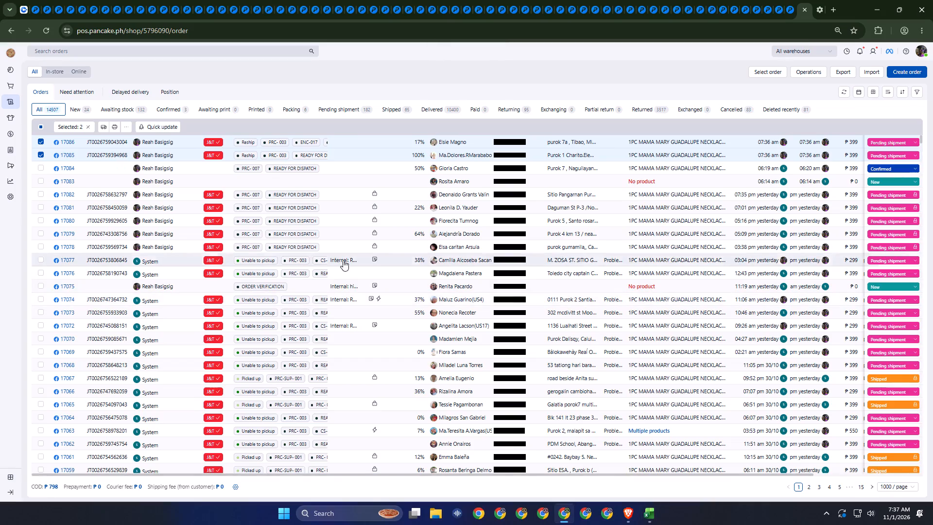
key(alt+Tab)
key(shift+space)
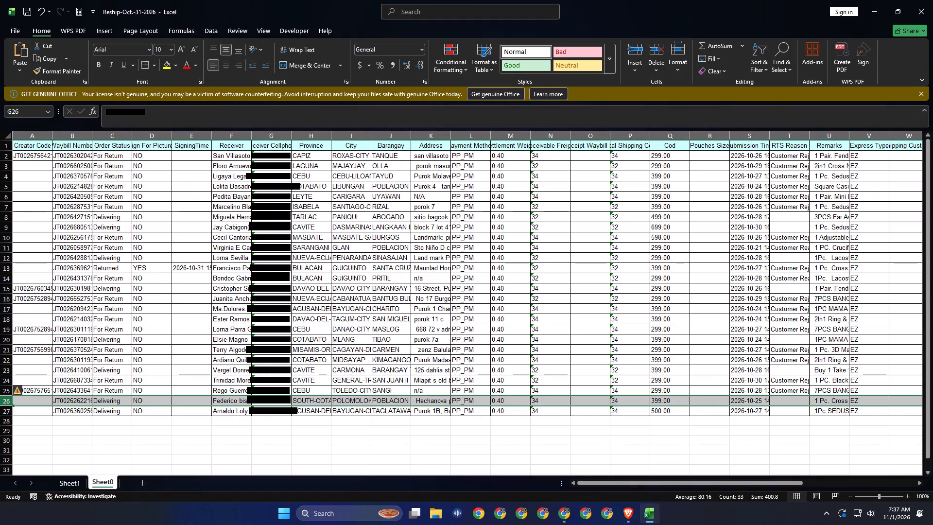
key(alt+Tab)
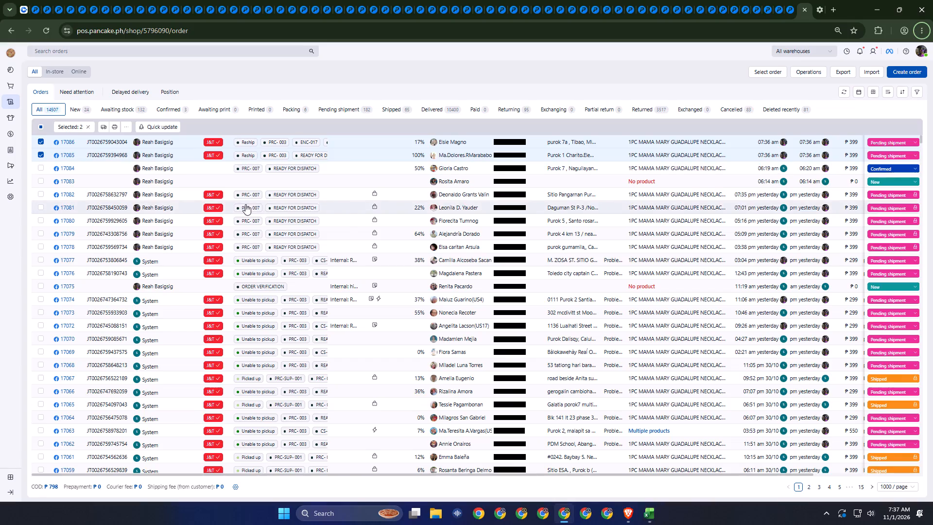
key(alt+Tab)
key(shift+space)
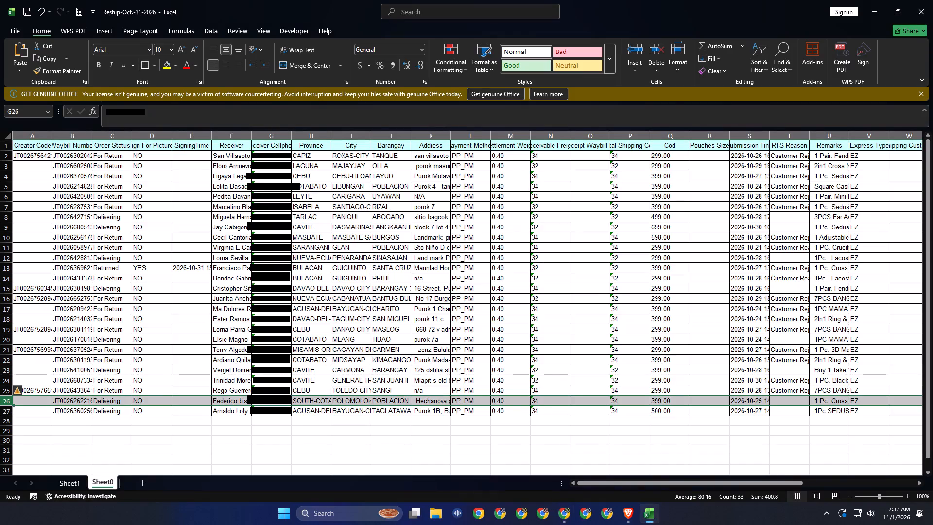
click(35, 311)
key(ctrl+v)
key(alt+Tab)
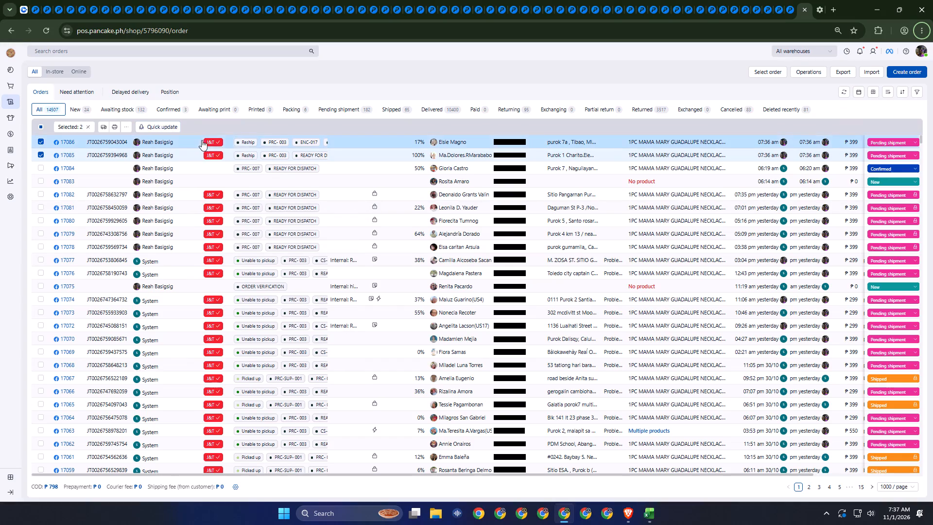
click(212, 140)
key(alt+Tab)
key(shift+space)
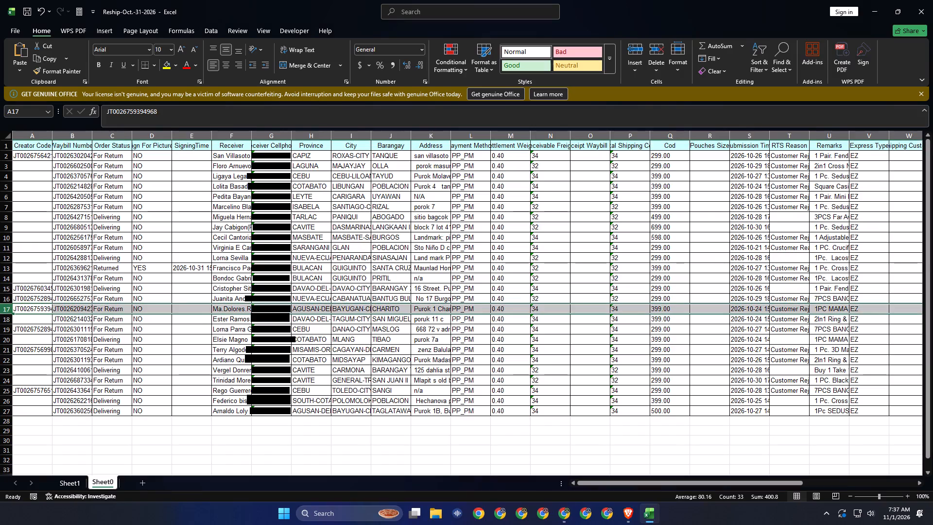
click(233, 344)
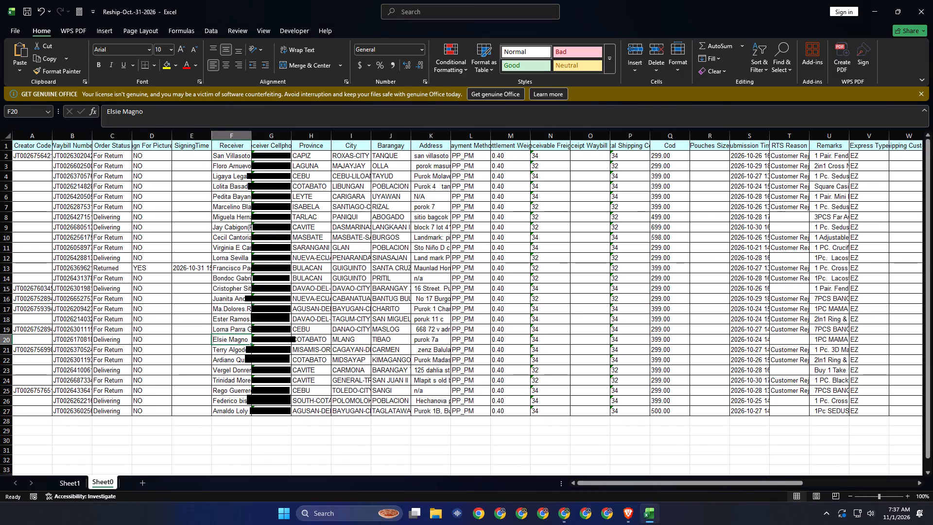
click(34, 341)
key(ctrl+v)
click(261, 346)
key(ctrl+s)
key(ctrl+s)
Open the detail records behind the 1 Pc. Cross Necklace / 1 Pc. Religious Bracelet Set count on Sheet1.
key(alt+Tab)
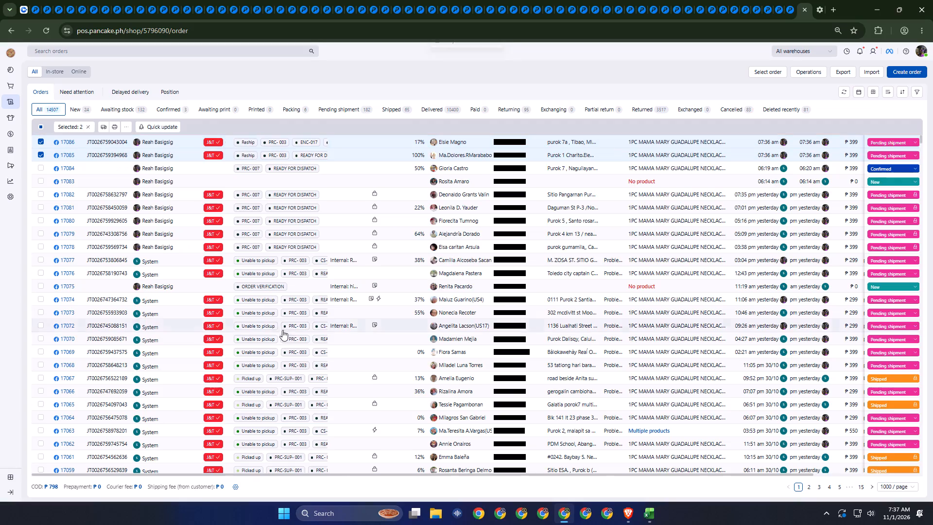
key(alt+Tab)
alt+click(562, 278)
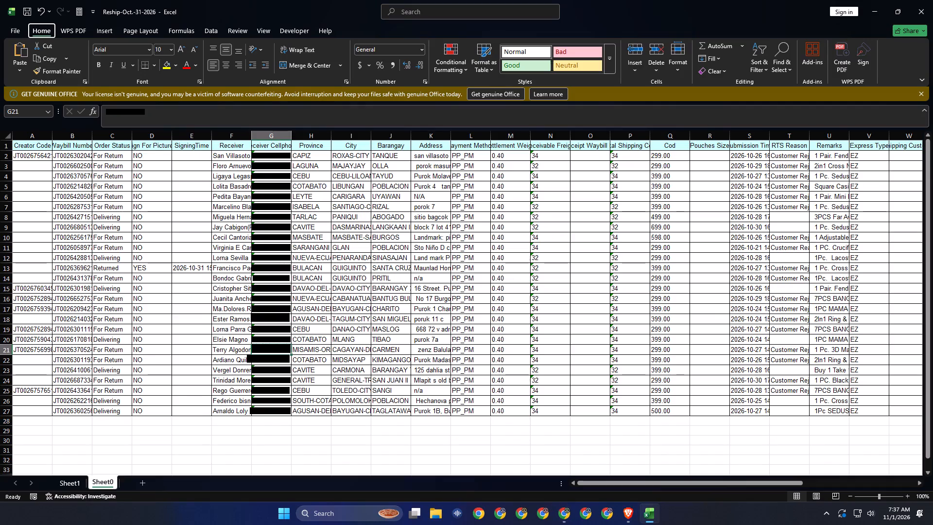
click(73, 477)
key(shift+space)
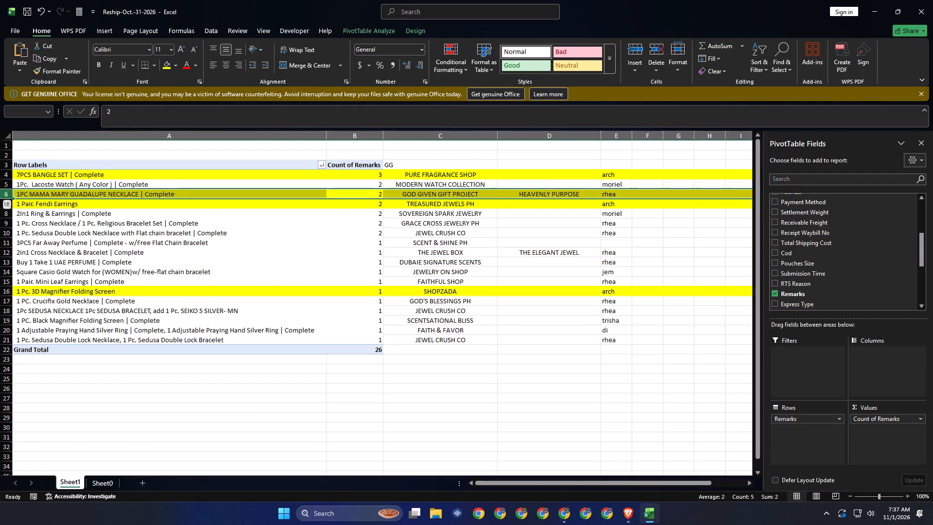
click(462, 222)
double_click(462, 222)
click(296, 269)
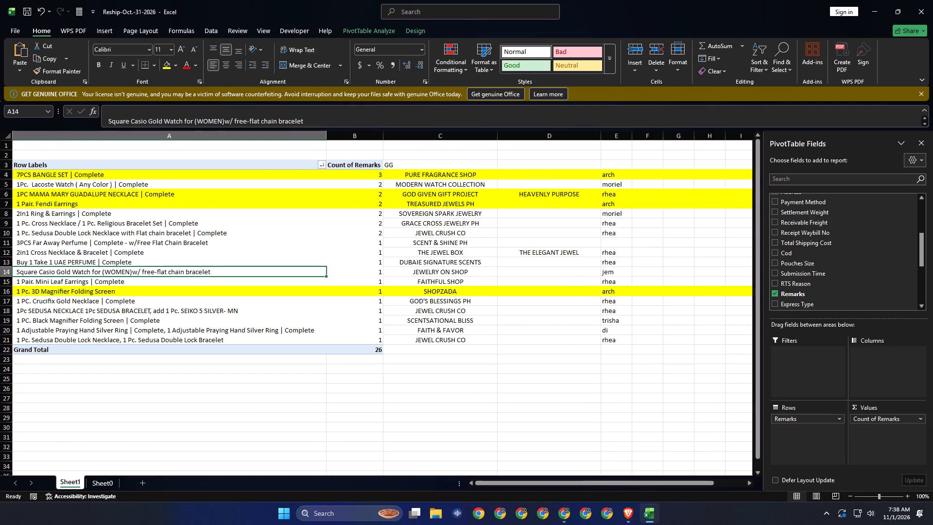
double_click(367, 226)
Return to the Pancake shop dashboard, search for "grace", and enter the Grace Cross Jewelry Ph shop.
key(alt+Tab)
alt+click(510, 295)
click(0, 435)
key(Escape)
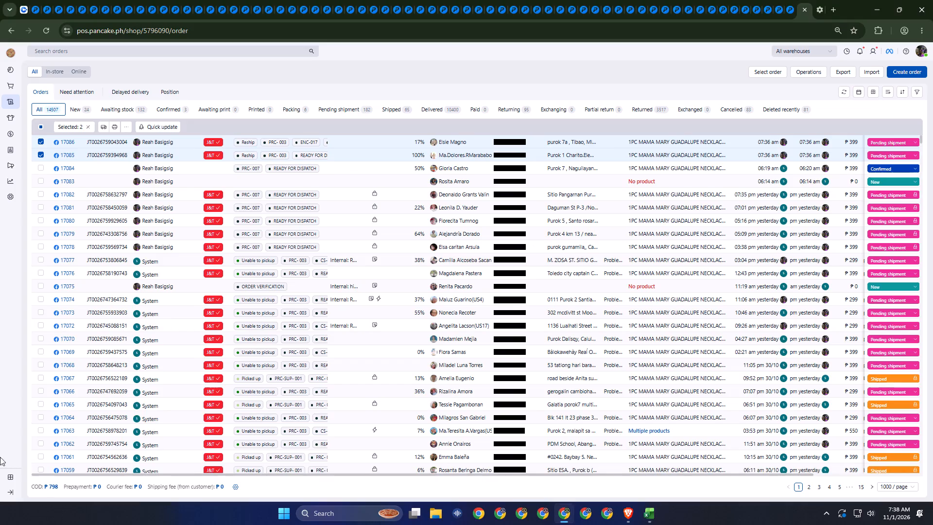
click(11, 474)
click(0, 437)
click(759, 88)
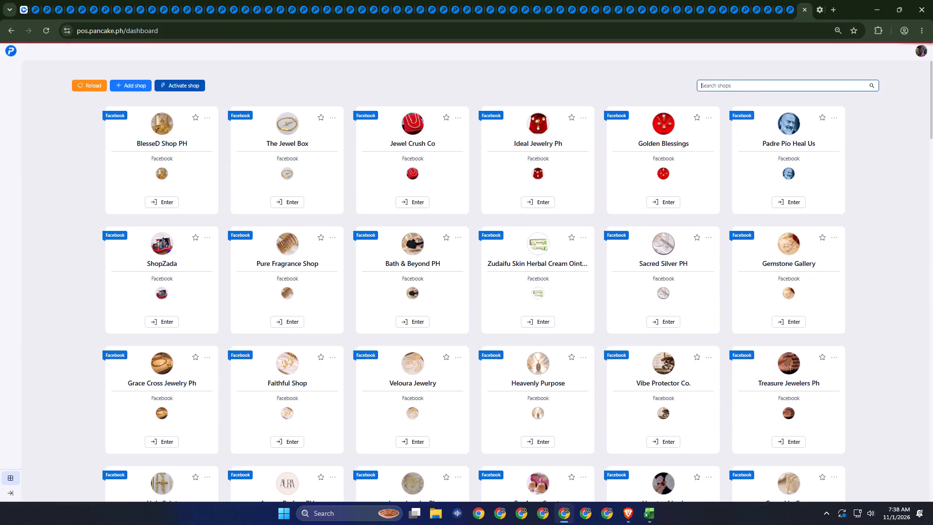
key(g)
key(r)
key(a)
key(c)
key(e)
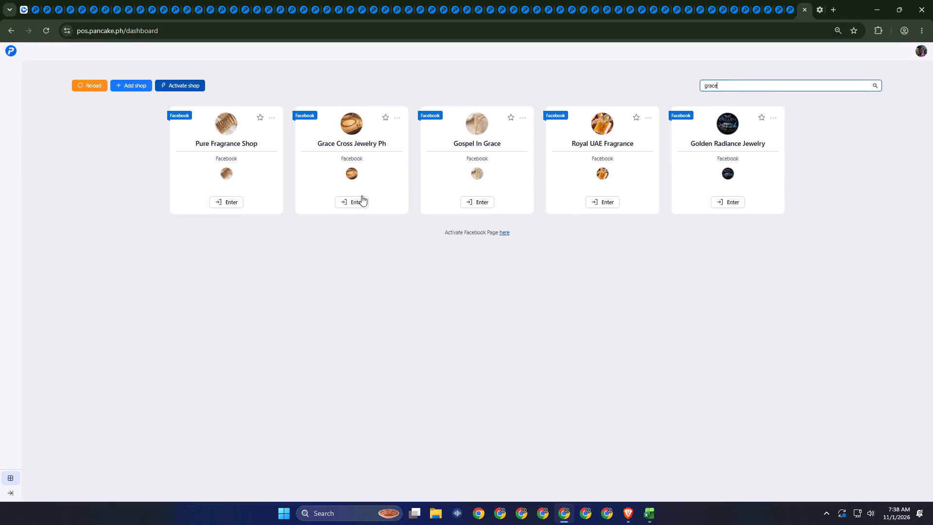
click(362, 200)
click(366, 251)
key(alt+Tab)
key(shift+space)
drag(179, 295, 175, 295)
drag(104, 255, 105, 262)
key(ctrl+c)
key(alt+Tab)
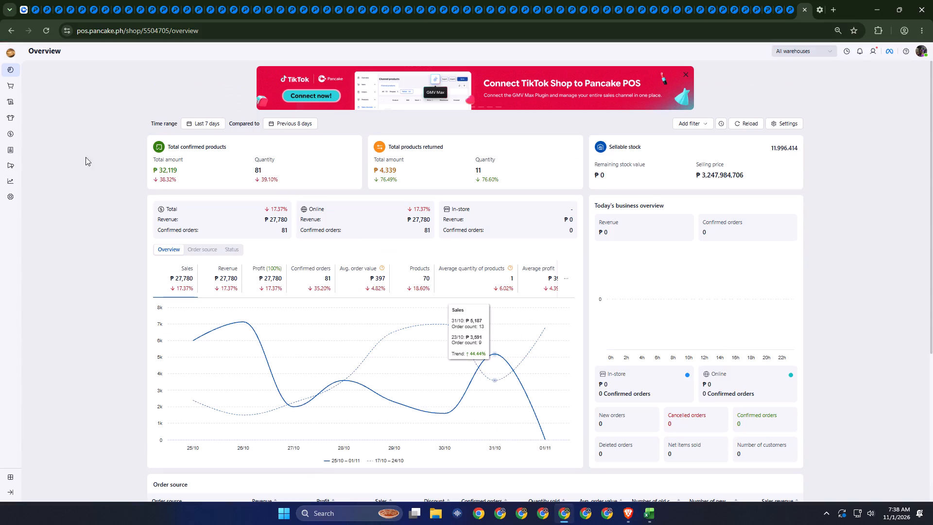
click(8, 104)
click(173, 54)
ctrl+click(175, 52)
key(ctrl+v)
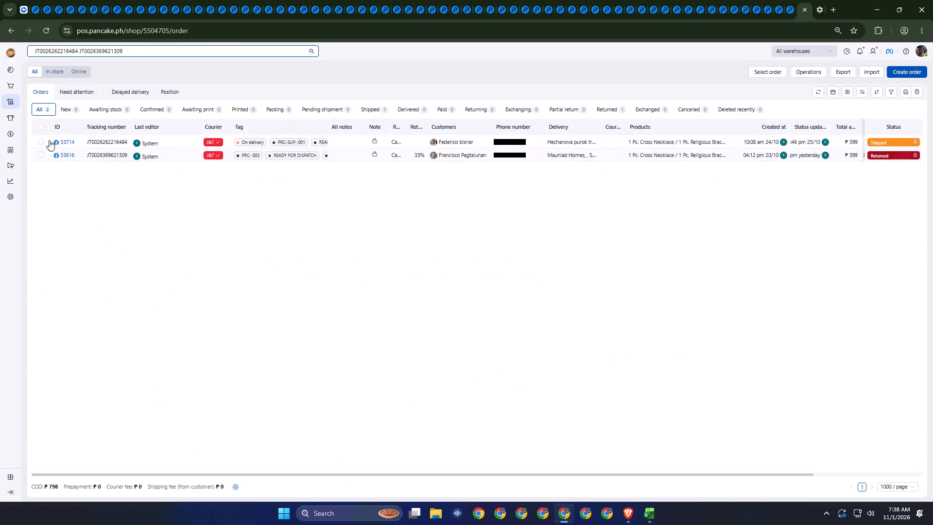
click(42, 128)
drag(96, 196, 105, 201)
click(162, 127)
click(142, 155)
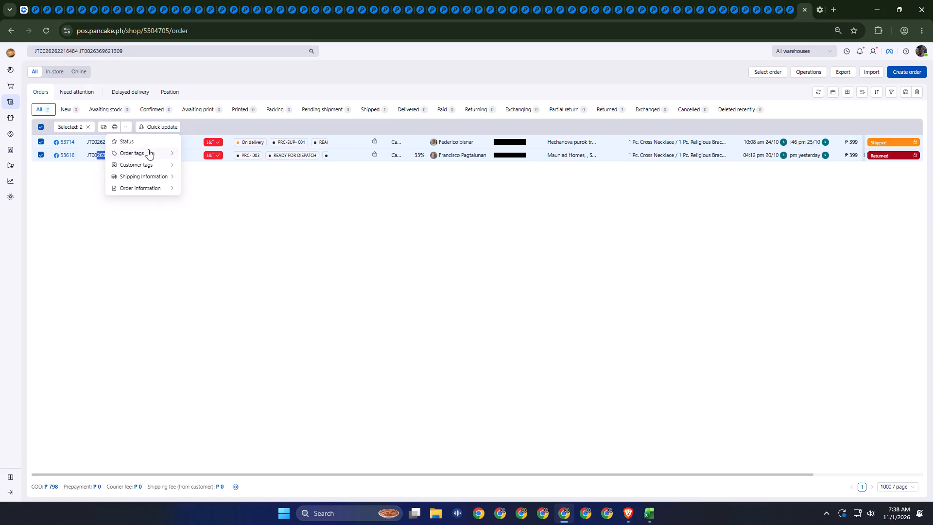
click(154, 139)
click(473, 166)
key(r)
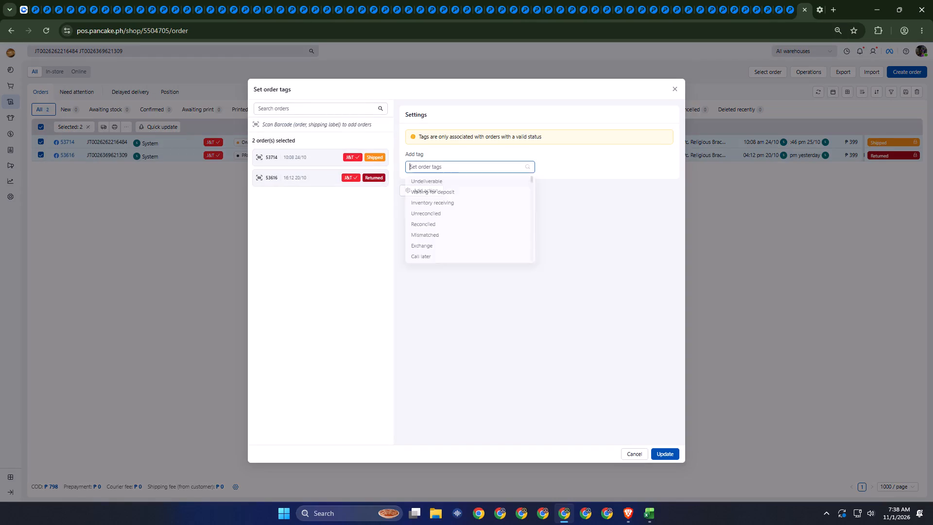
text(es)
key(e)
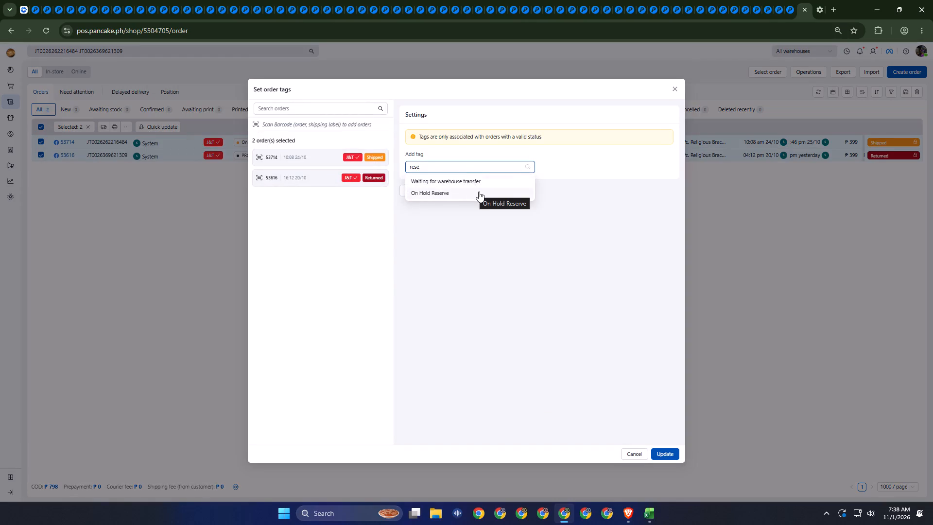
key(BackSpace)
text(hip)
click(477, 185)
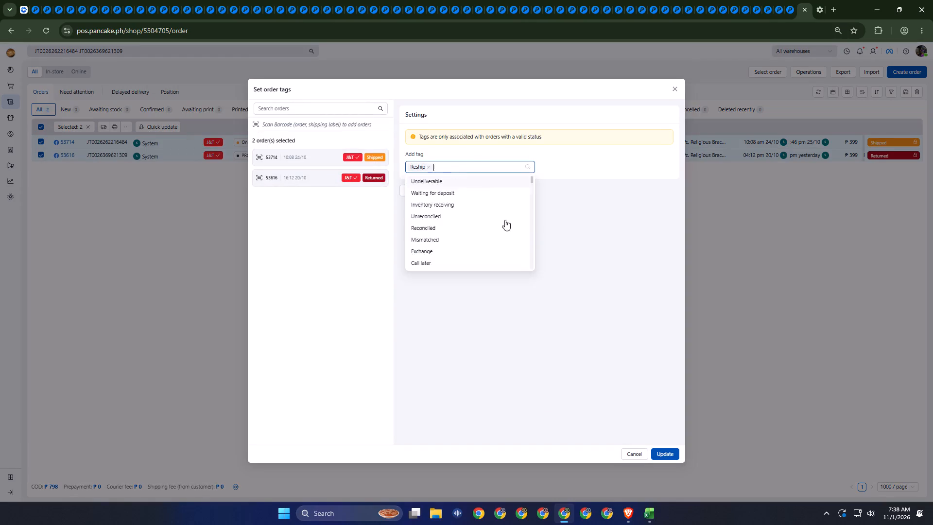
click(551, 283)
click(671, 449)
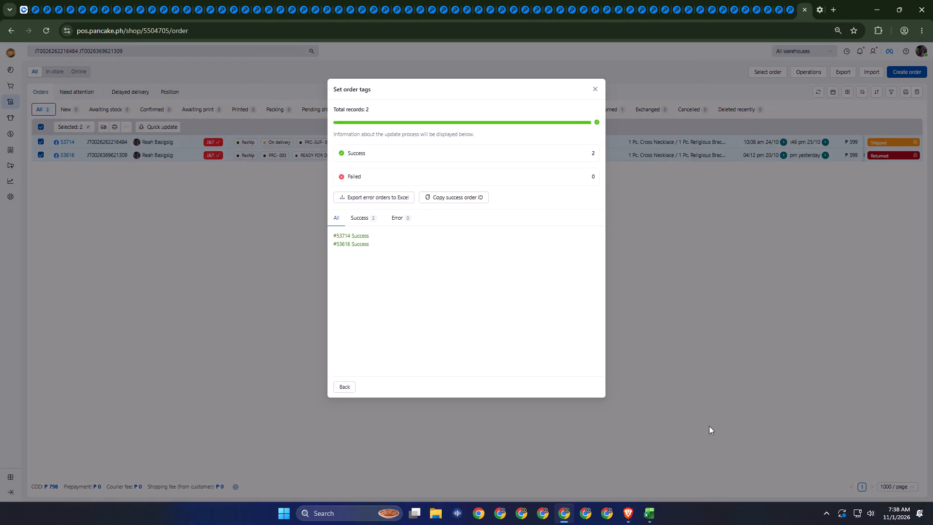
click(709, 426)
key(Escape)
click(466, 142)
scroll(468, 226, down, 9)
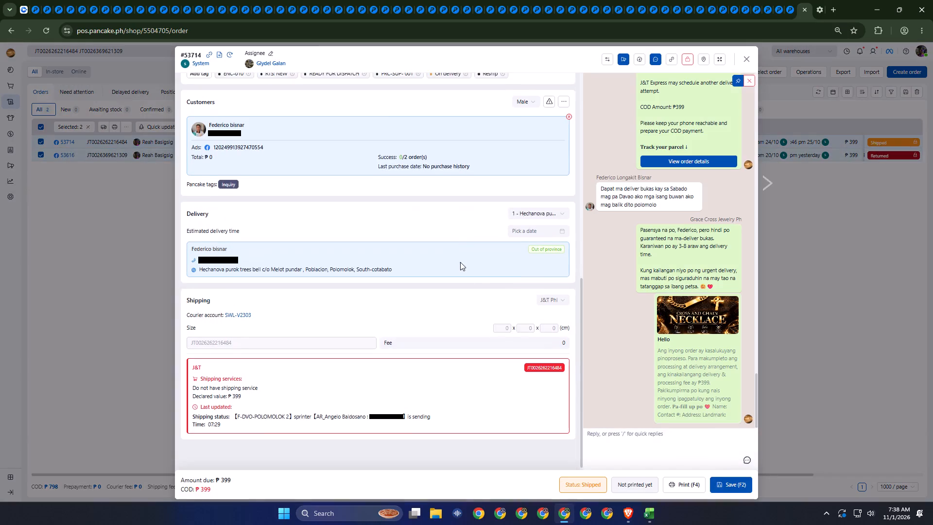
click(505, 399)
click(485, 148)
click(490, 126)
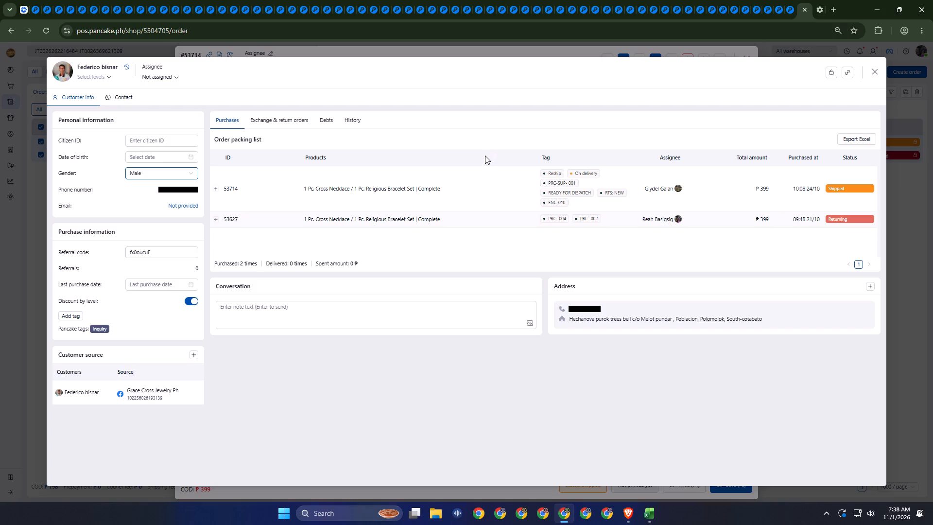
key(Escape)
click(454, 415)
key(Escape)
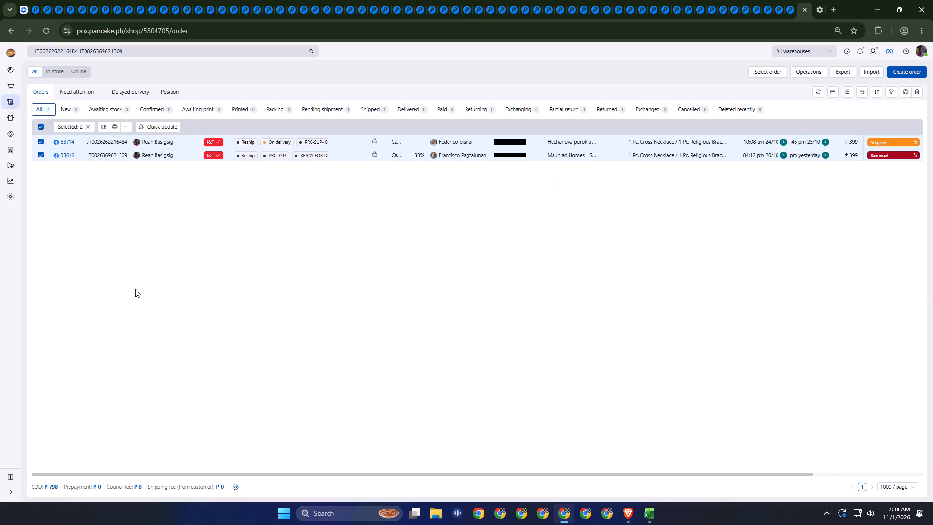
click(135, 289)
click(921, 89)
click(724, 233)
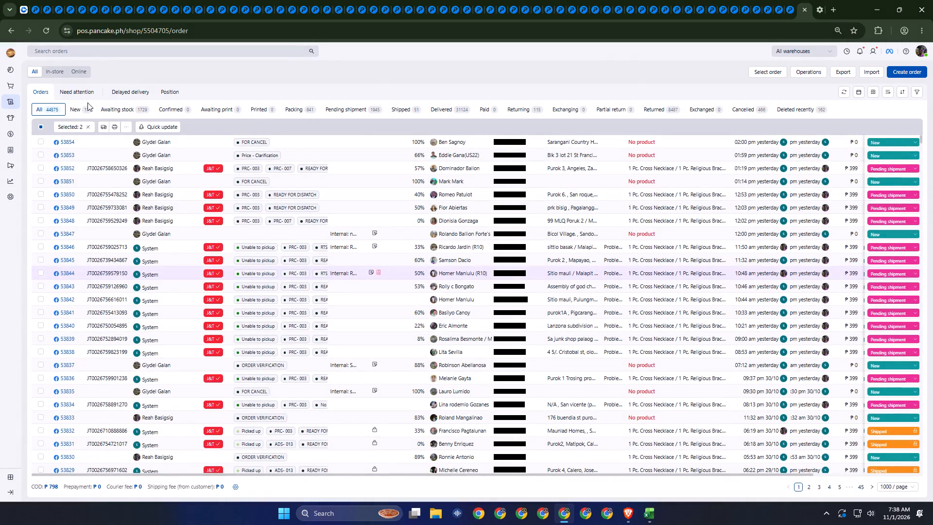
click(122, 129)
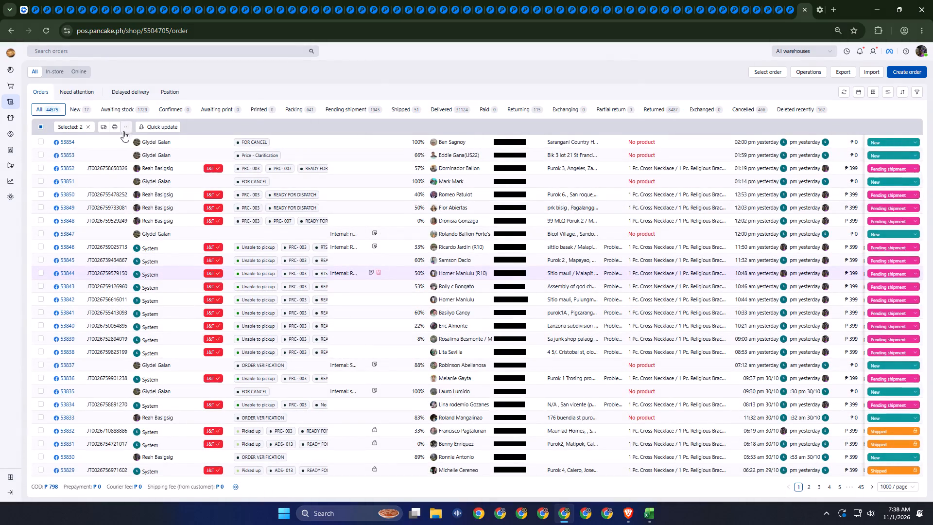
click(109, 178)
click(536, 170)
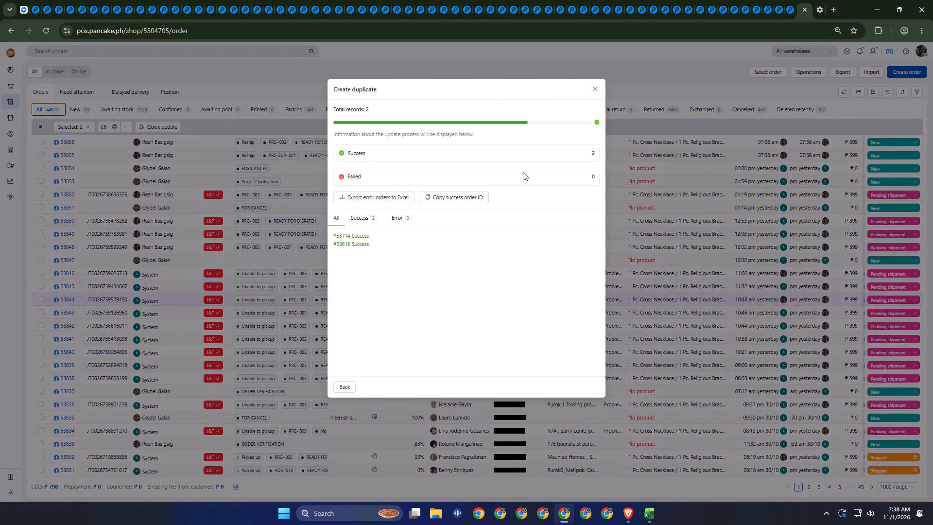
drag(603, 90, 615, 90)
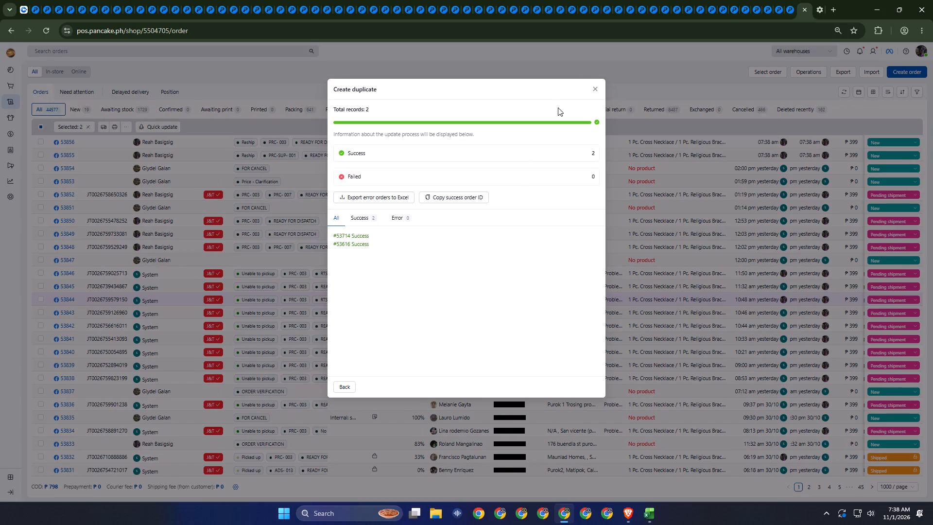
click(592, 92)
click(88, 127)
click(0, 263)
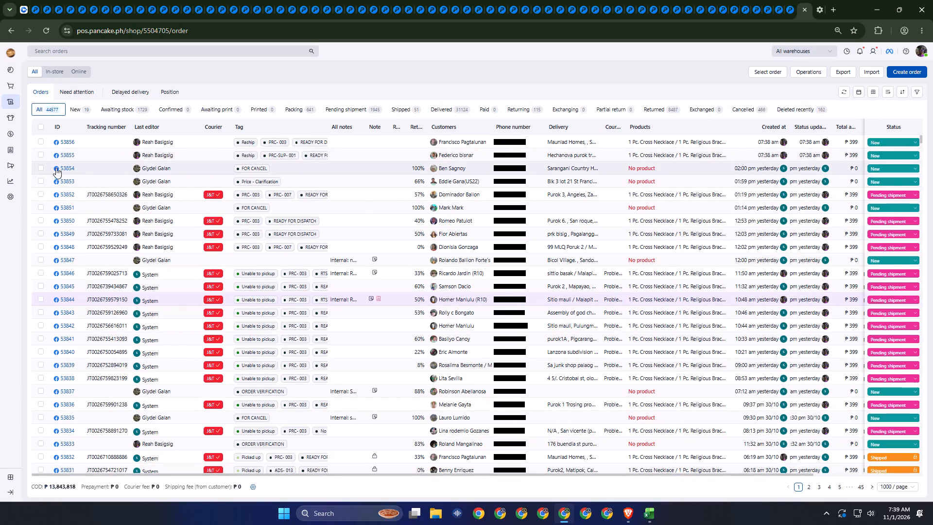
click(38, 156)
click(0, 290)
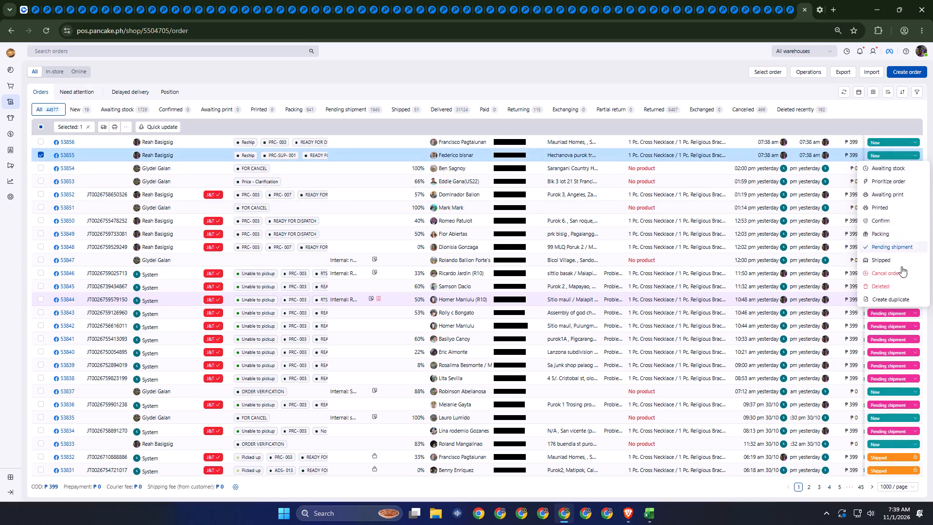
click(898, 285)
click(526, 118)
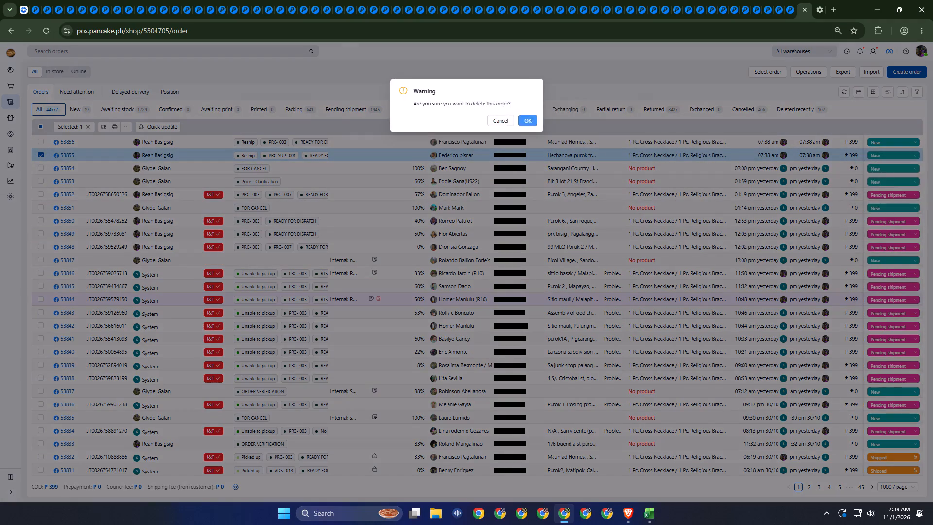
click(524, 107)
text(naka)
key(space)
key(BackSpace)
text(padala na)
key(space)
key(Return)
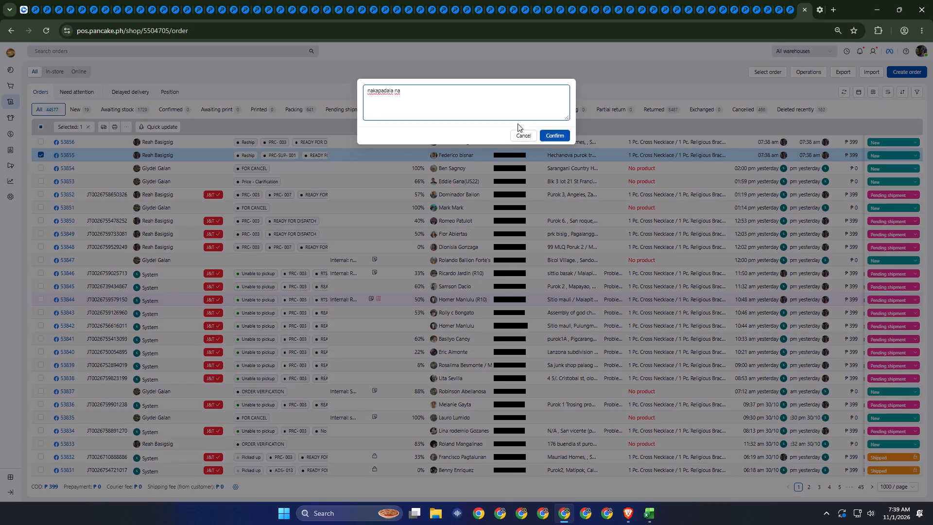
click(559, 139)
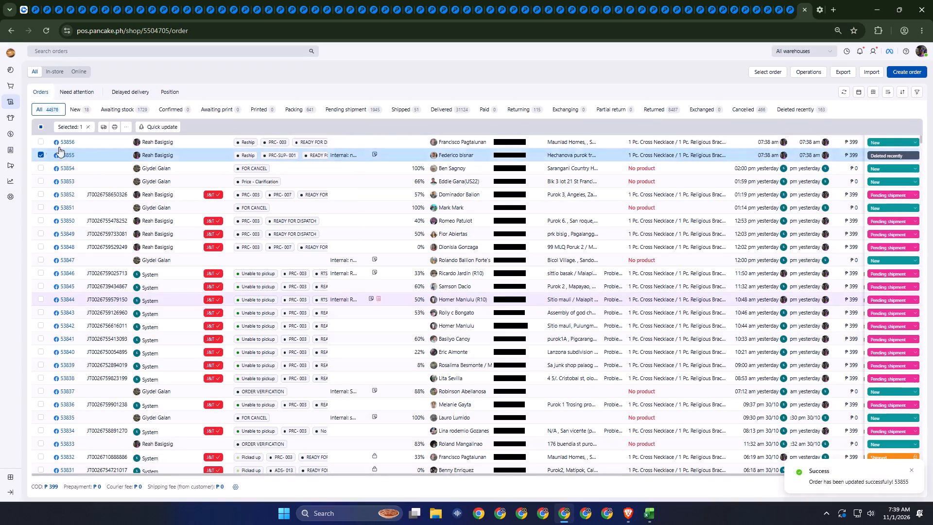
click(89, 127)
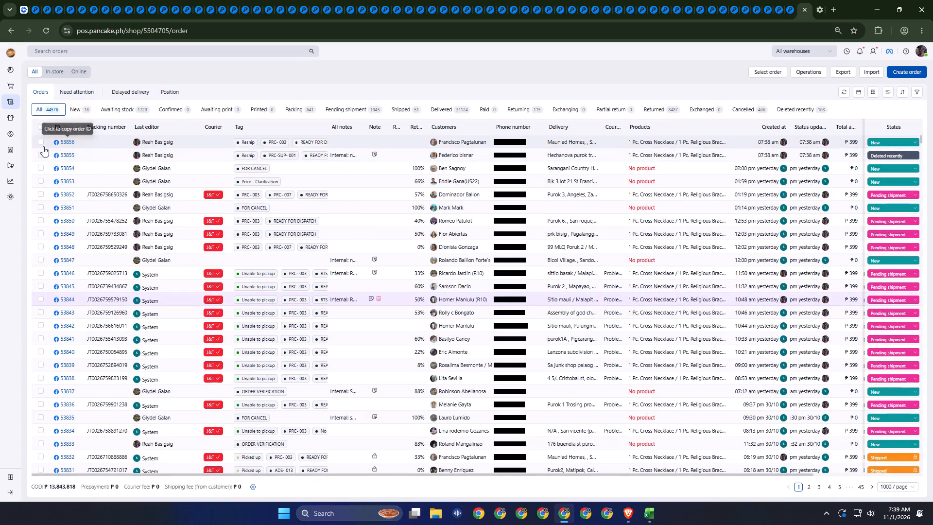
click(39, 143)
click(105, 127)
click(127, 144)
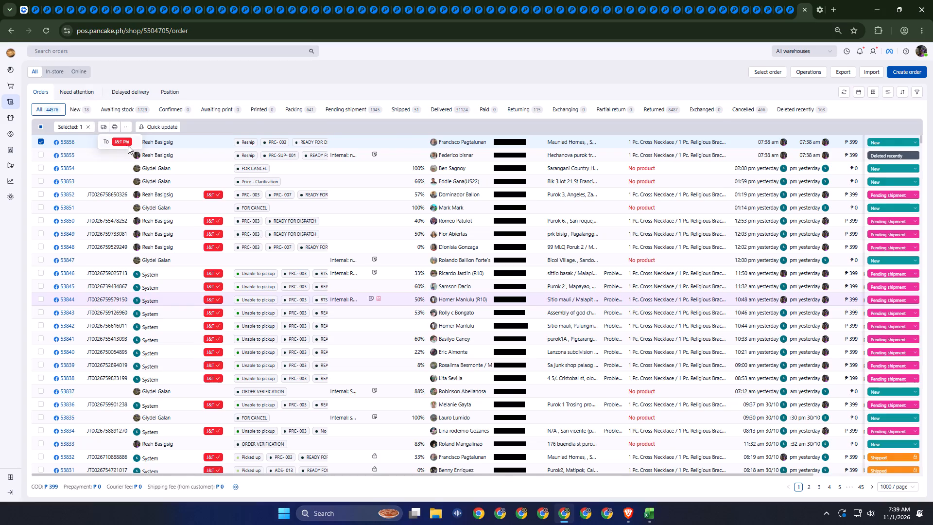
click(668, 450)
click(563, 399)
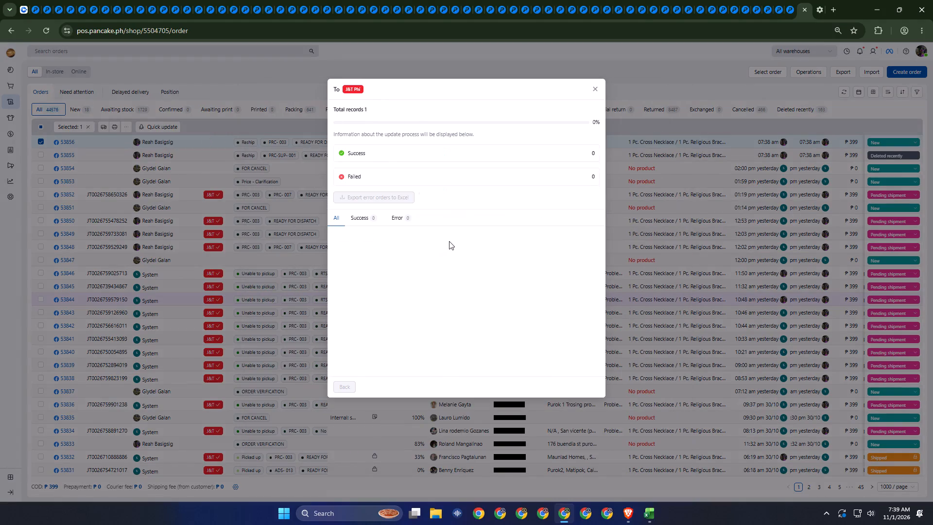
key(Escape)
click(216, 141)
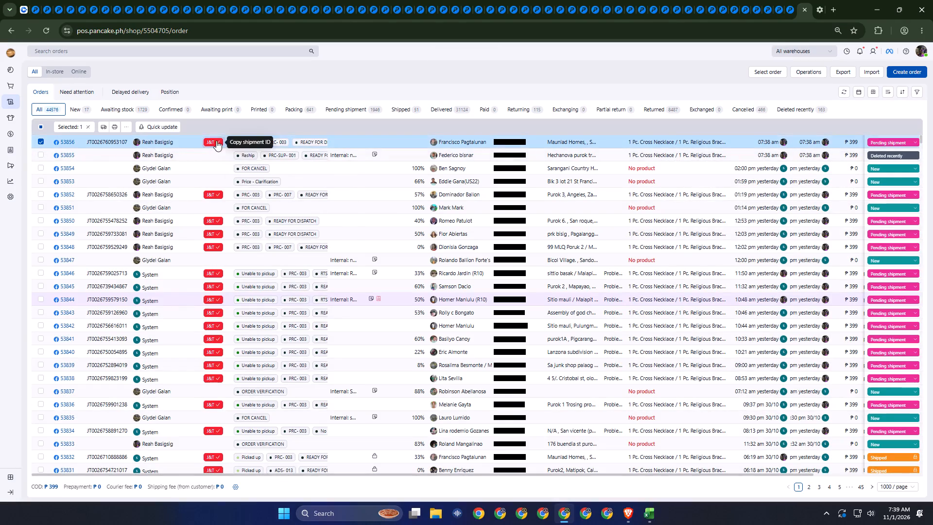
Switch to Excel, delete the Detail sheet, and highlight the GRACE CROSS JEWELRY PH row in Sheet1 yellow.
key(alt+Tab)
alt+click(585, 293)
right_click(72, 480)
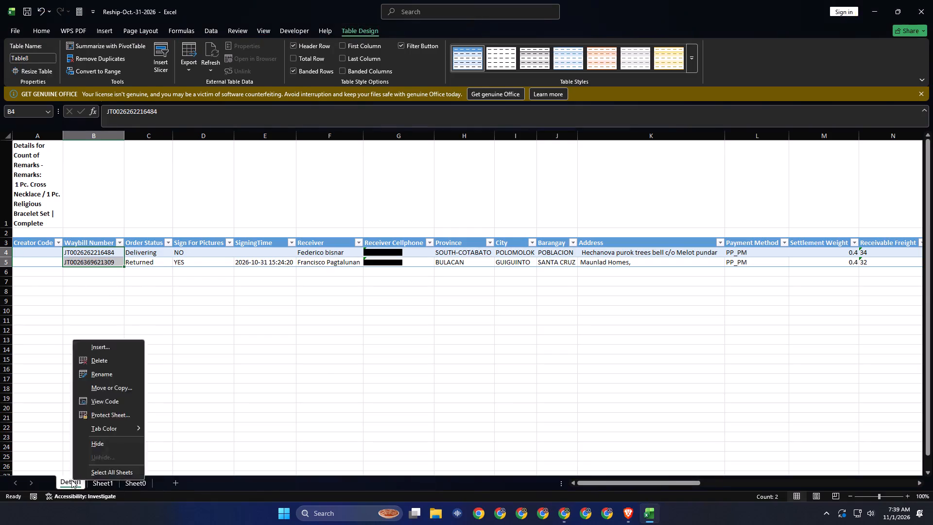
key(d)
key(Return)
key(shift+space)
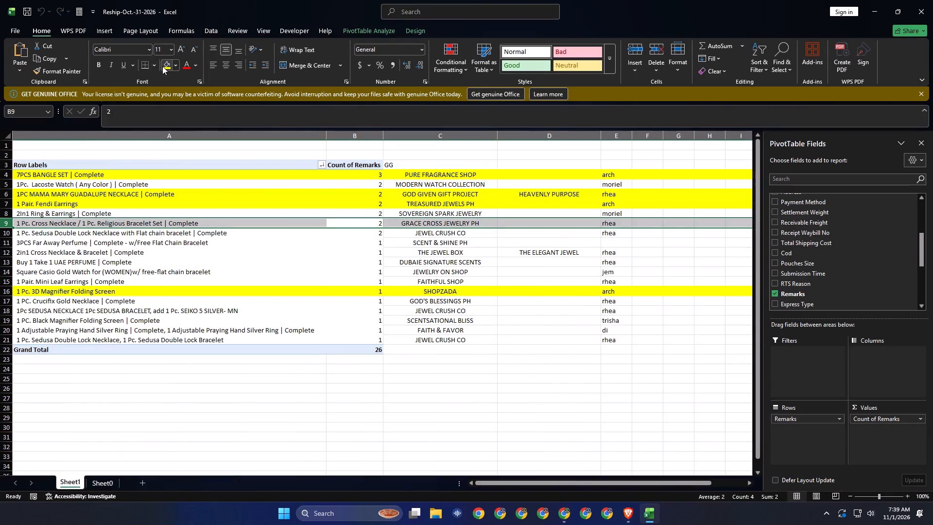
click(165, 66)
Examine the receivers in Sheet0 to locate the rows of the two Grace Cross Jewelry reship orders.
key(alt+Tab)
alt+drag(553, 265, 319, 434)
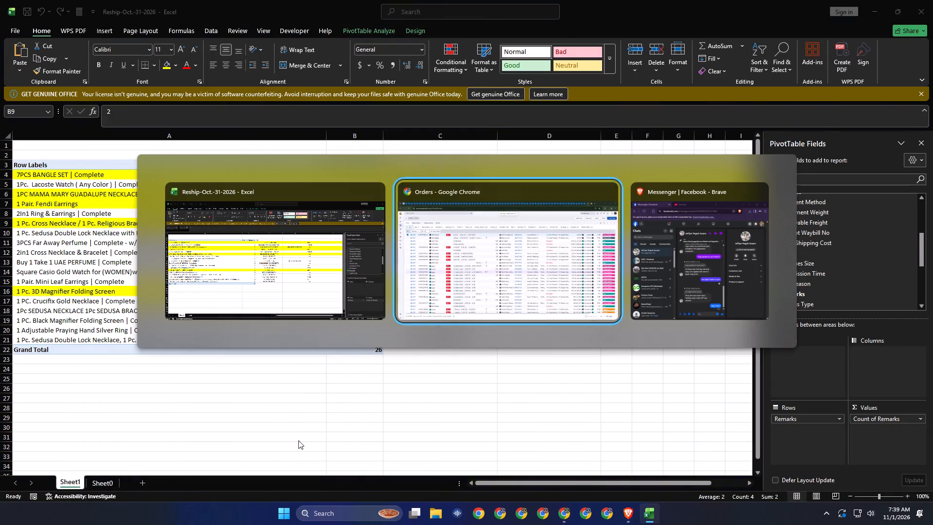
alt+click(298, 440)
click(95, 479)
click(98, 481)
click(219, 265)
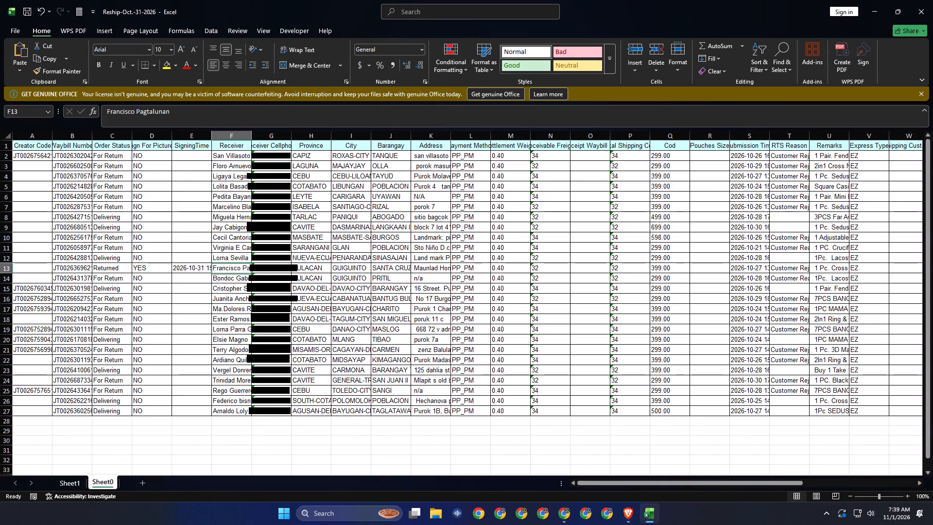
key(shift+space)
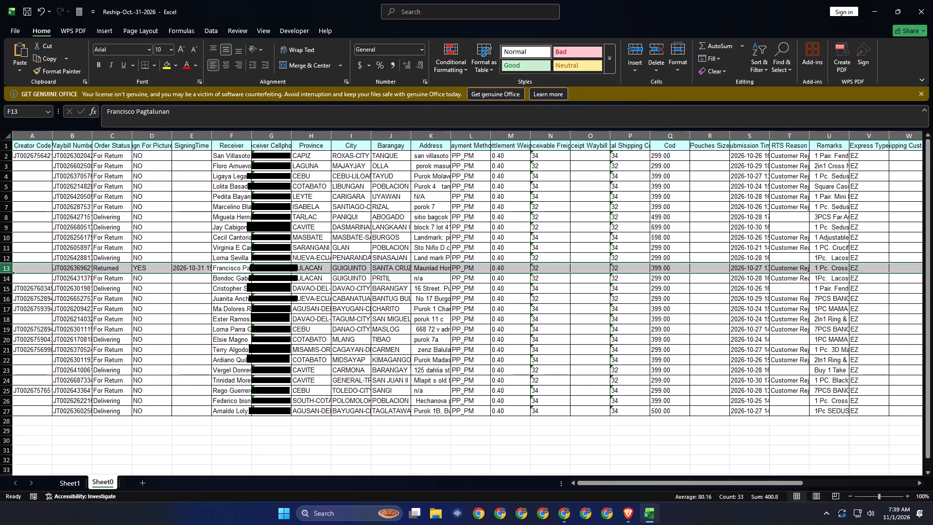
click(239, 402)
key(shift+space)
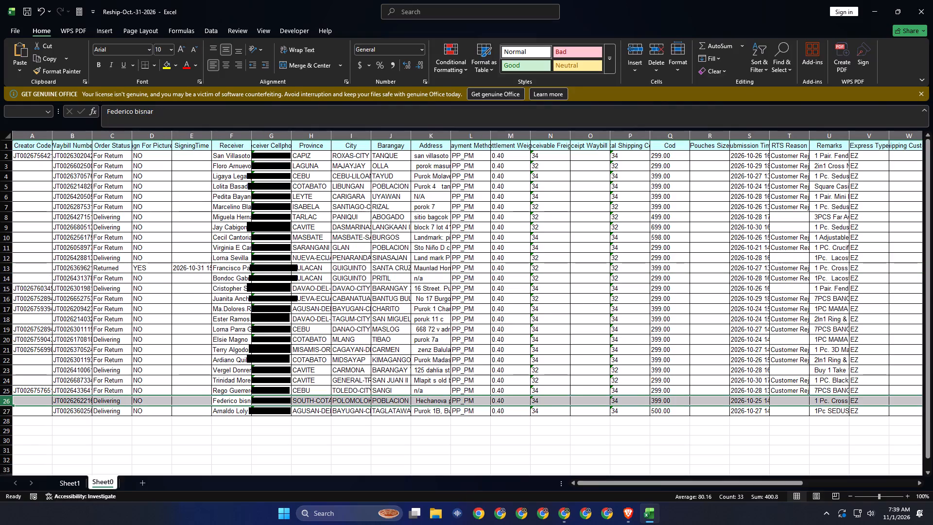
click(235, 366)
click(233, 352)
click(232, 327)
click(231, 312)
click(230, 287)
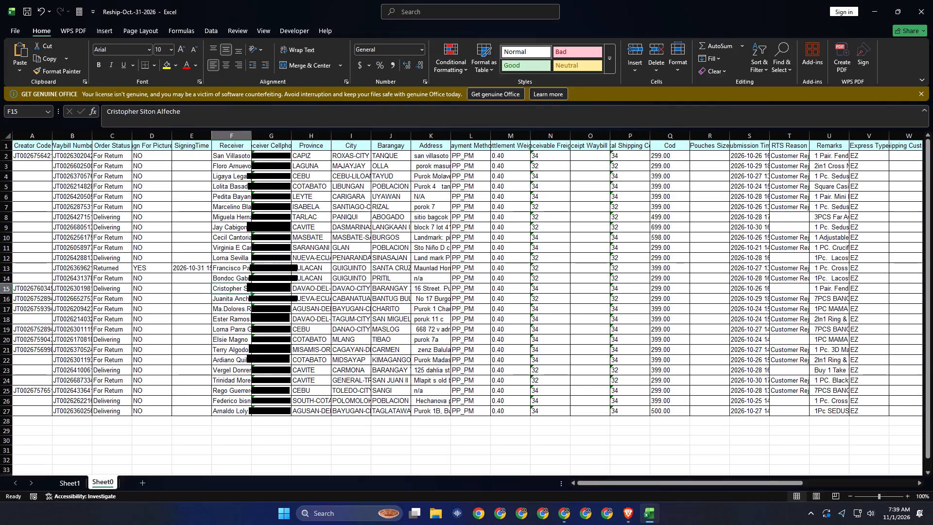
click(232, 267)
click(234, 252)
click(234, 235)
drag(234, 223, 235, 218)
click(237, 205)
click(239, 191)
key(alt+Tab)
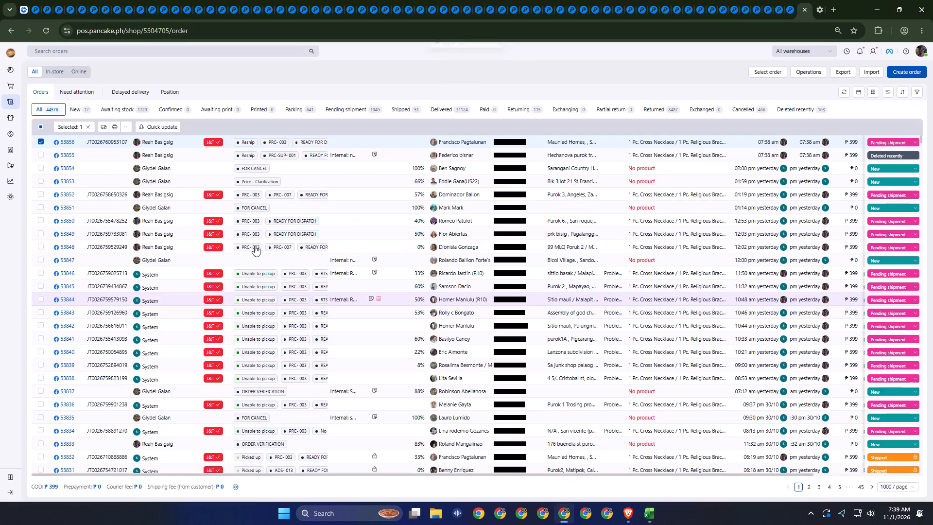
key(alt+Tab)
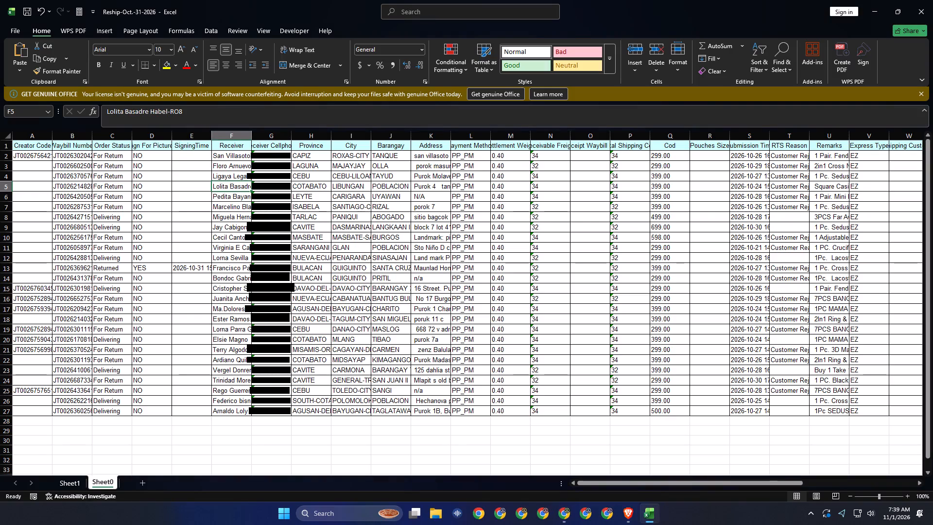
click(235, 280)
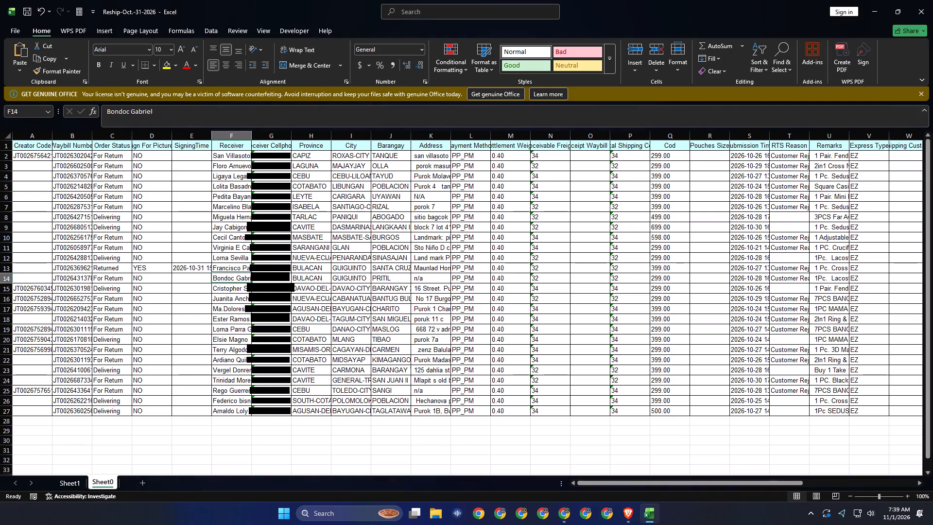
key(shift+space)
click(230, 269)
key(shift+space)
click(51, 269)
click(32, 269)
key(ctrl+v)
click(139, 351)
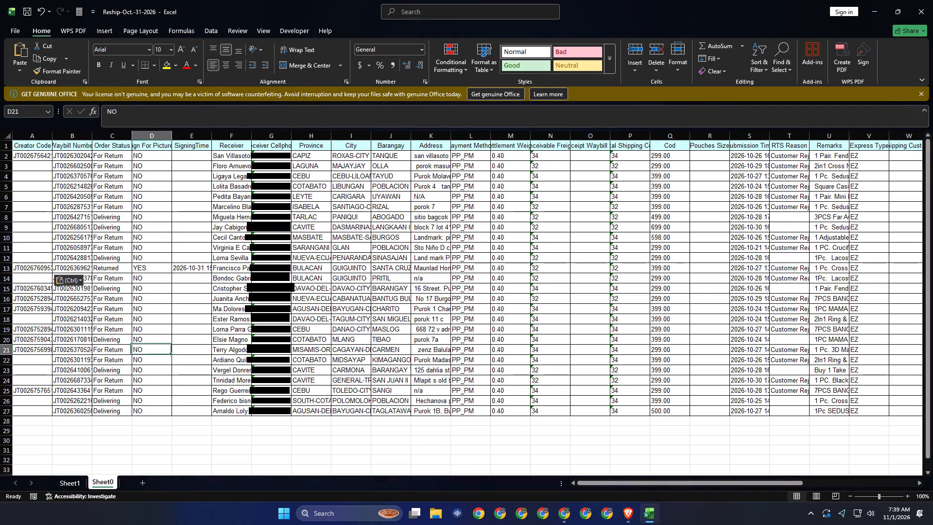
key(ctrl+s)
key(ctrl+s)
Return Excel to Sheet1, switch to Pancake POS, and open the orders of the Jewel Crush Co shop.
key(alt+Tab)
key(alt+Tab)
click(71, 480)
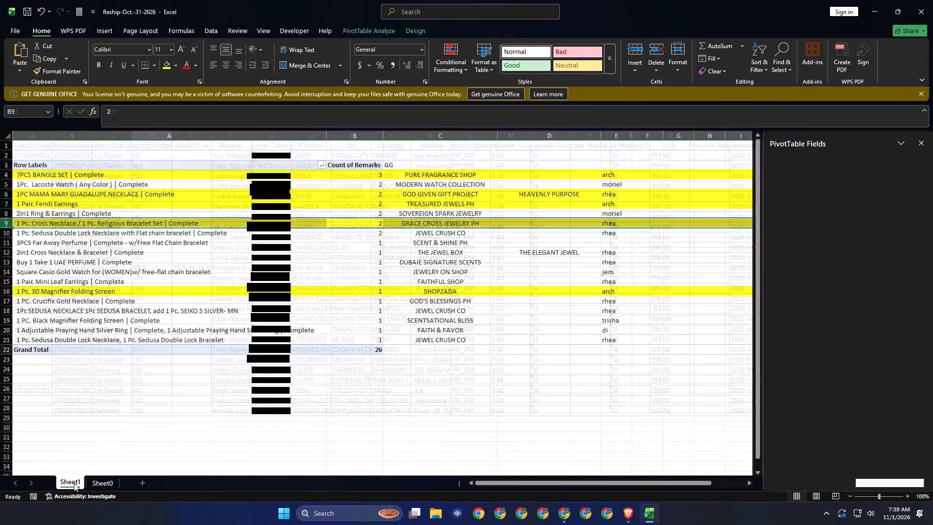
key(alt+Tab)
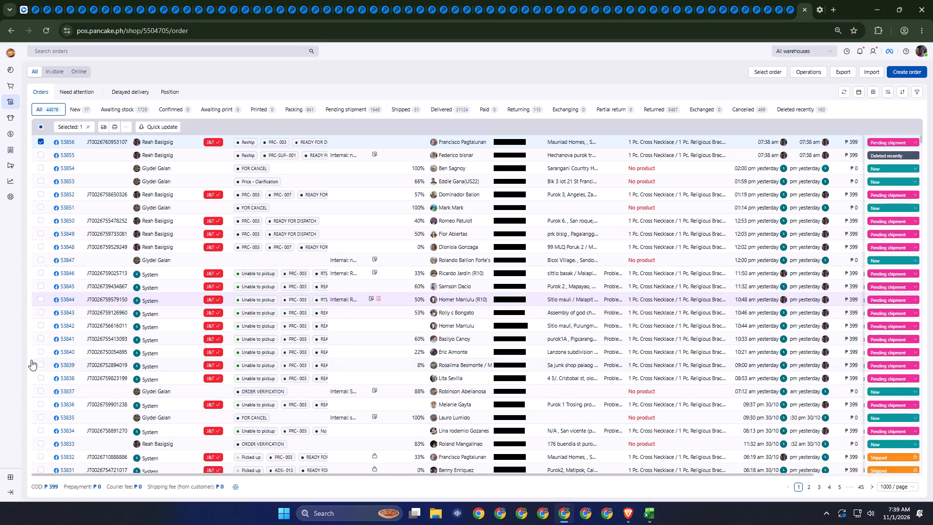
click(0, 379)
click(12, 479)
click(0, 460)
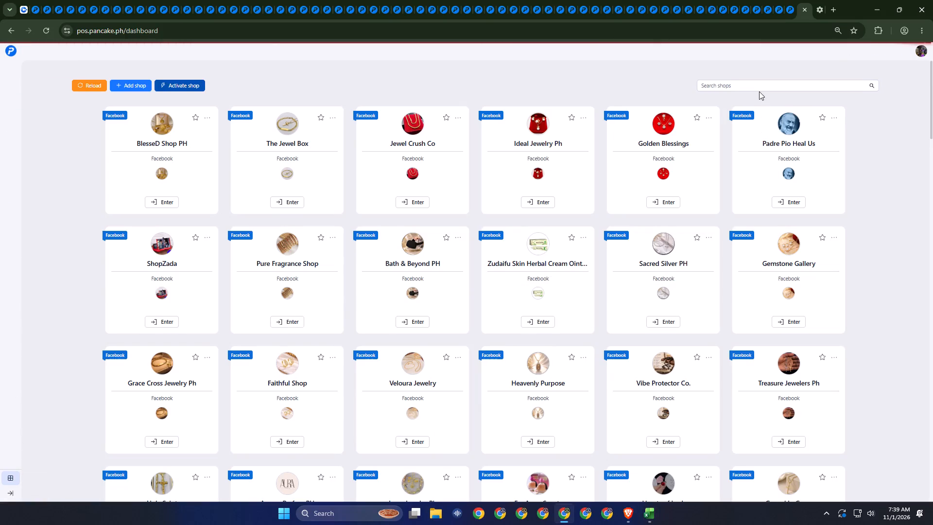
click(413, 204)
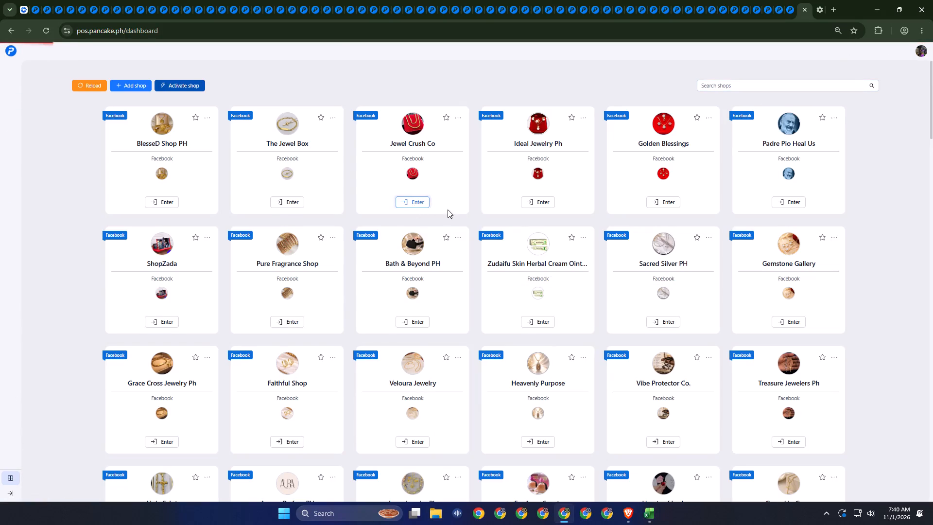
click(9, 107)
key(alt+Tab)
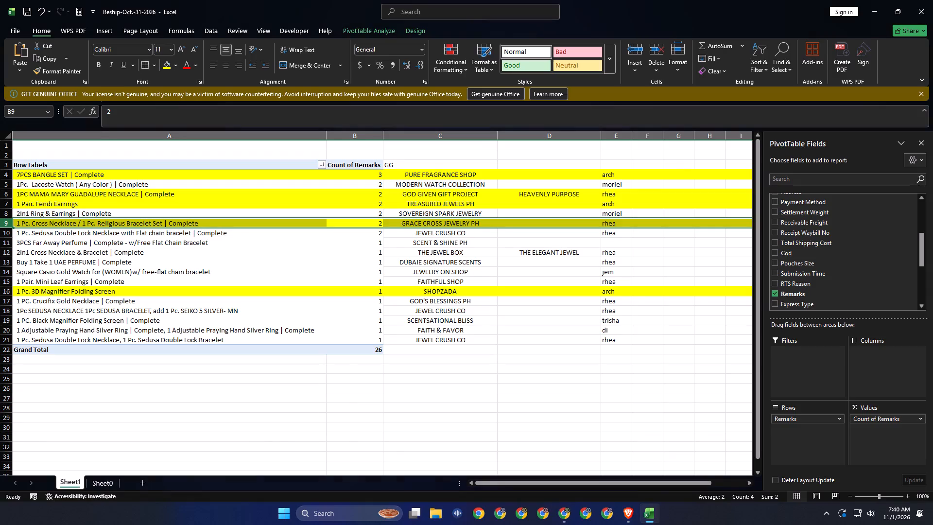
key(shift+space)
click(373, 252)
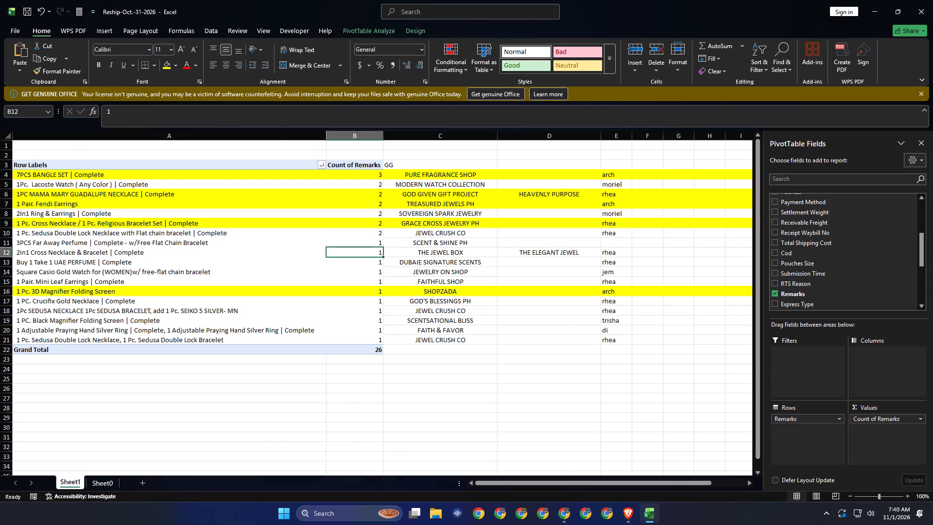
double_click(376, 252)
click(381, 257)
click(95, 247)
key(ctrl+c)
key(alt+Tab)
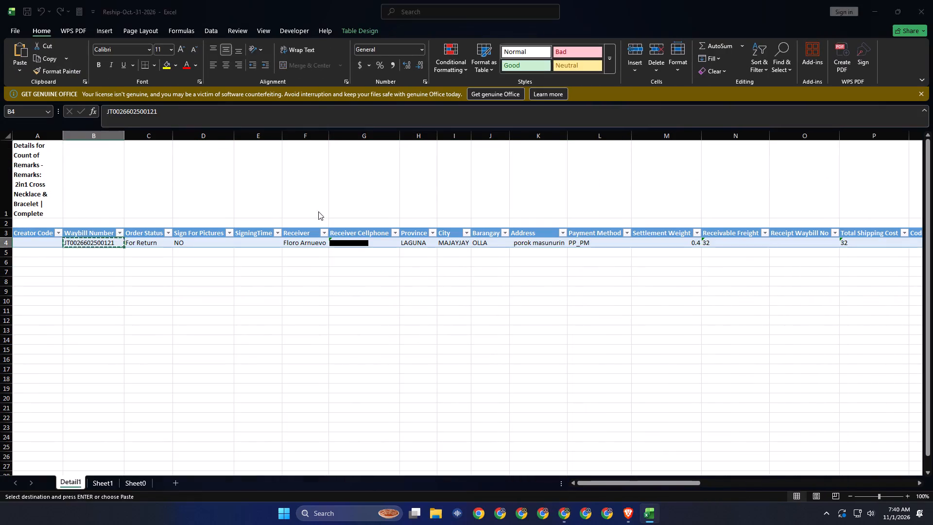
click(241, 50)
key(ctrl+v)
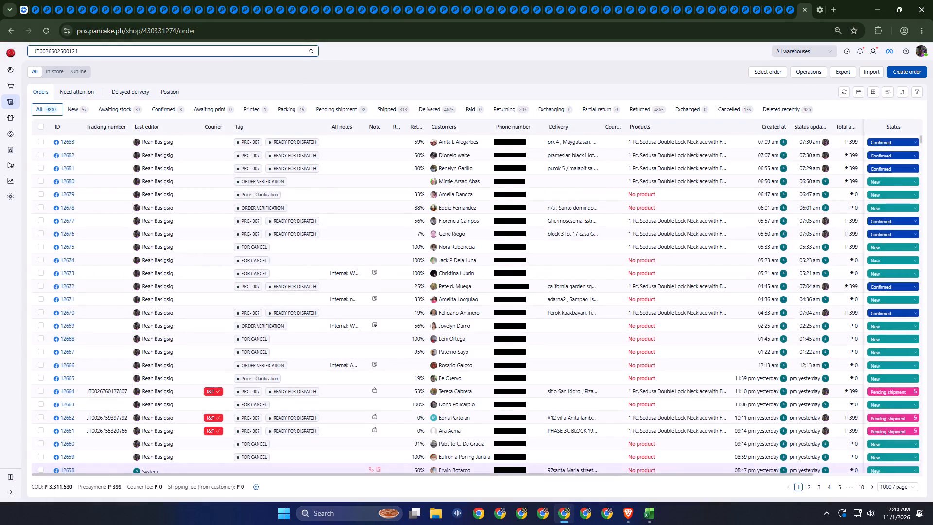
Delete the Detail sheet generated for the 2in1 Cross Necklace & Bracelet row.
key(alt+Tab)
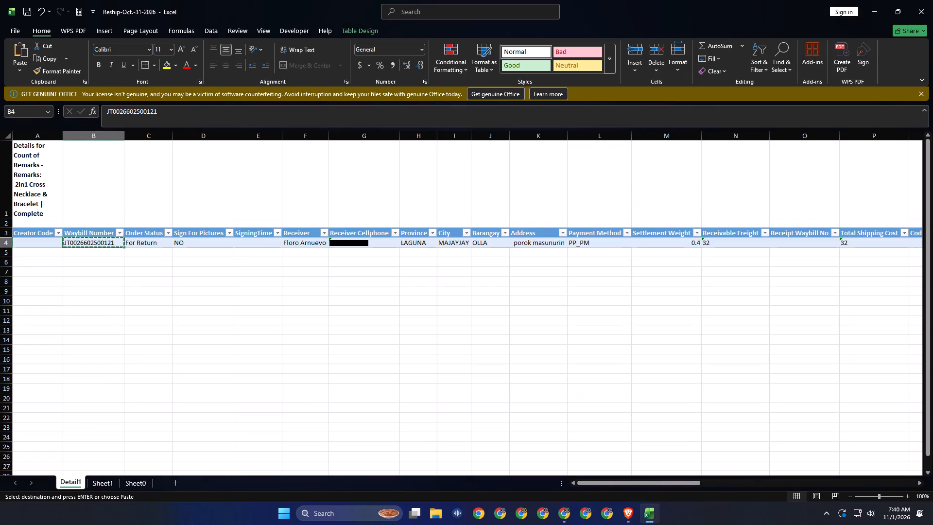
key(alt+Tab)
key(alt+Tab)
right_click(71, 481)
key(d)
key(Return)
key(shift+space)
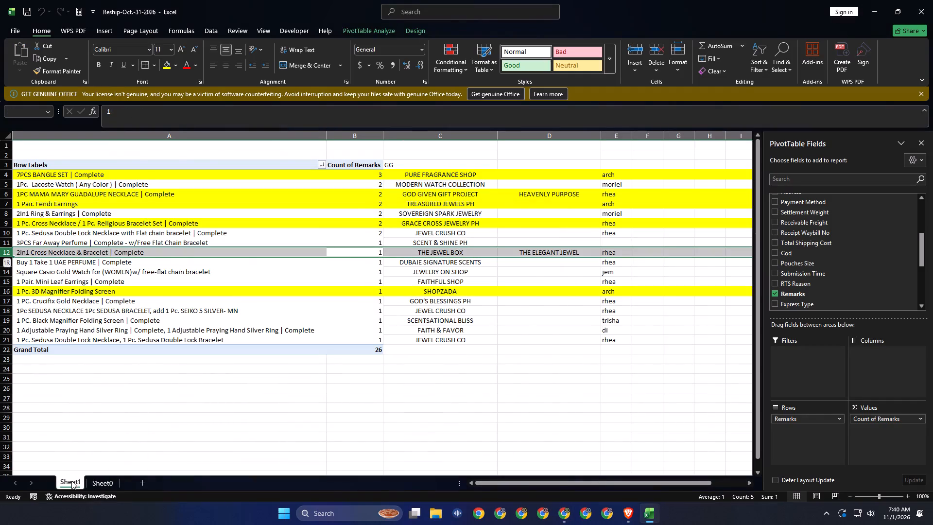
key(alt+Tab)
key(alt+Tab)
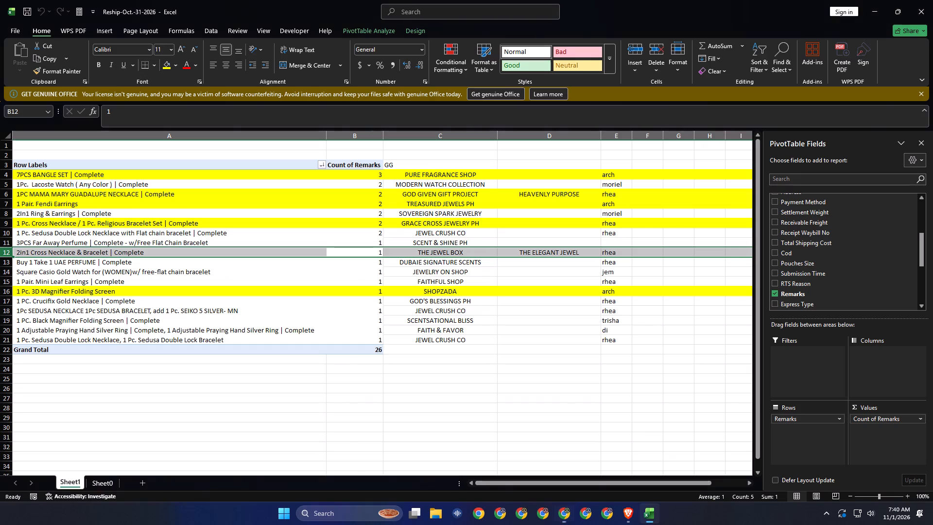
double_click(374, 233)
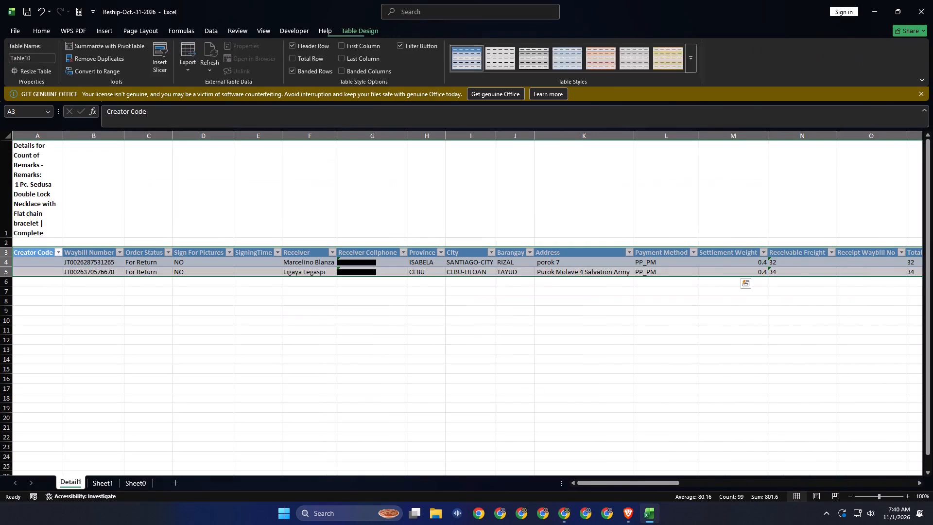
click(374, 234)
drag(100, 263, 101, 271)
key(ctrl+c)
key(alt+Tab)
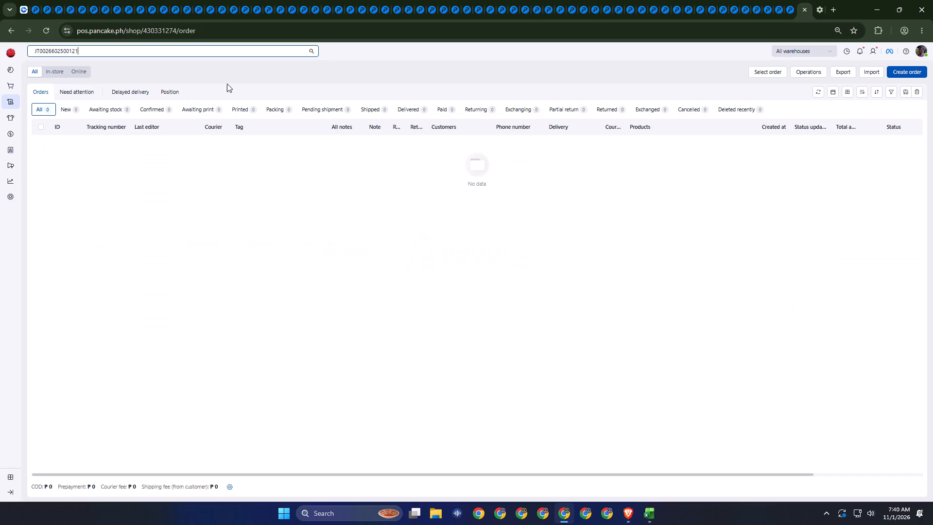
click(226, 52)
key(ctrl+a)
key(ctrl+v)
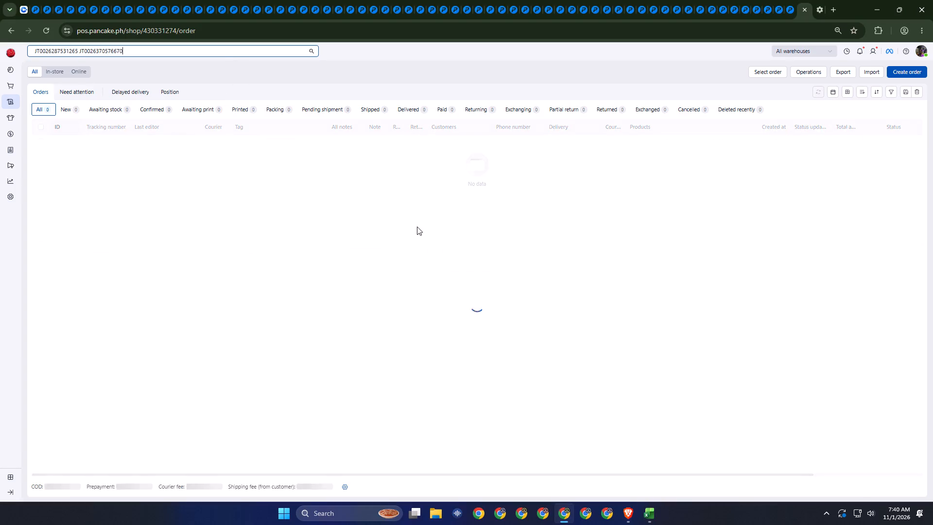
click(39, 125)
click(93, 195)
click(152, 122)
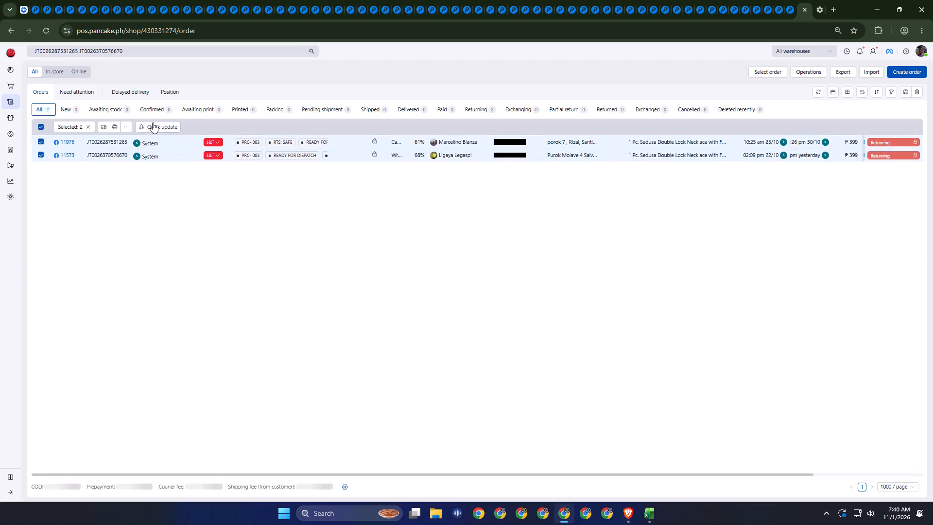
click(151, 154)
click(153, 140)
click(482, 161)
key(r)
key(e)
key(s)
key(e)
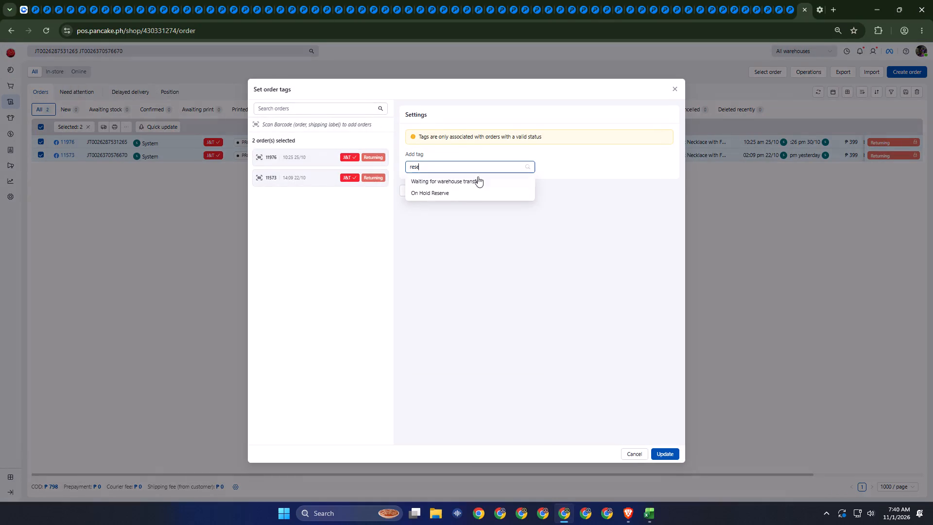
key(BackSpace)
text(hip)
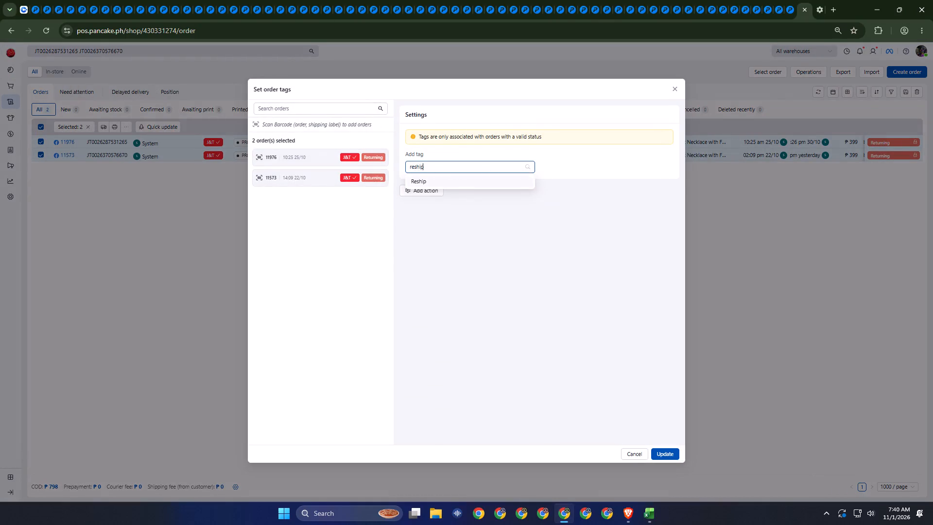
click(469, 190)
click(467, 165)
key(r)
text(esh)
click(466, 192)
click(670, 455)
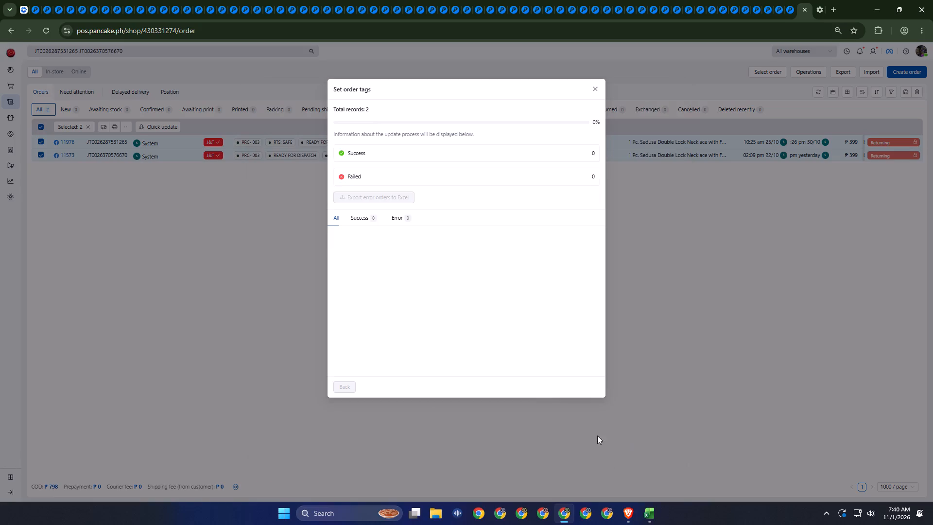
click(546, 425)
click(549, 395)
click(528, 374)
key(Escape)
click(163, 128)
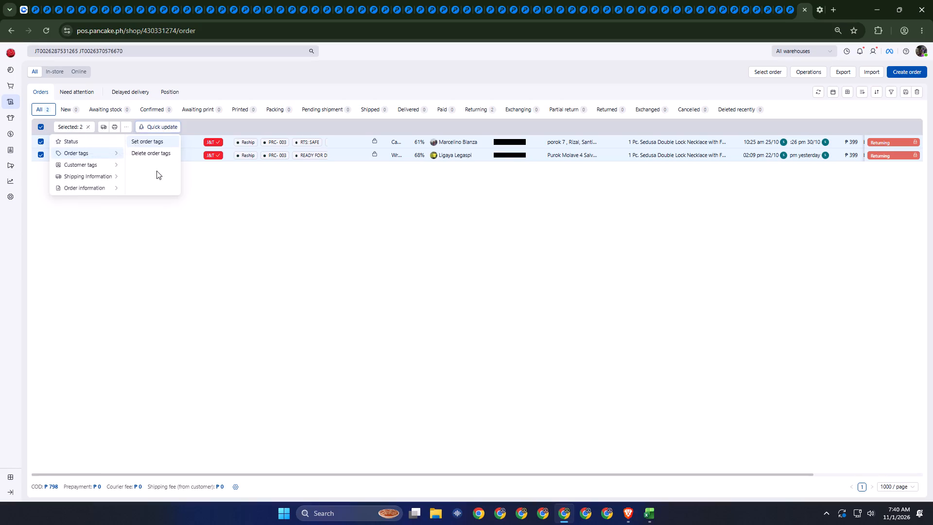
click(123, 125)
click(114, 174)
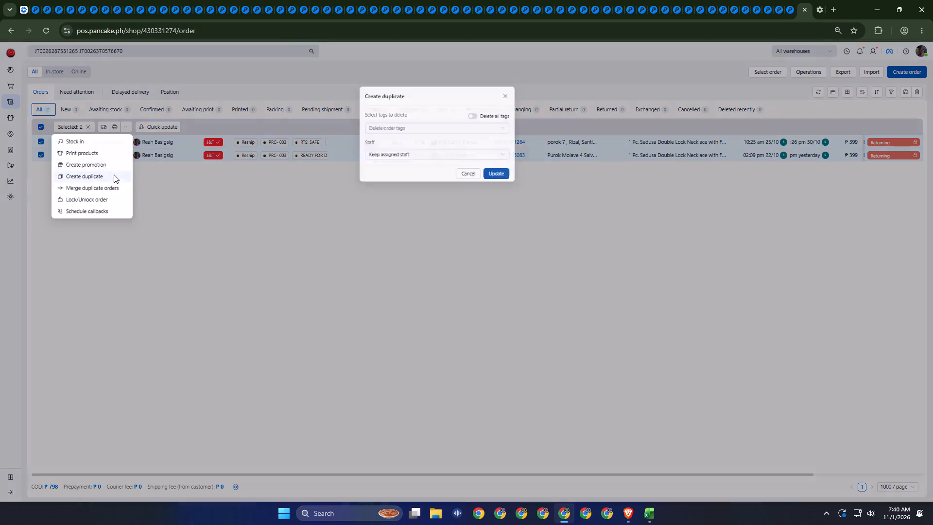
click(536, 173)
click(482, 308)
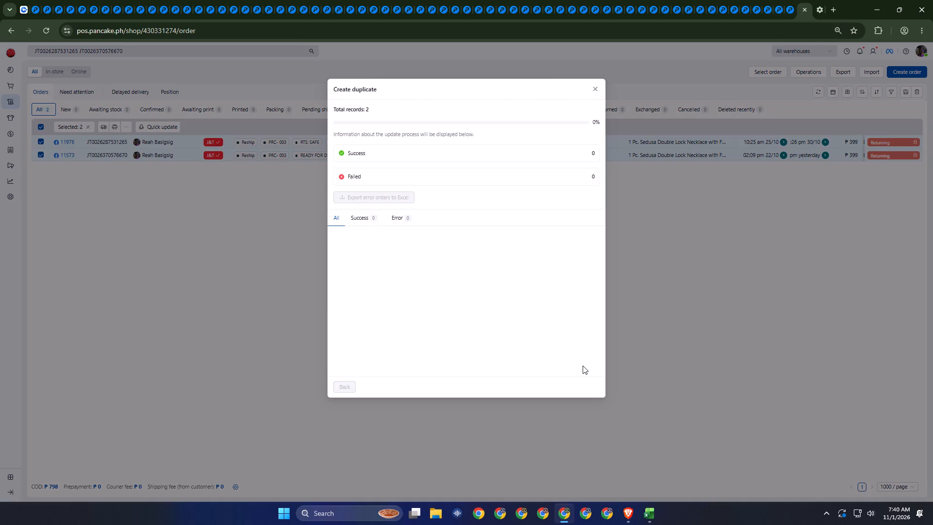
click(498, 353)
click(922, 94)
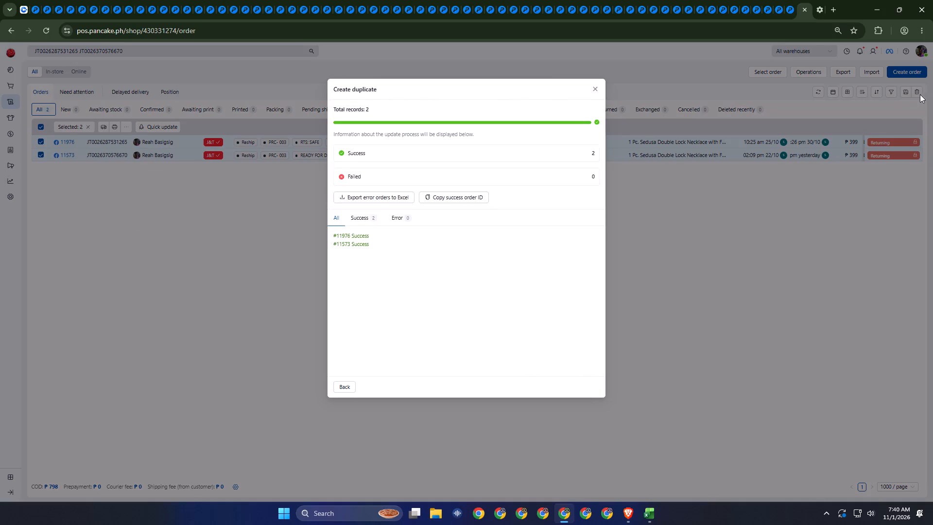
key(Escape)
Clear the waybill search from the order list and switch to the Reship-Oct.-31-2026 workbook in Excel.
click(919, 94)
drag(751, 291, 741, 310)
key(alt+Tab)
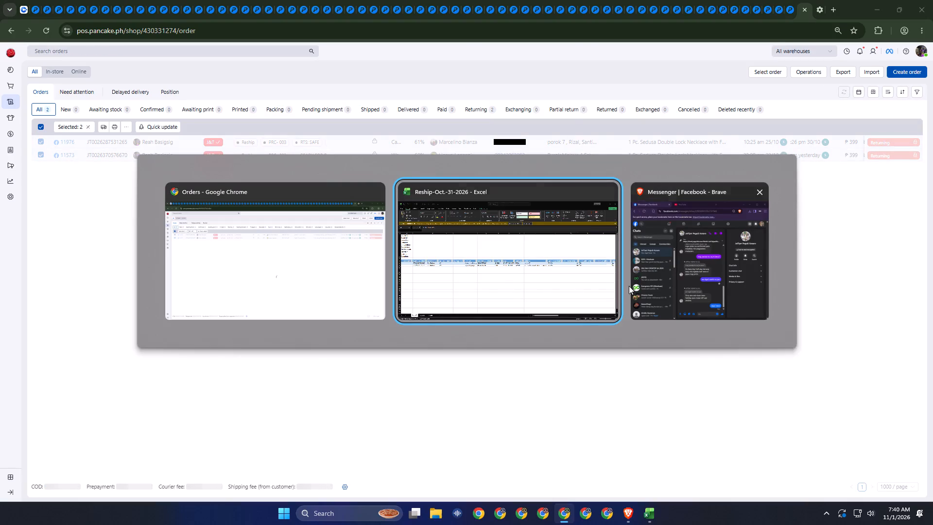
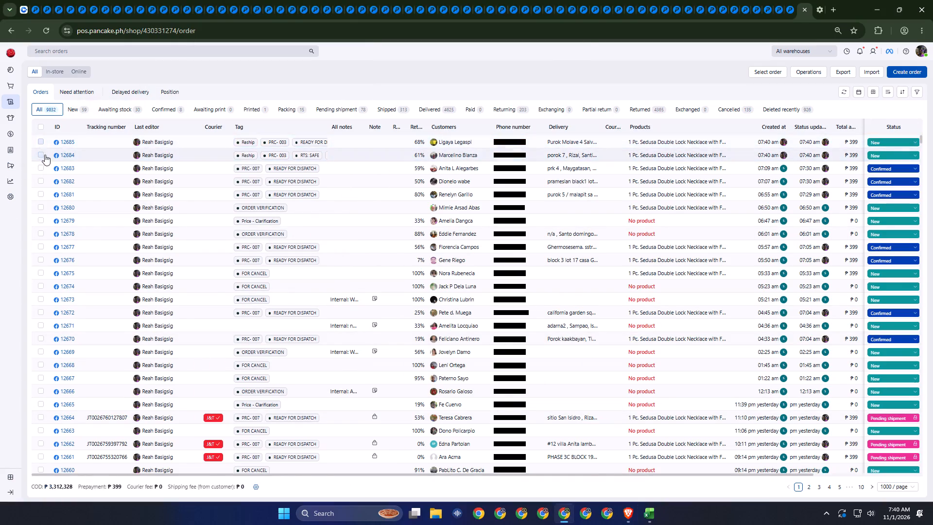
click(44, 155)
click(42, 145)
click(17, 245)
click(104, 129)
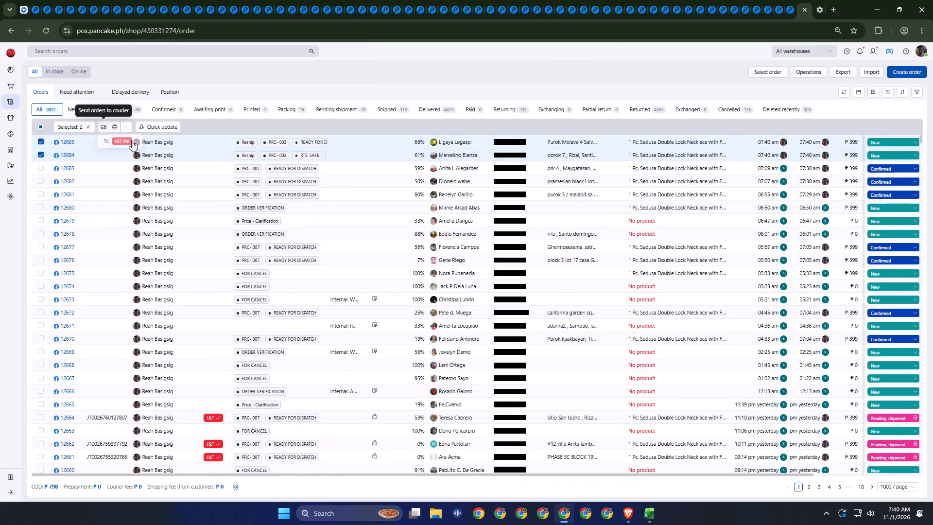
click(129, 143)
click(670, 455)
click(505, 379)
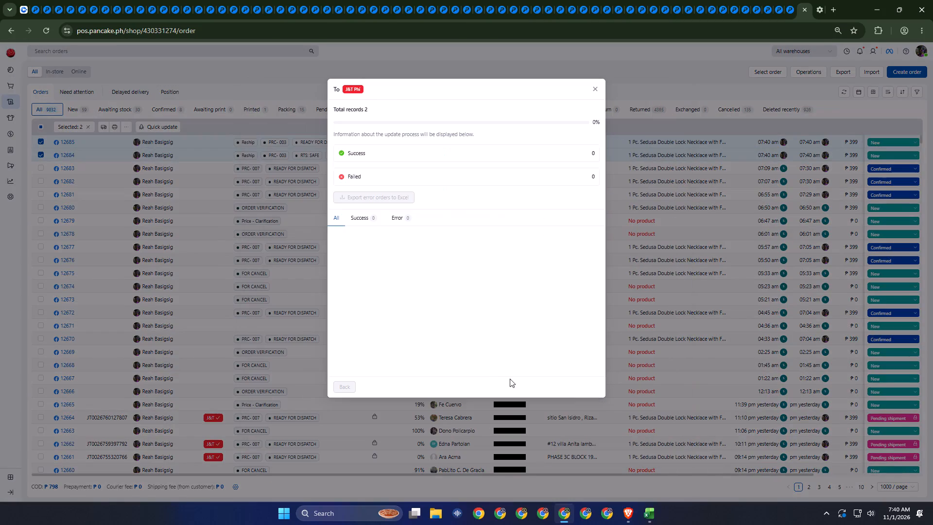
click(459, 332)
key(Escape)
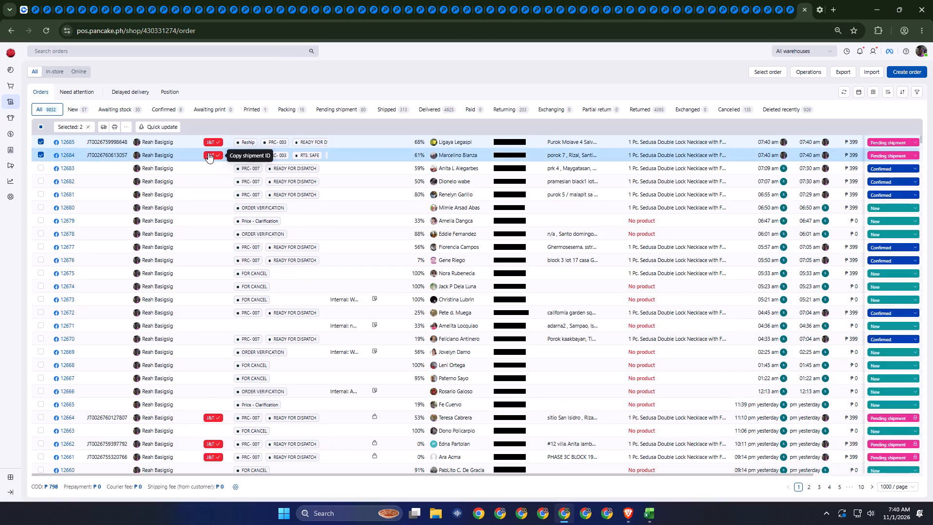
click(209, 154)
key(alt+Tab)
alt+click(591, 276)
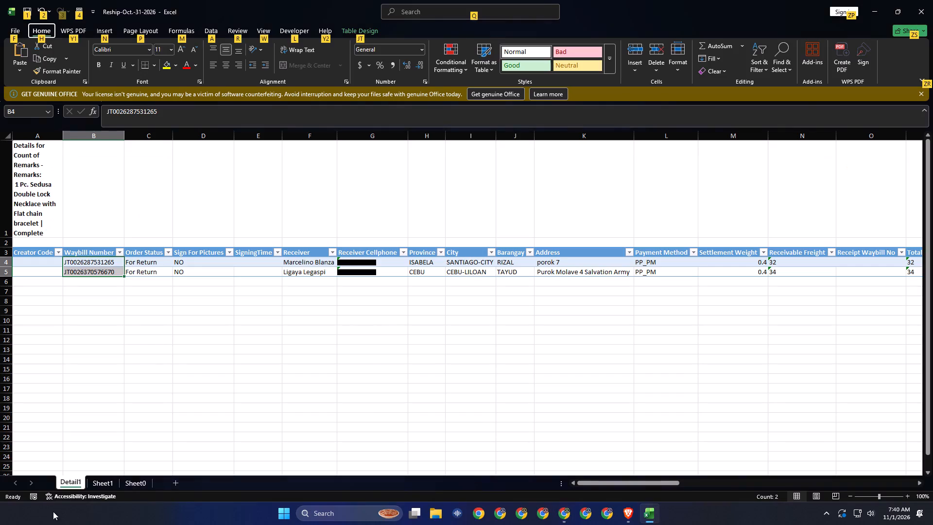
Delete the Detail sheet generated for the Sedusa Double Lock Necklace with Flat chain bracelet row.
right_click(69, 486)
key(d)
key(Return)
key(shift+space)
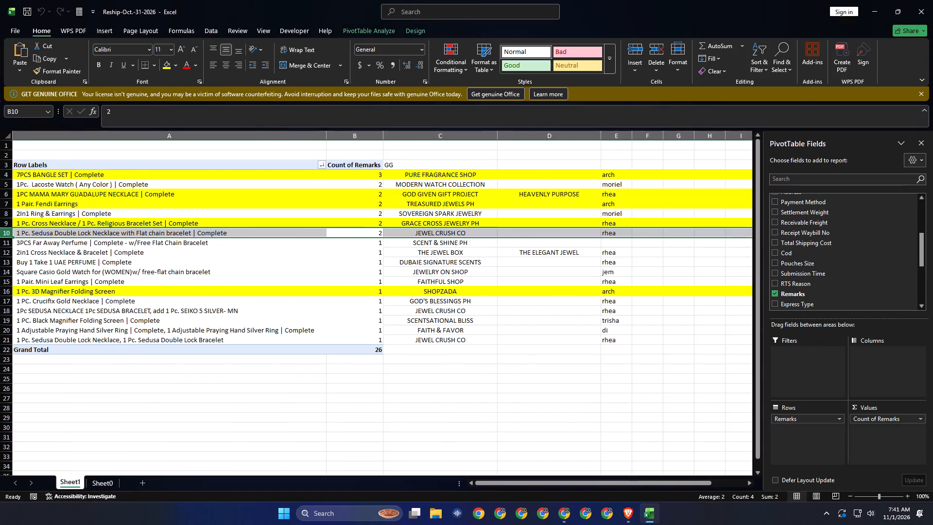
click(108, 485)
key(shift+space)
click(239, 165)
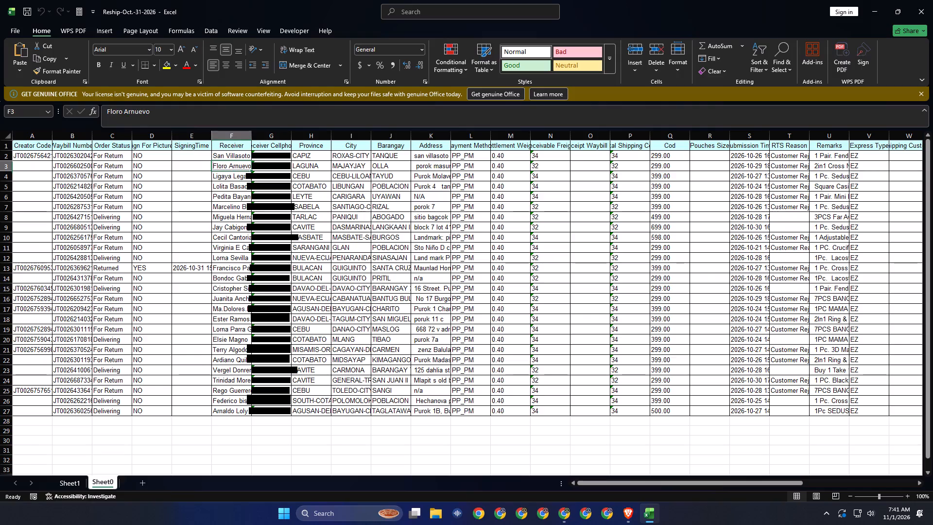
click(35, 208)
key(ctrl+v)
key(alt+Tab)
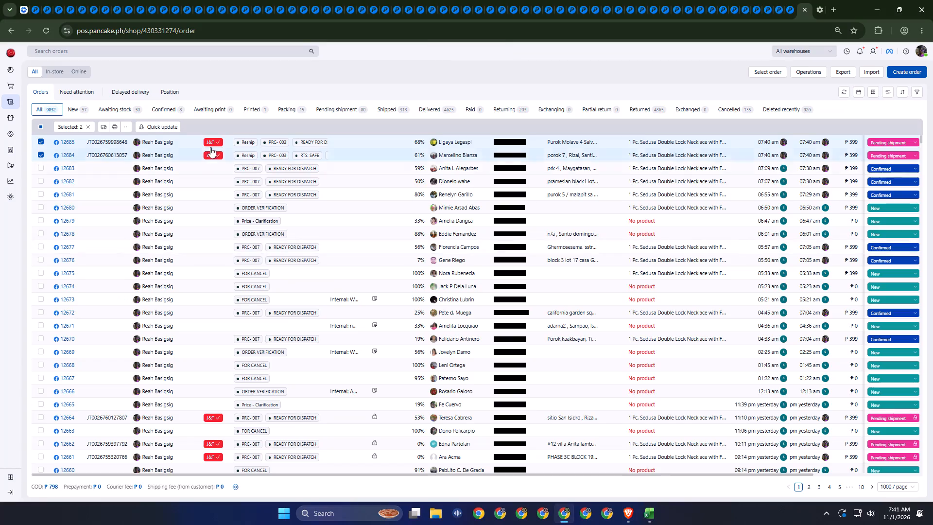
click(215, 154)
double_click(215, 142)
key(alt+Tab)
key(shift+space)
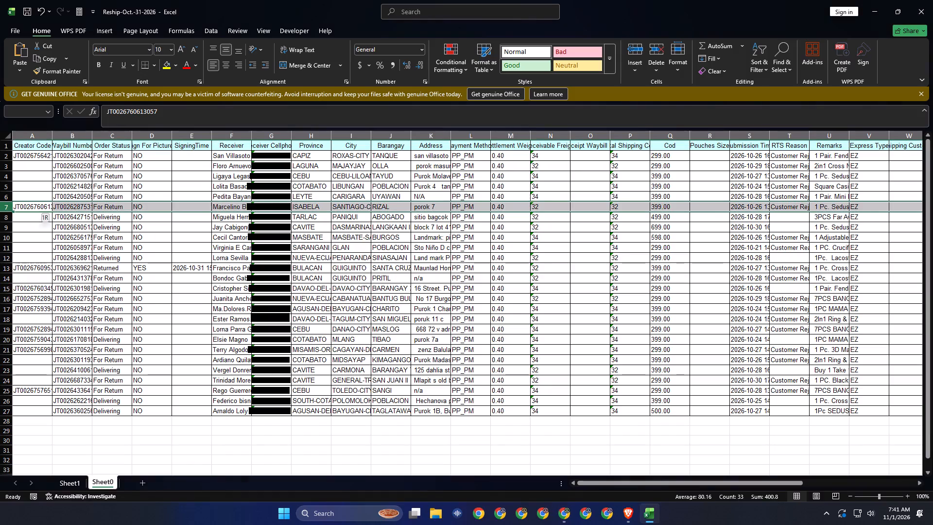
click(29, 176)
key(ctrl+v)
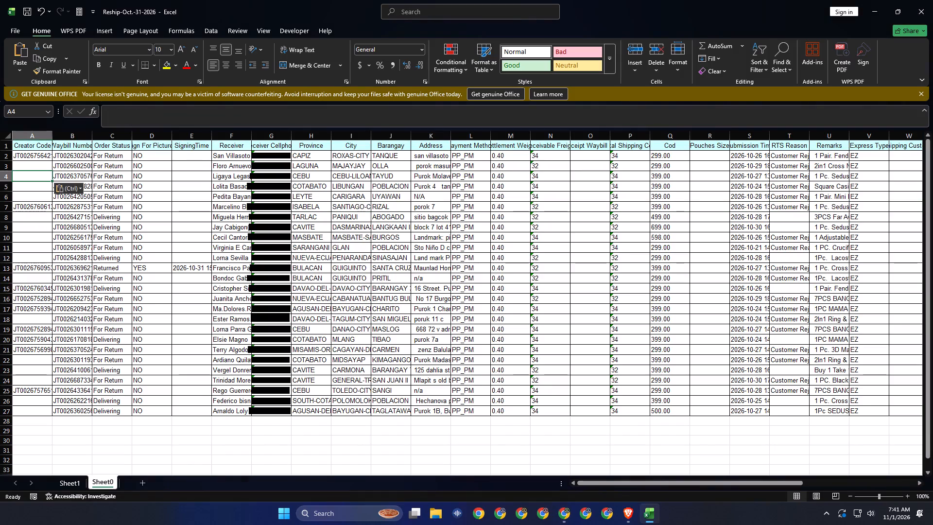
click(209, 298)
key(ctrl+s)
key(ctrl+s)
key(ctrl+s)
key(ctrl+s)
key(ctrl+s)
key(ctrl+s)
key(ctrl+s)
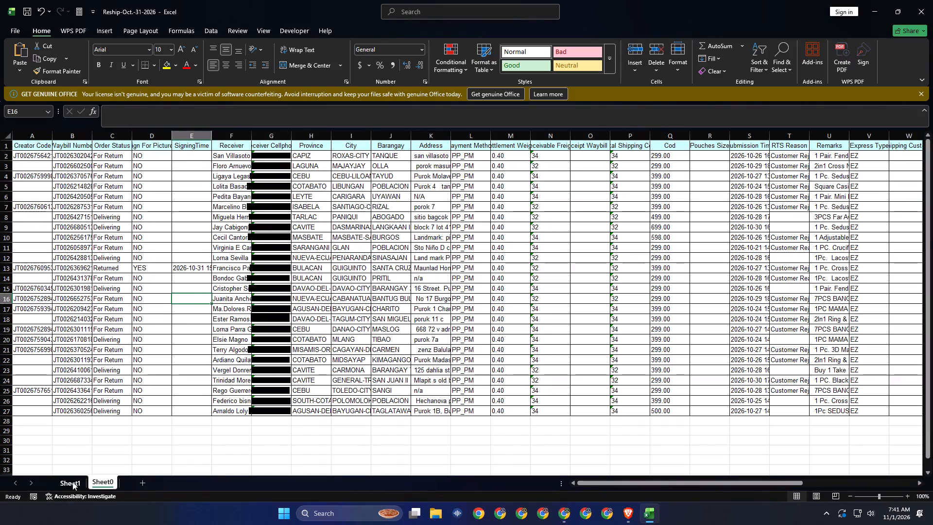
Highlight the Sedusa Double Lock Necklace with Flat chain bracelet row for JEWEL CRUSH CO in yellow on Sheet1.
click(72, 482)
key(shift+space)
click(166, 68)
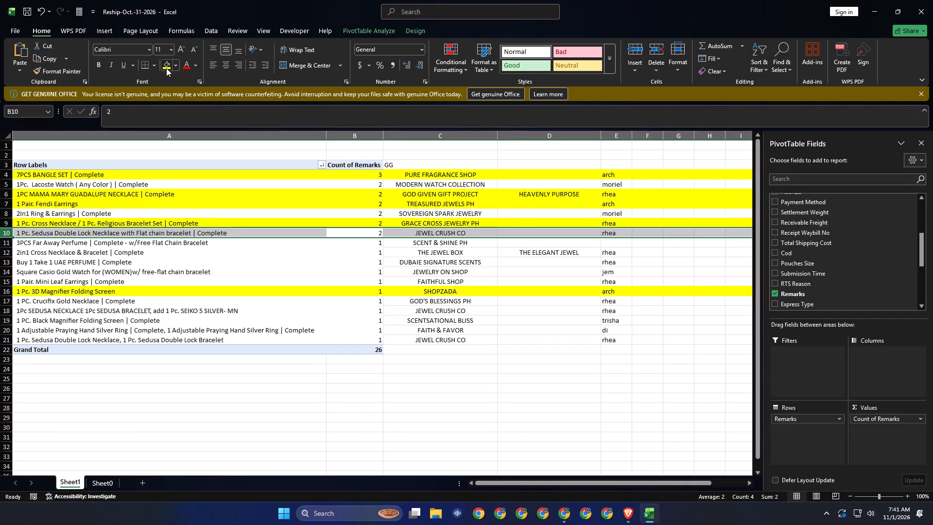
double_click(368, 252)
key(alt+Tab)
key(alt+Tab)
click(93, 248)
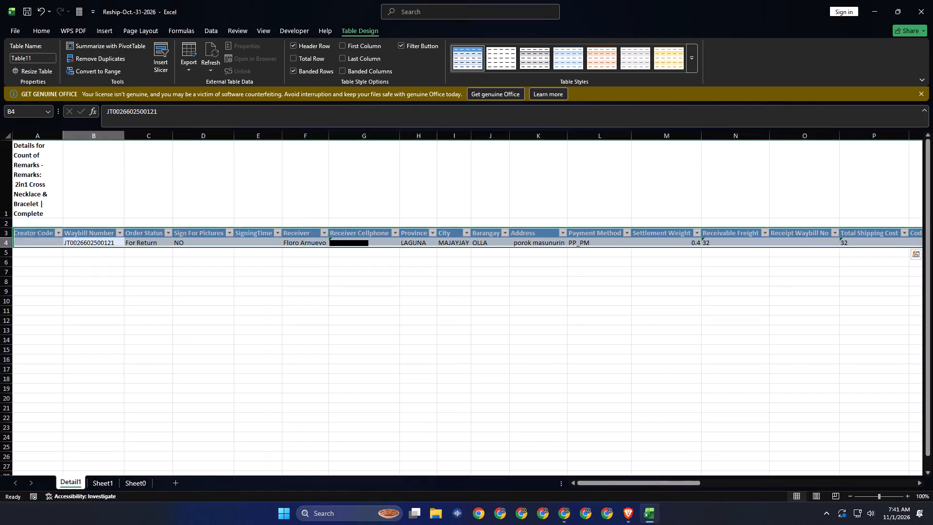
click(95, 240)
key(ctrl+c)
key(alt+Tab)
click(0, 392)
click(16, 475)
click(0, 443)
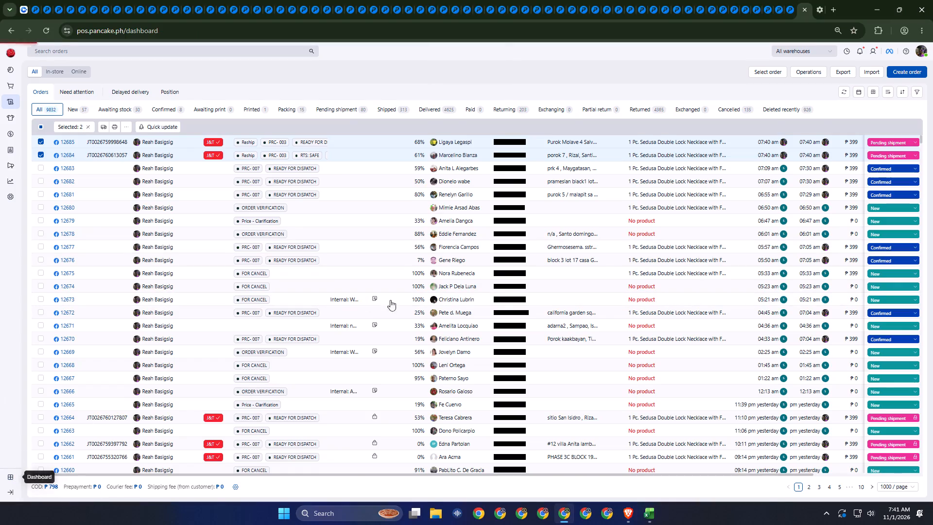
click(769, 87)
text(the je)
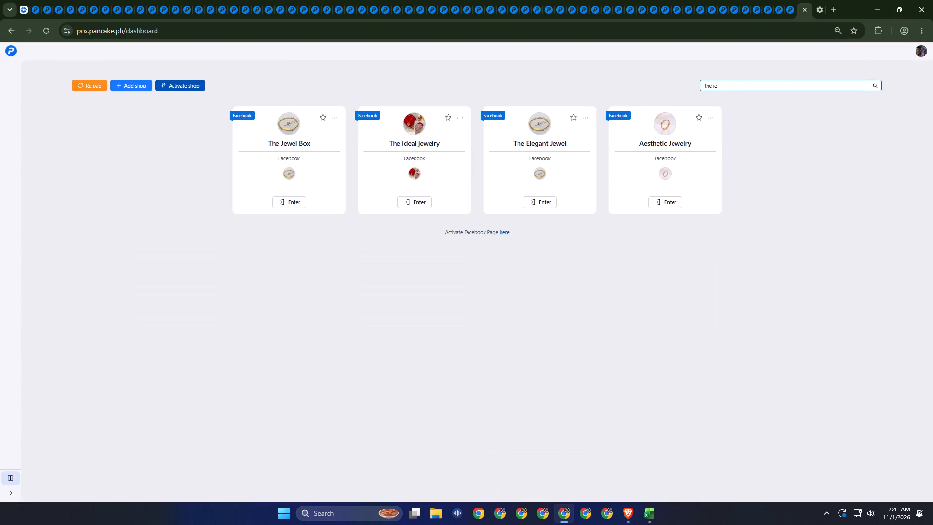
click(288, 204)
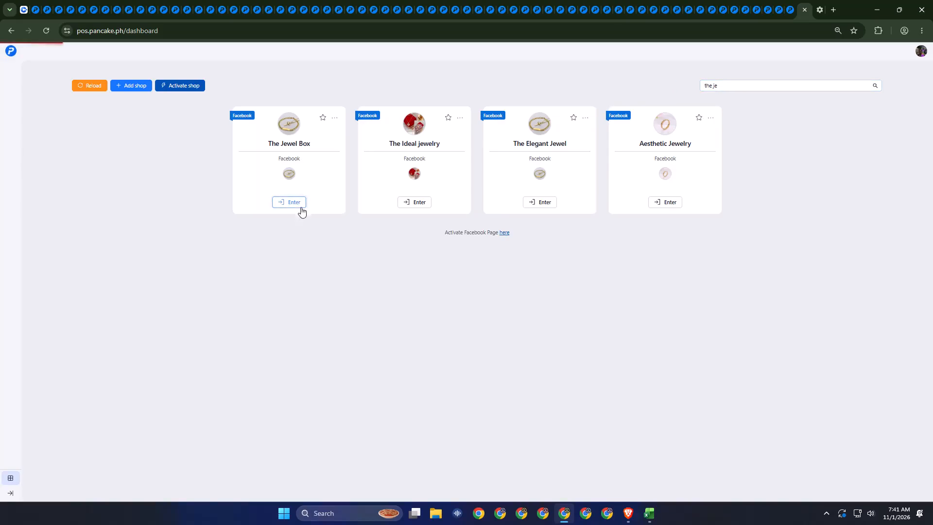
click(14, 105)
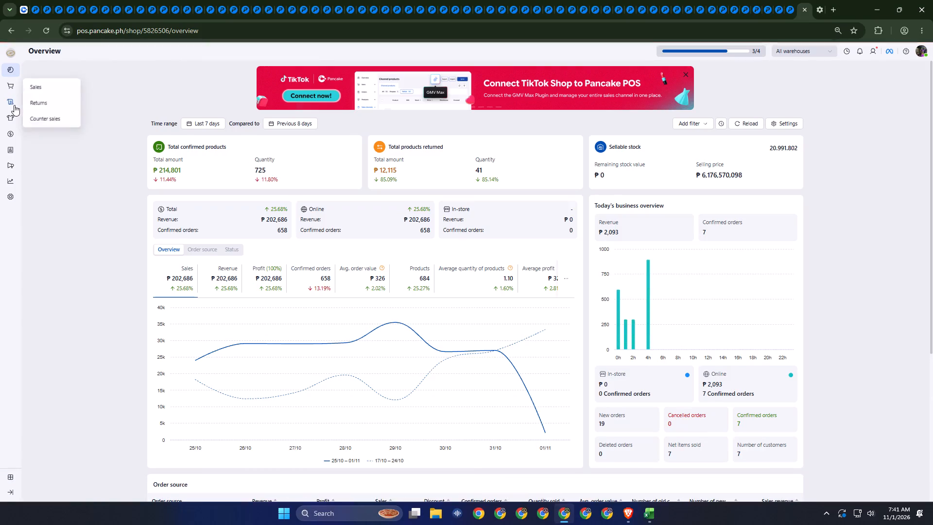
click(285, 56)
click(284, 52)
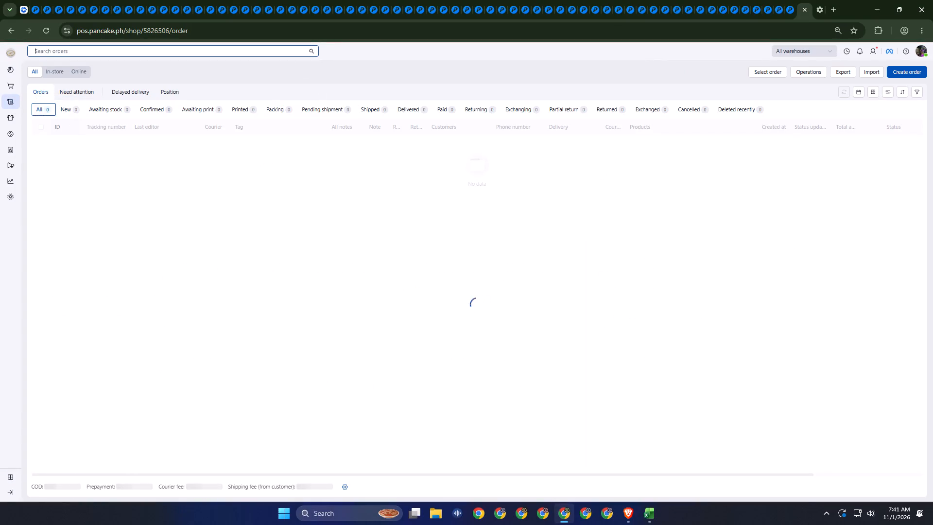
key(ctrl+v)
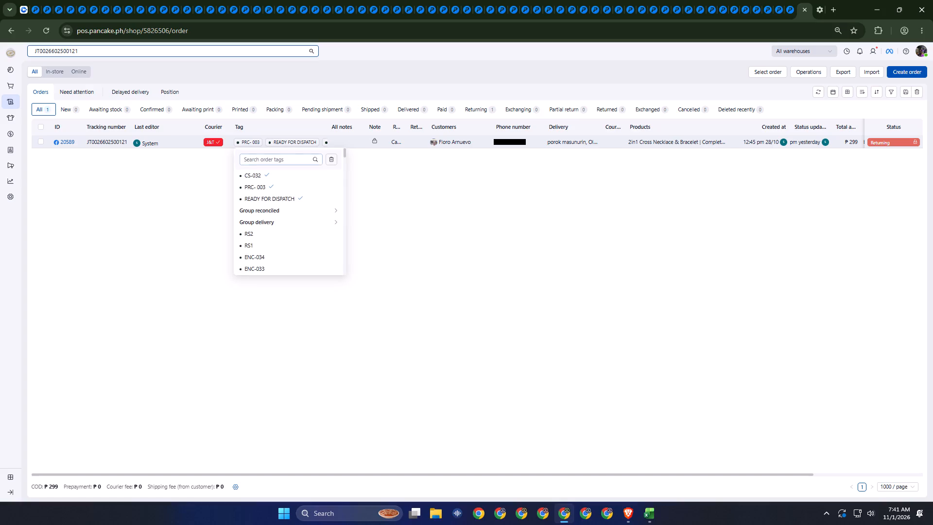
click(289, 160)
text(re)
key(s)
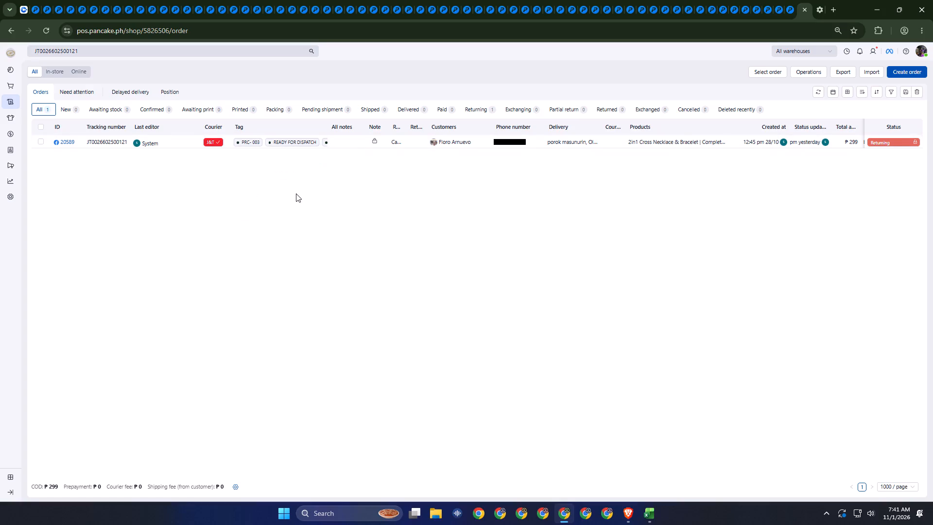
click(280, 155)
key(r)
key(e)
key(s)
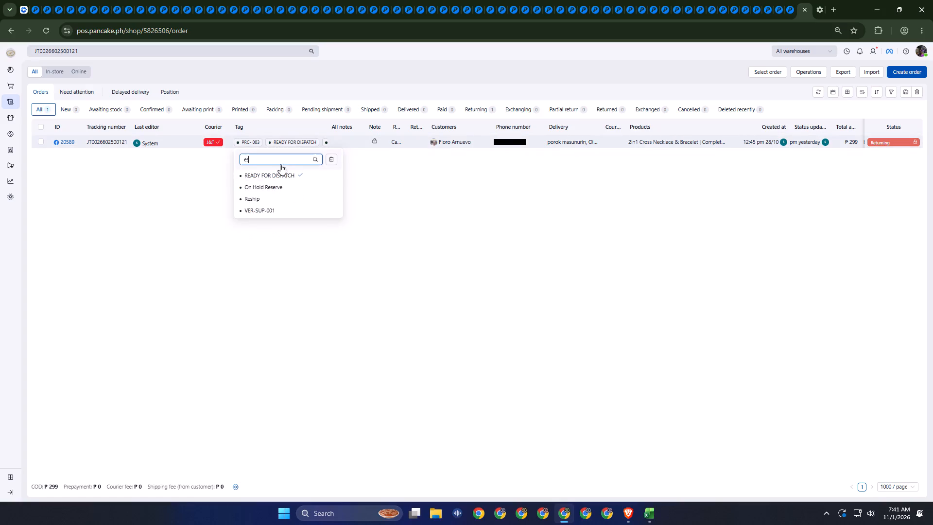
key(ctrl+a)
text(re)
key(s)
click(294, 196)
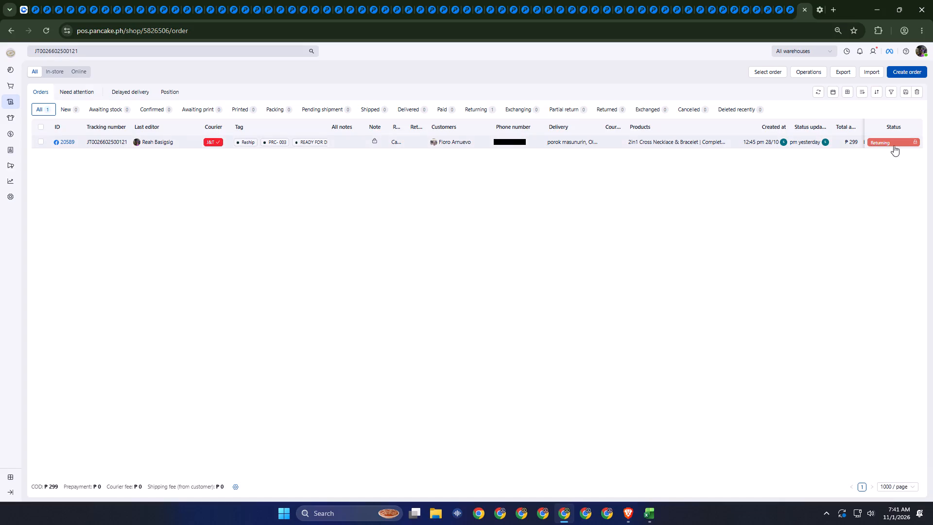
click(898, 211)
click(541, 137)
drag(548, 202, 550, 207)
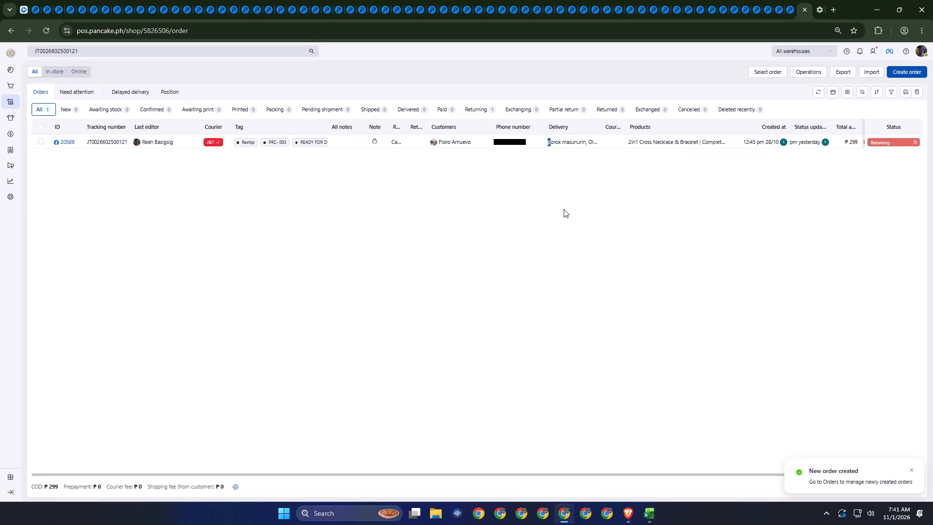
click(918, 95)
click(647, 301)
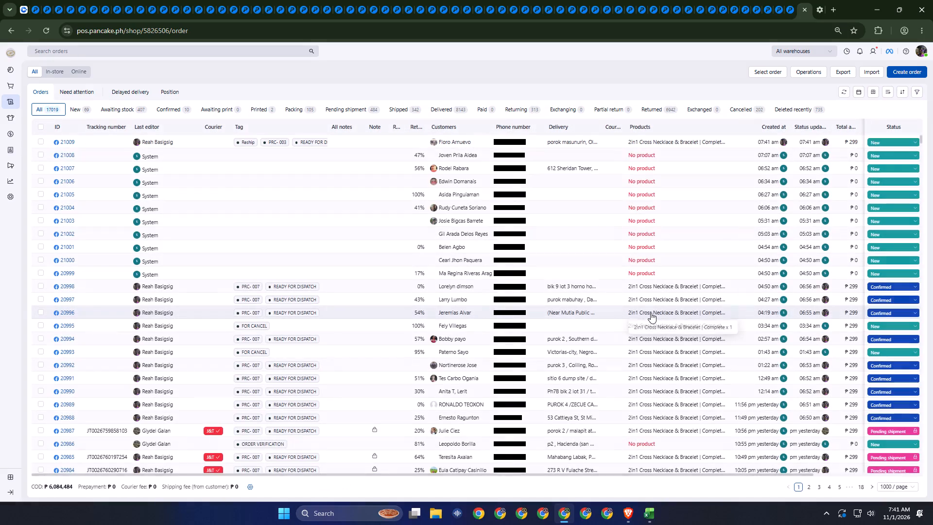
Check the delivery details of order 21009, send it to courier J&T Phi and copy its waybill number.
click(445, 142)
key(alt+Tab)
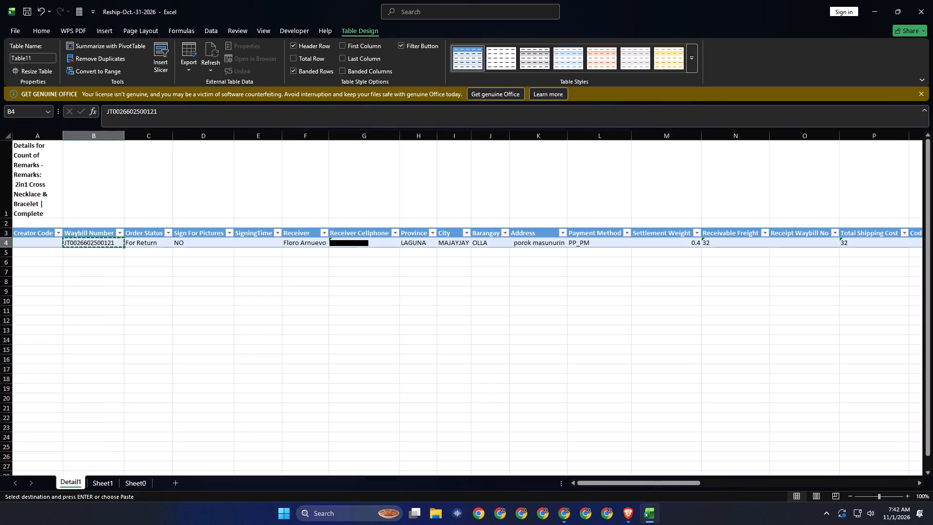
key(alt+Tab)
scroll(455, 336, down, 7)
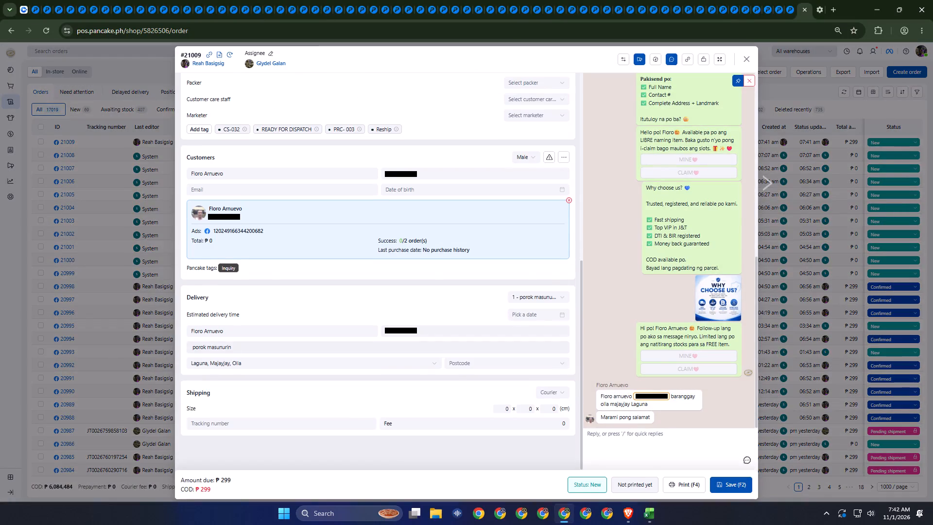
key(Escape)
click(40, 145)
drag(0, 347, 4, 349)
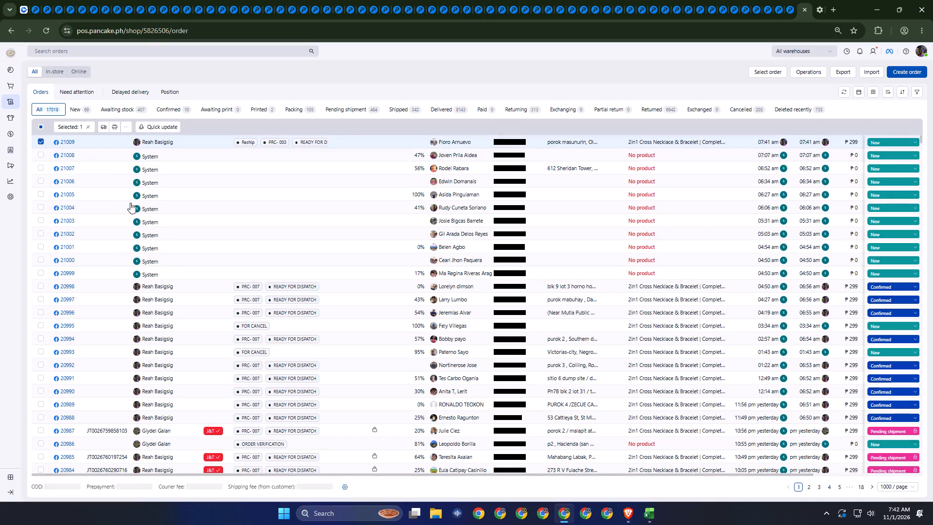
click(104, 126)
click(121, 142)
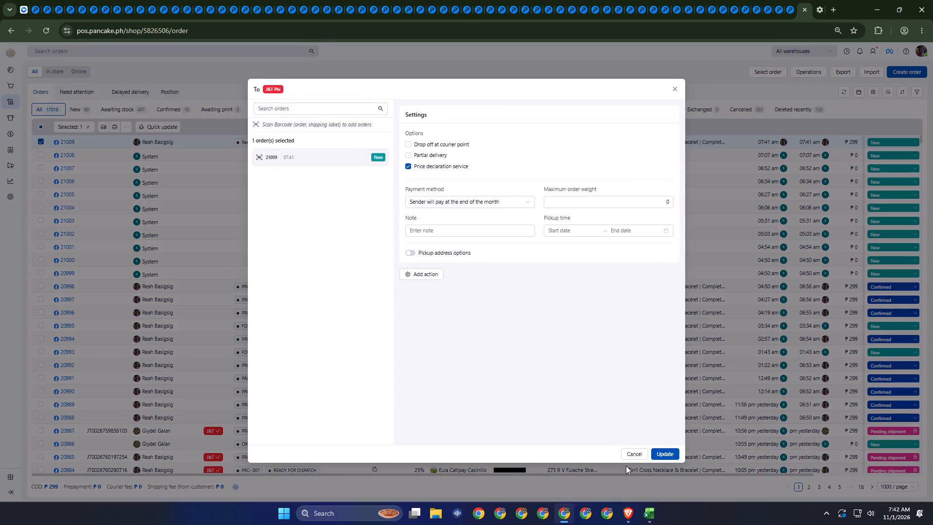
click(674, 455)
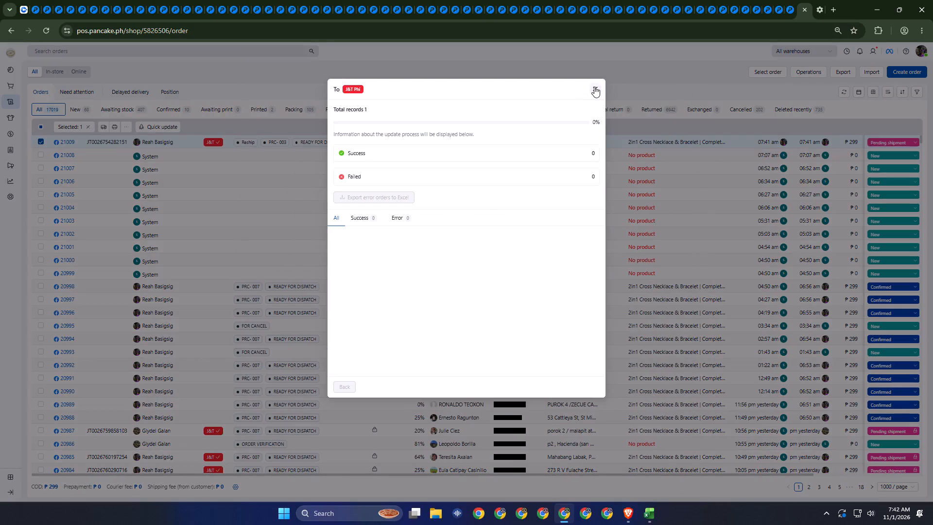
click(594, 87)
drag(657, 56, 652, 57)
click(210, 143)
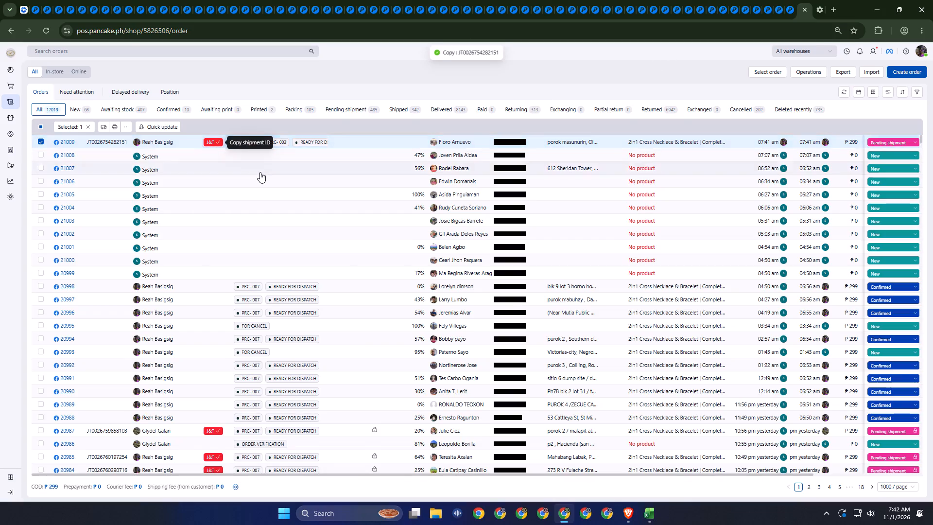
In Excel, delete the Detail sheet generated for the 2in1 Cross Necklace & Bracelet row.
key(alt+Tab)
alt+click(523, 276)
right_click(69, 481)
key(d)
key(Return)
Highlight the 2in1 Cross Necklace & Bracelet row for THE JEWEL BOX in yellow on Sheet1.
key(shift+space)
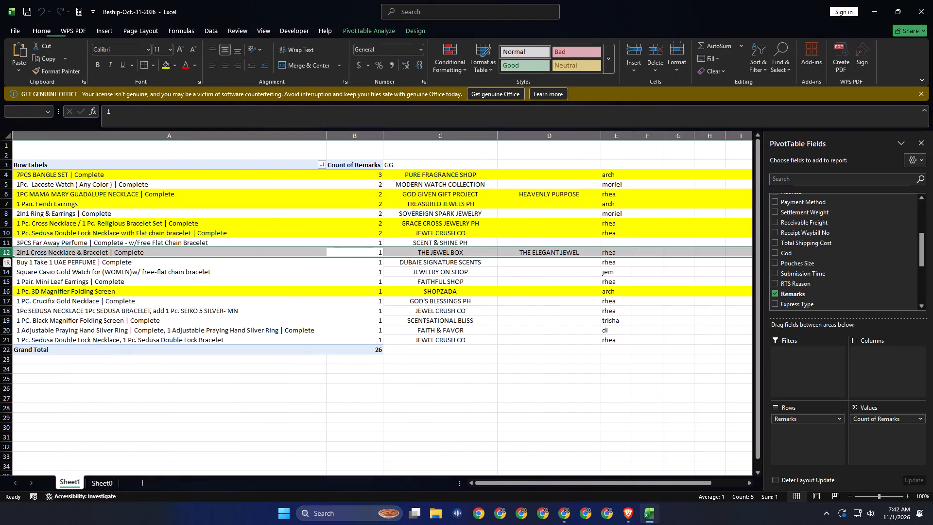
click(164, 68)
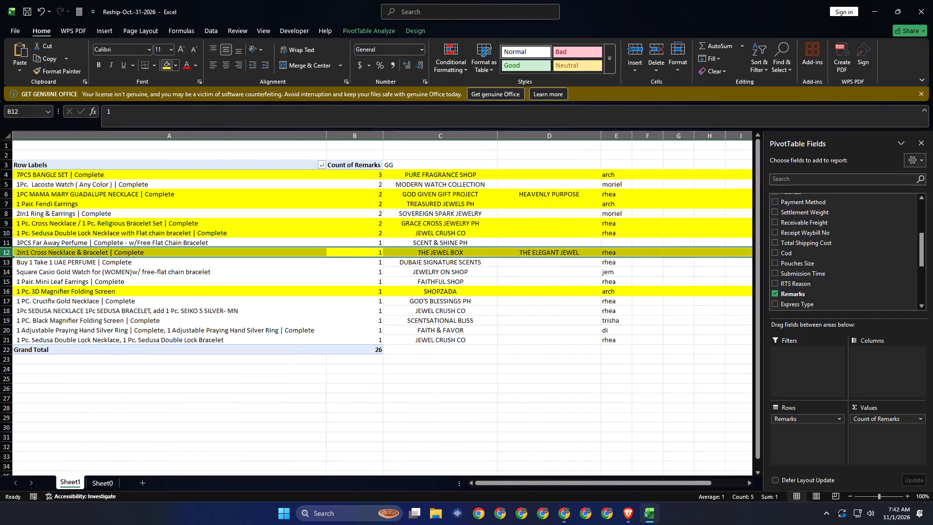
key(alt+Tab)
key(alt+Tab)
click(113, 481)
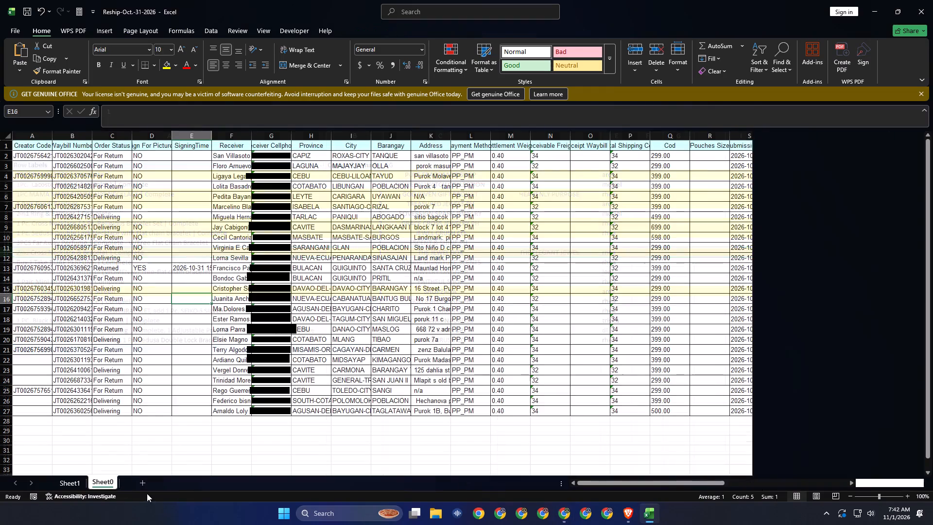
key(shift+space)
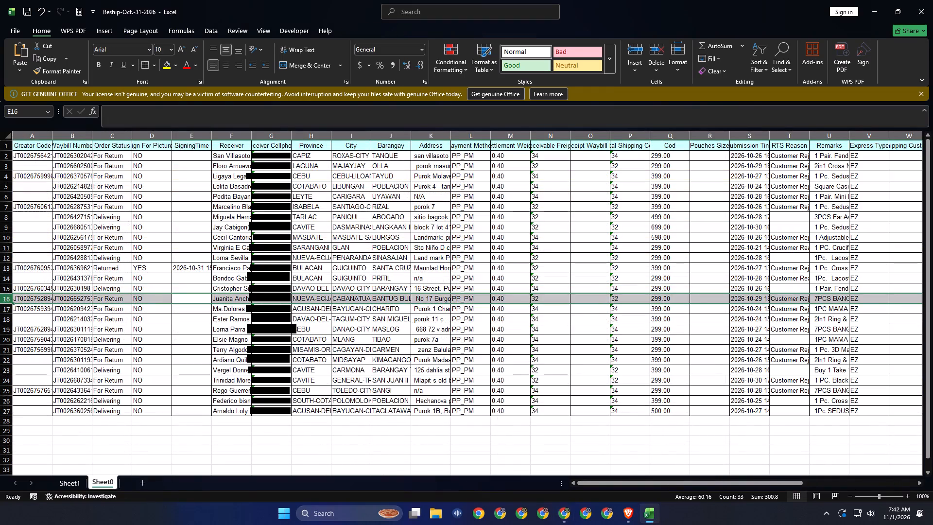
click(27, 167)
key(ctrl+v)
click(188, 349)
key(ctrl+s)
key(ctrl+s)
key(ctrl+s)
Return to the shop dashboard in Pancake POS.
key(alt+Tab)
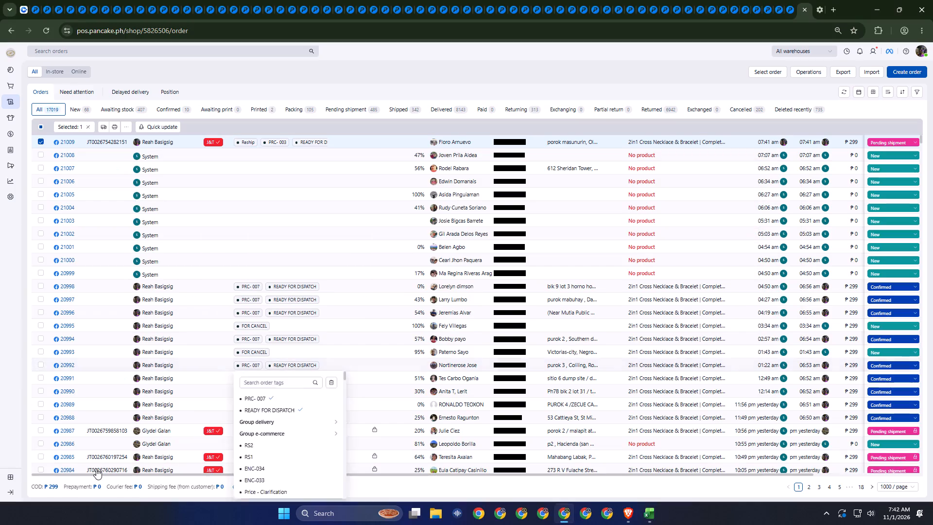
click(11, 477)
click(0, 446)
In Excel, open the details behind the Buy 1 Take 1 UAE PERFUME count on Sheet1.
key(alt+Tab)
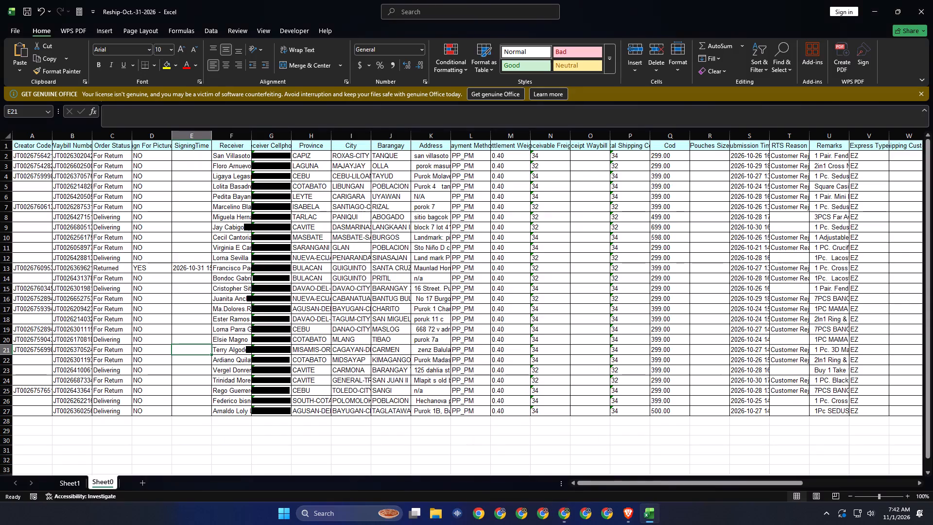
click(67, 482)
key(shift+space)
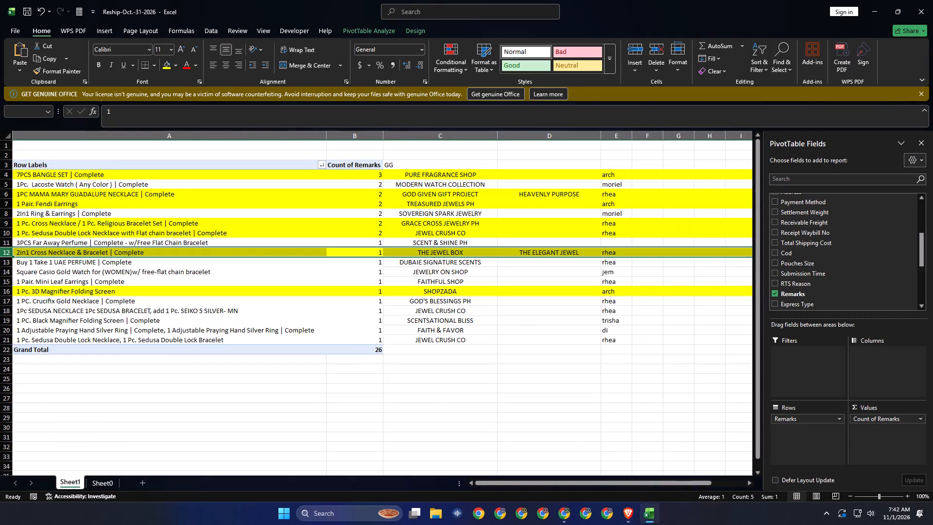
click(417, 261)
triple_click(375, 261)
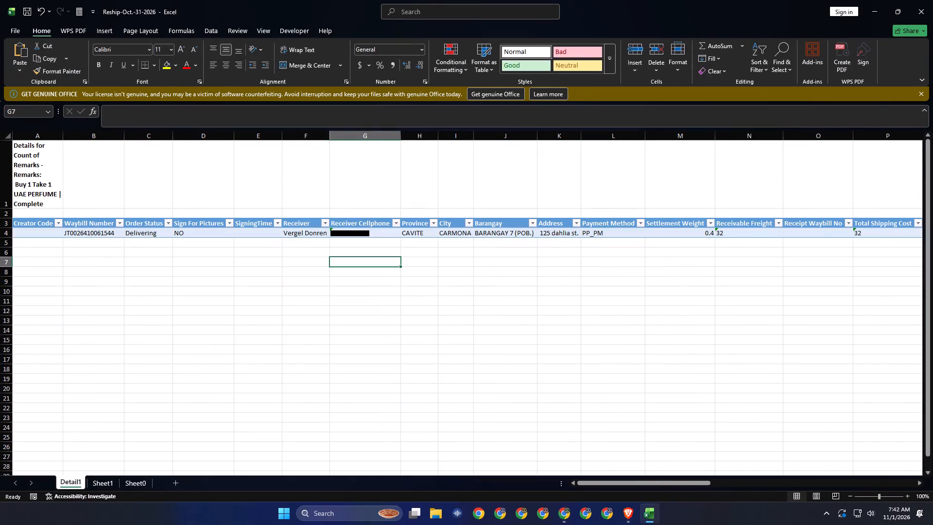
Copy the waybill number of the Buy 1 Take 1 UAE PERFUME order on the Detail1 sheet.
click(94, 231)
key(ctrl+c)
Switch to Pancake POS in Chrome and search the shops for "duba".
key(alt+Tab)
click(743, 87)
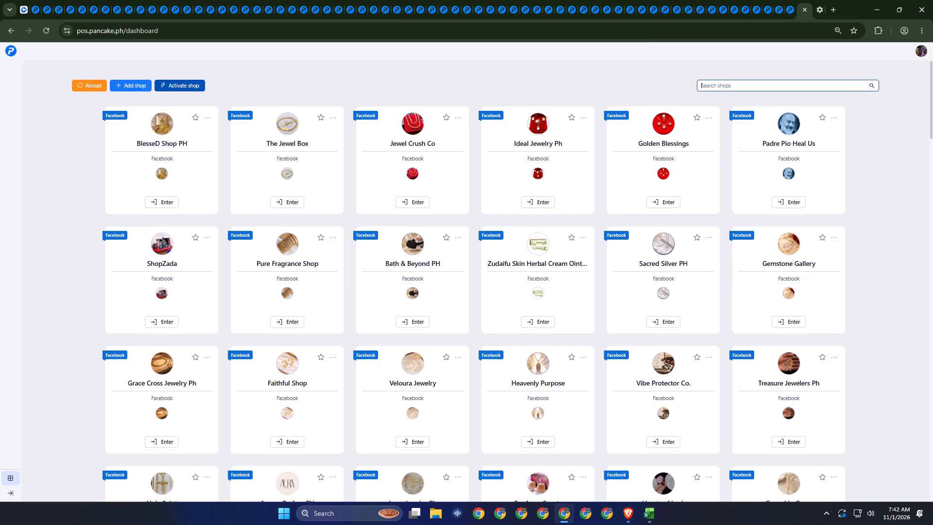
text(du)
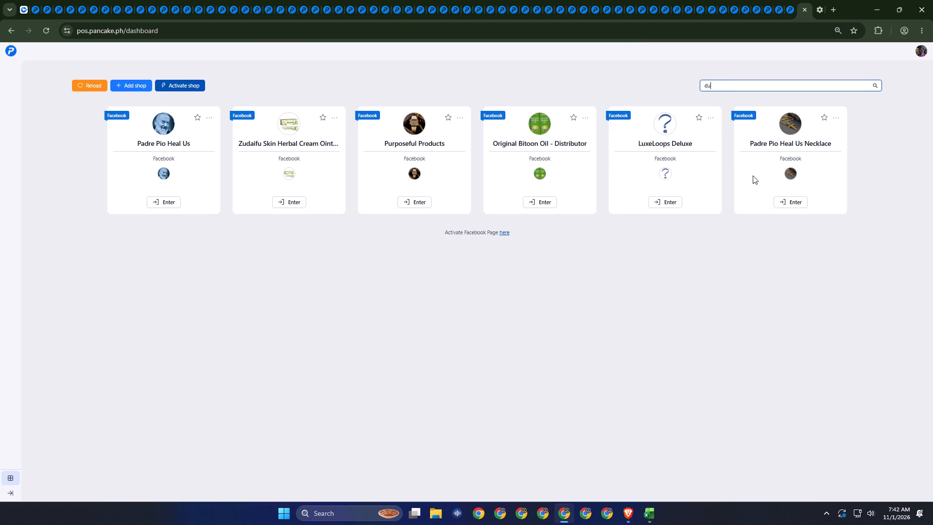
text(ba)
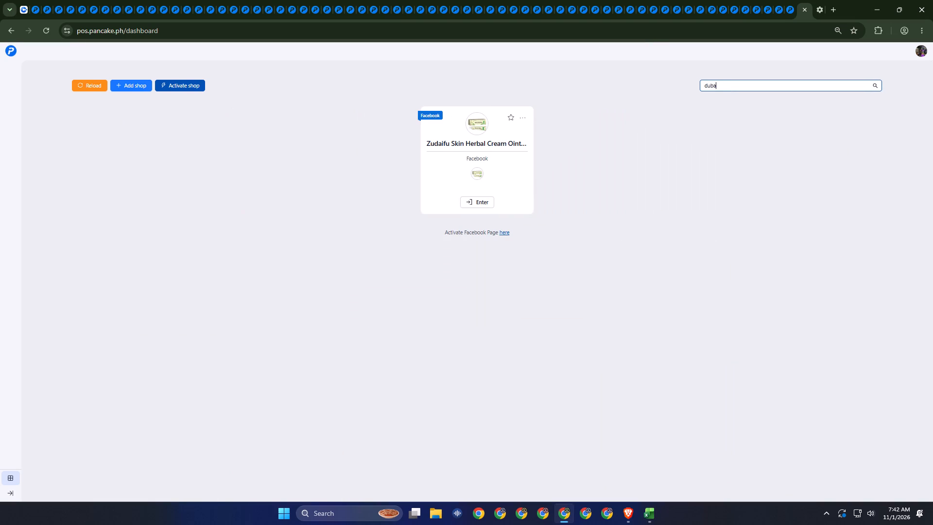
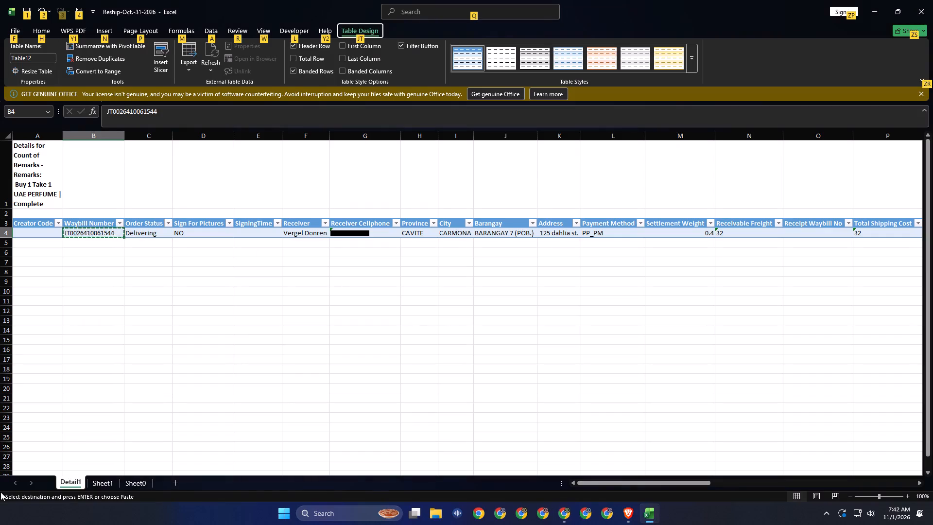
Delete the Detail1 sheet generated for the Buy 1 Take 1 UAE PERFUME row.
right_click(77, 478)
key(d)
key(Return)
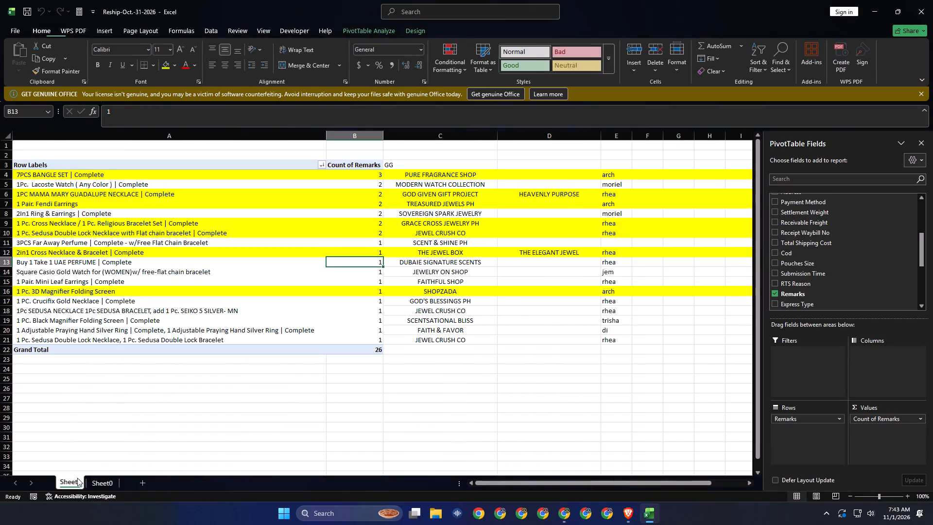
On Sheet1, set the column E name to trisha for the Buy 1 Take 1 UAE PERFUME and Square Casio Gold Watch rows.
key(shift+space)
click(605, 260)
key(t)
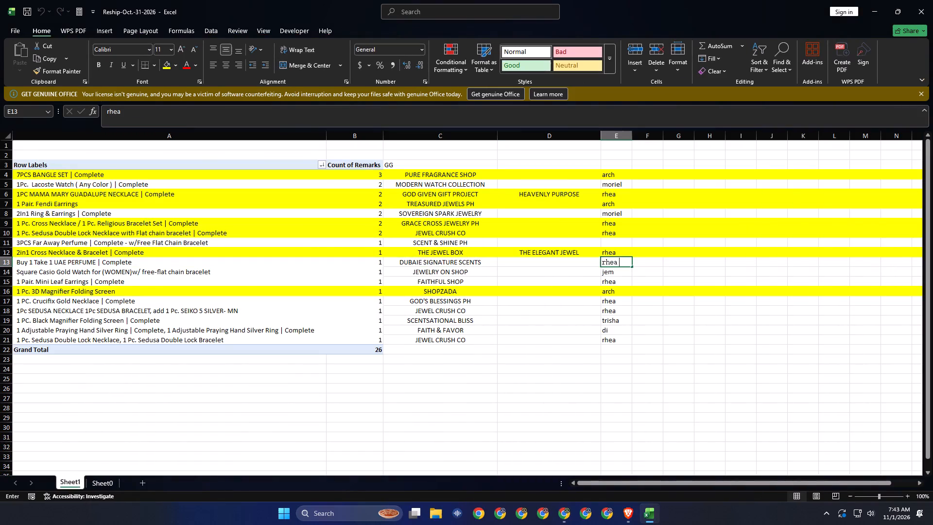
key(Return)
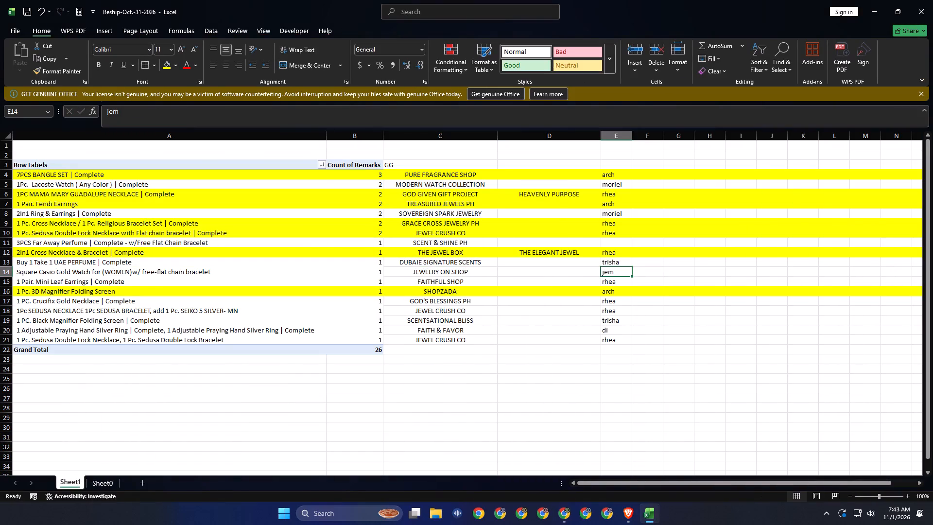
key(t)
key(Return)
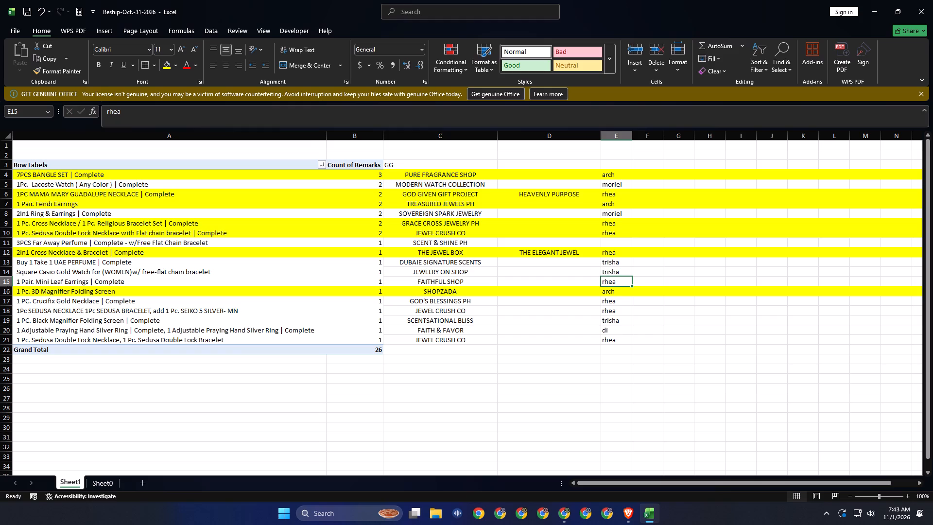
Switch to Pancake POS in Chrome and start a new shop search on the dashboard, replacing the existing search text.
key(alt+Tab)
click(794, 89)
key(ctrl+a)
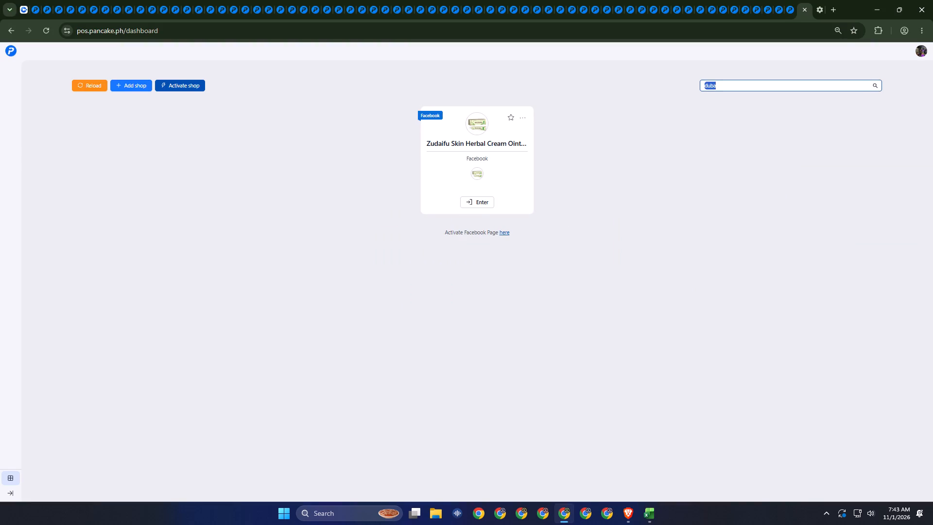
Search the shops for "faith" and open the orders list of Faithful Shop.
key(BackSpace)
text(fait)
key(h)
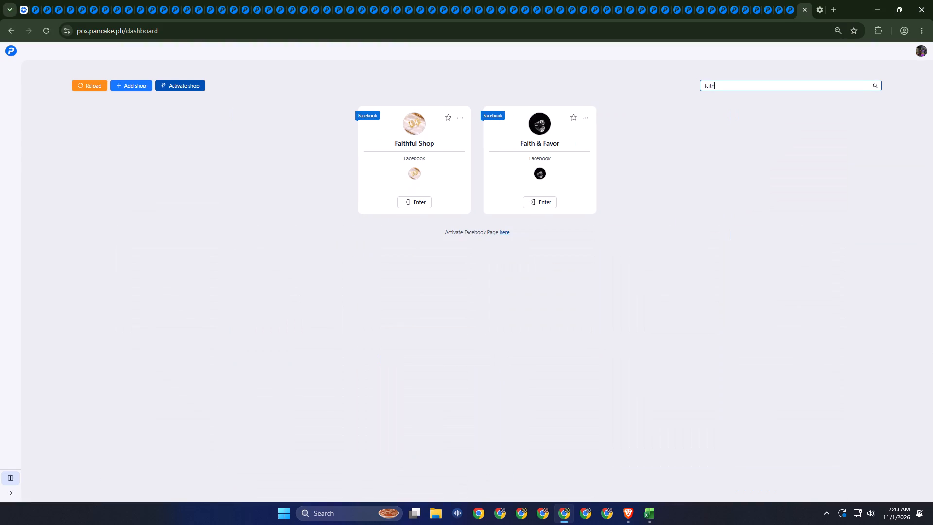
click(413, 199)
click(354, 255)
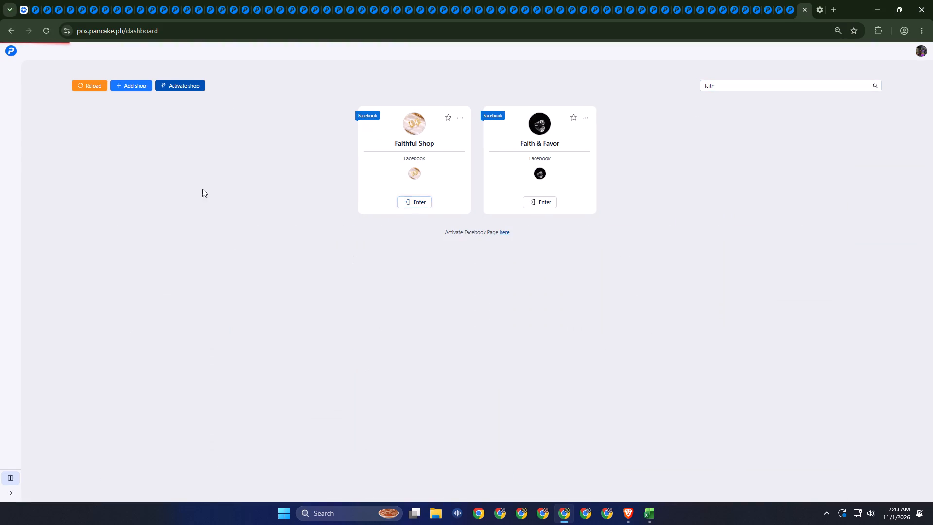
click(18, 103)
In Excel, open the details behind the 1 Pair. Mini Leaf Earrings count for FAITHFUL SHOP on Sheet1.
key(alt+Tab)
key(shift+space)
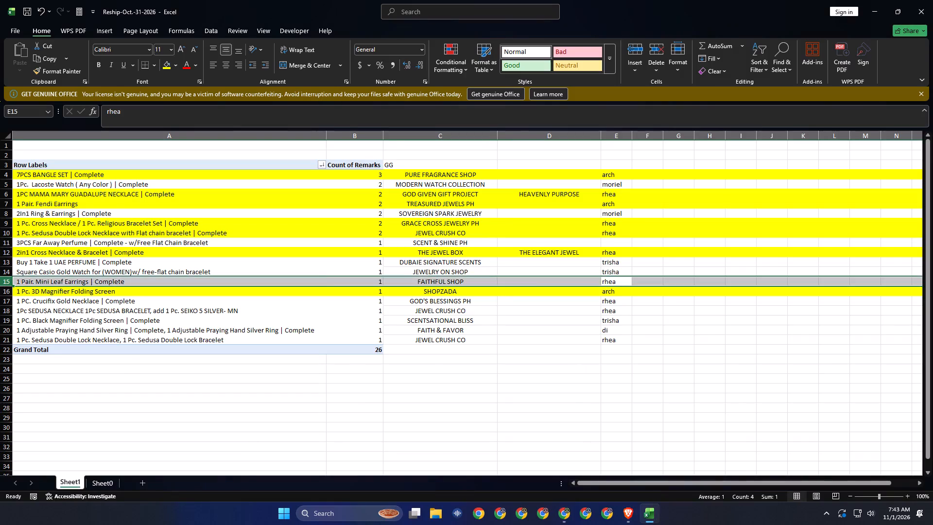
double_click(367, 280)
click(404, 309)
click(75, 234)
key(ctrl+v)
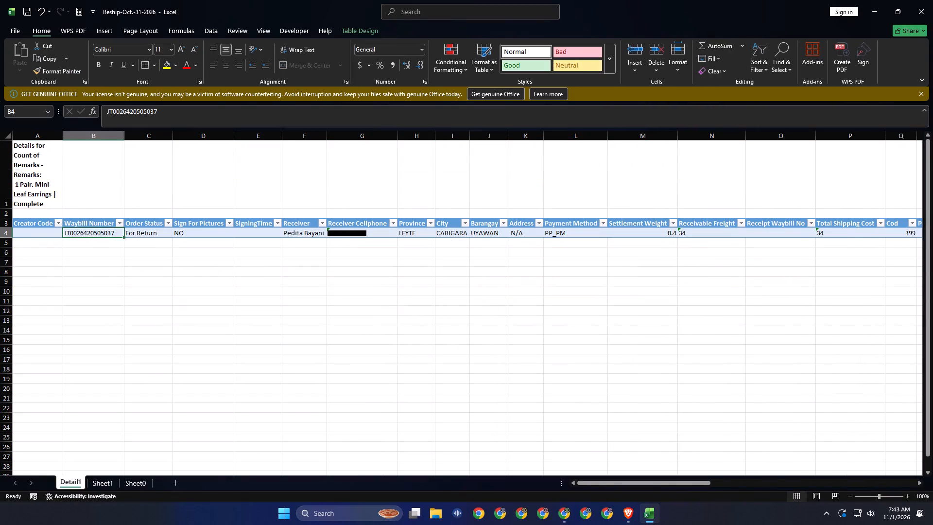
key(alt+Tab)
click(175, 54)
key(ctrl+v)
click(173, 51)
click(178, 50)
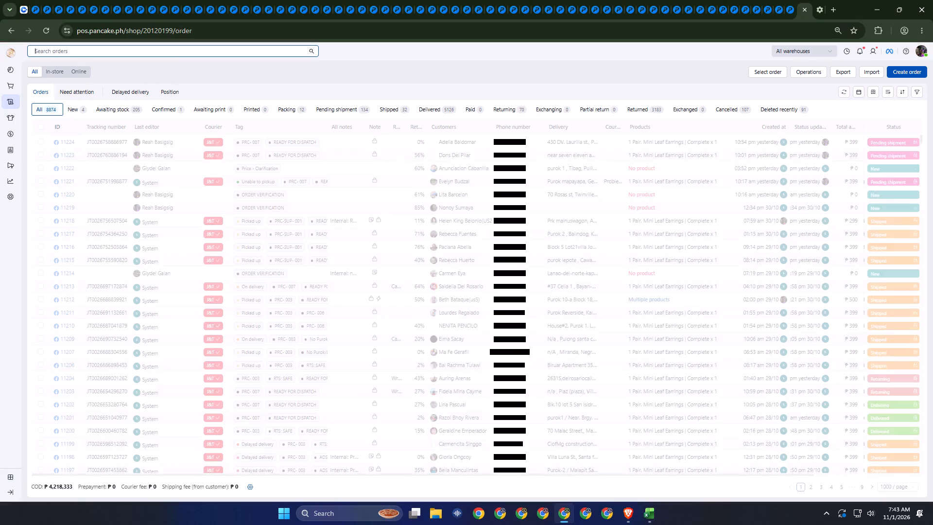
click(181, 51)
key(ctrl+v)
key(alt+Tab)
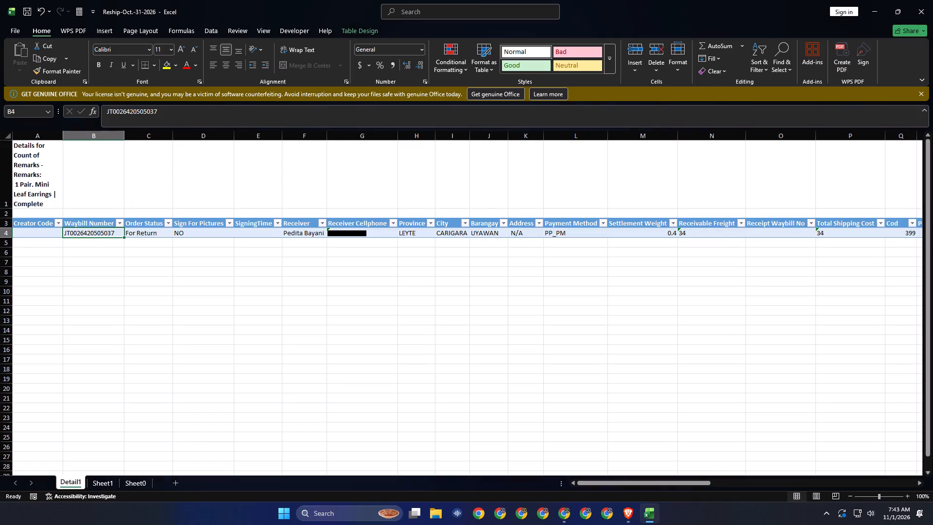
key(ctrl+c)
key(alt+Tab)
click(266, 52)
key(ctrl+b)
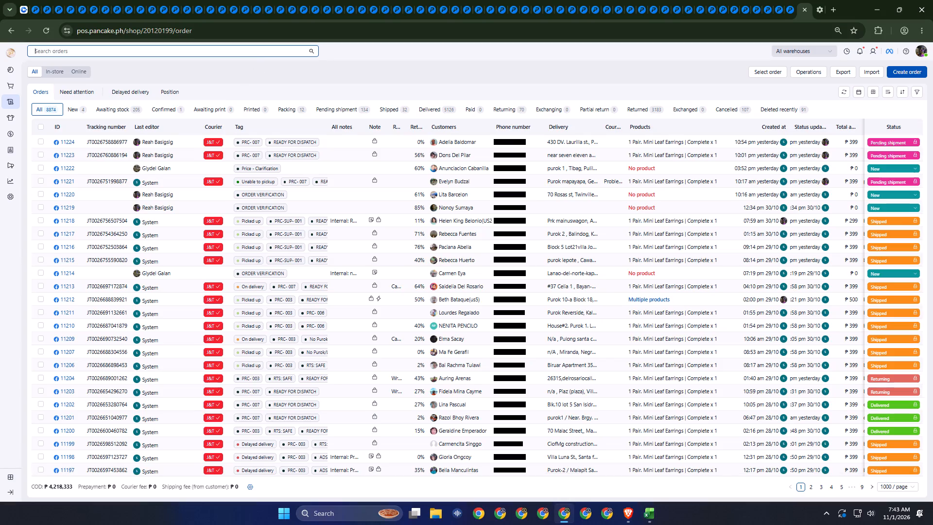
key(ctrl+v)
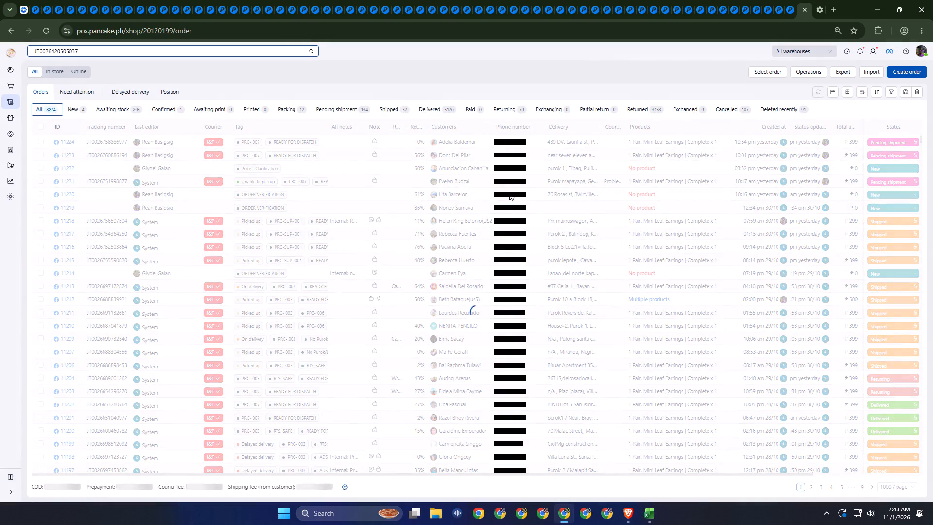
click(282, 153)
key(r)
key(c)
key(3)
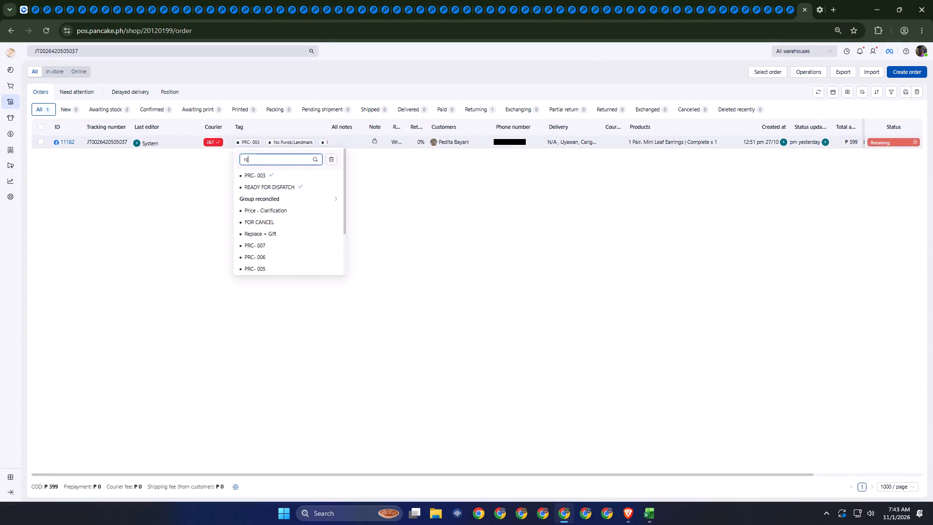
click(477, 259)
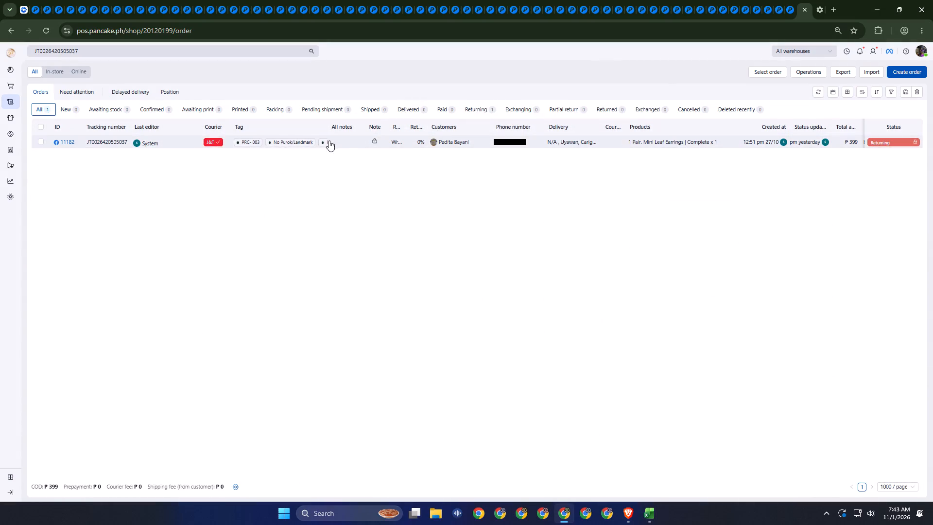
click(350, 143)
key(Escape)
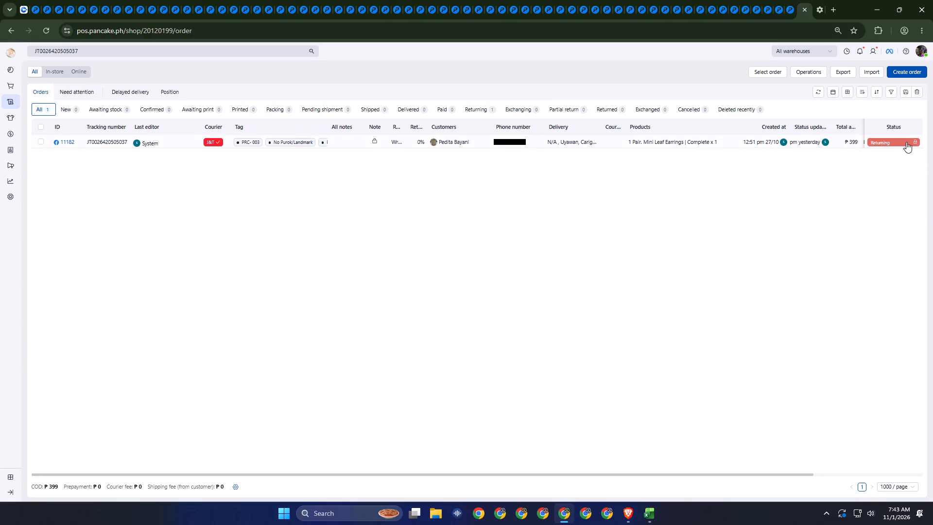
Create a duplicate of the returning Mini Leaf Earrings order and clear the waybill search.
click(907, 212)
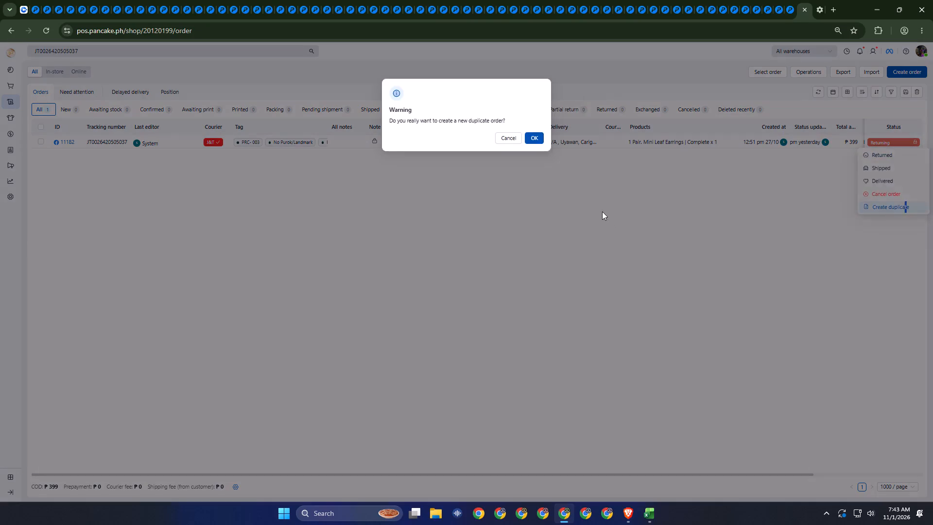
click(539, 142)
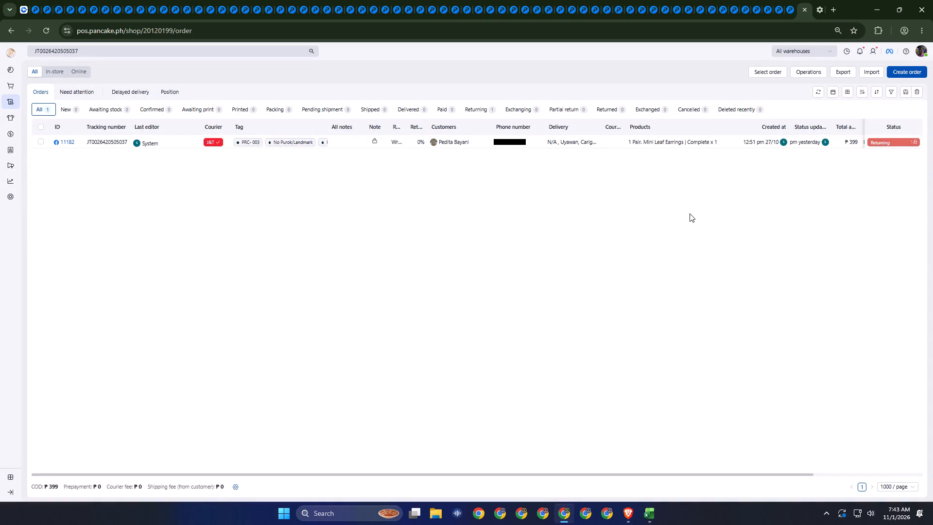
click(918, 92)
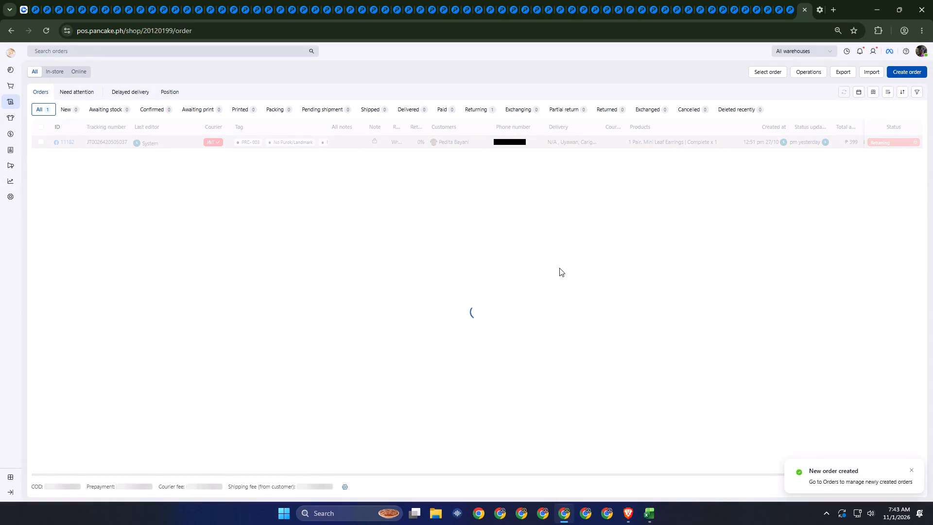
Open the newly duplicated Mini Leaf Earrings order to check its details.
key(alt+Tab)
key(alt+Tab)
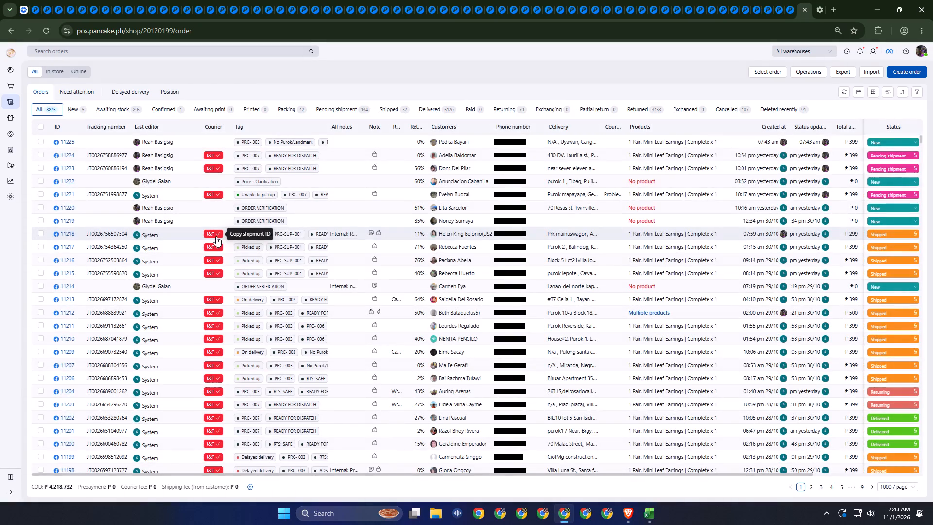
click(461, 145)
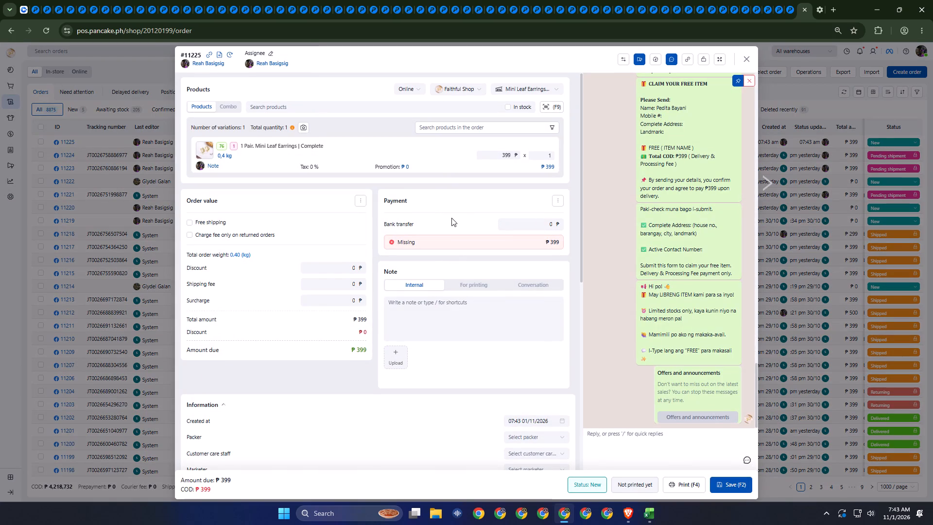
key(alt+Tab)
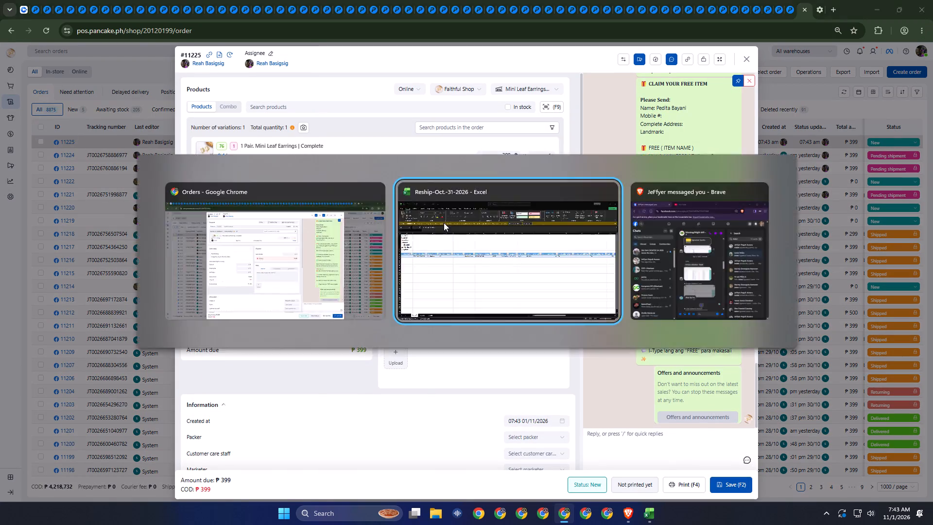
key(alt+Tab)
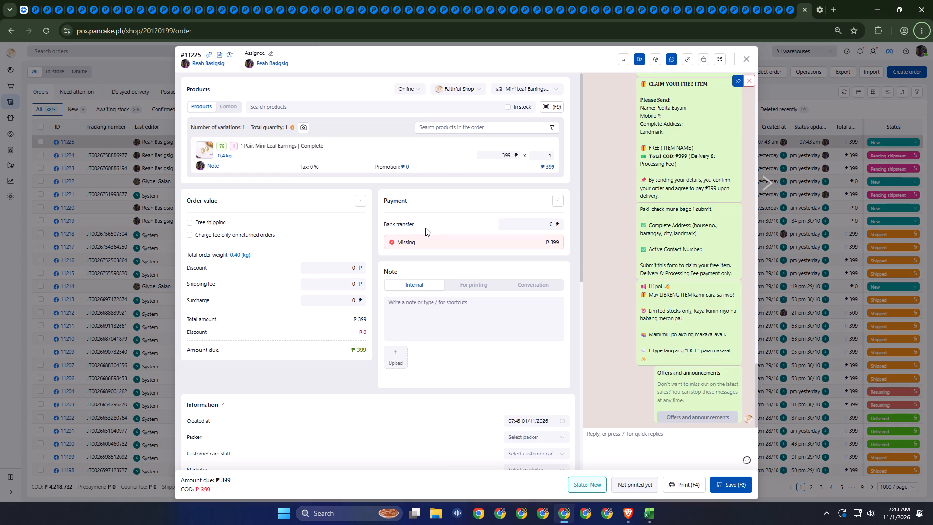
key(Escape)
Send the duplicated Mini Leaf Earrings order to J&T Phi with the existing shipping settings and copy its new shipment ID.
click(0, 288)
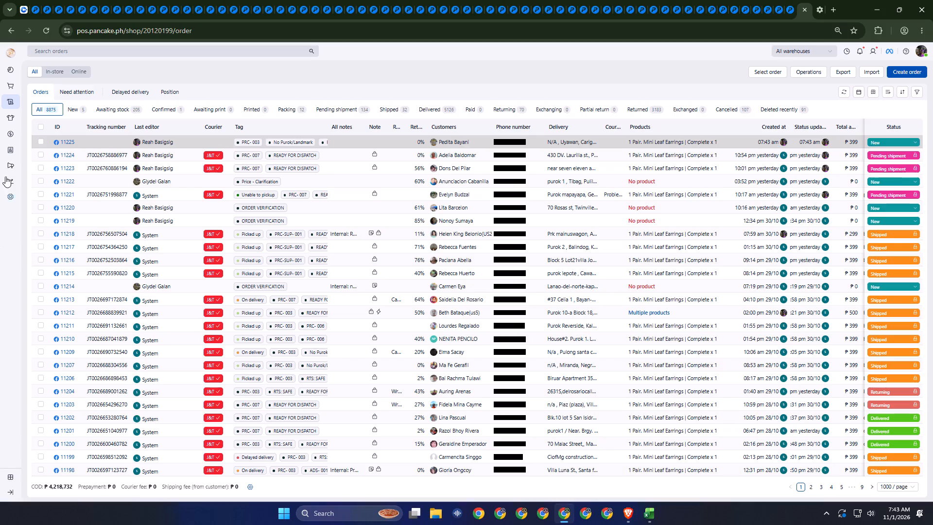
click(44, 141)
click(0, 308)
click(104, 131)
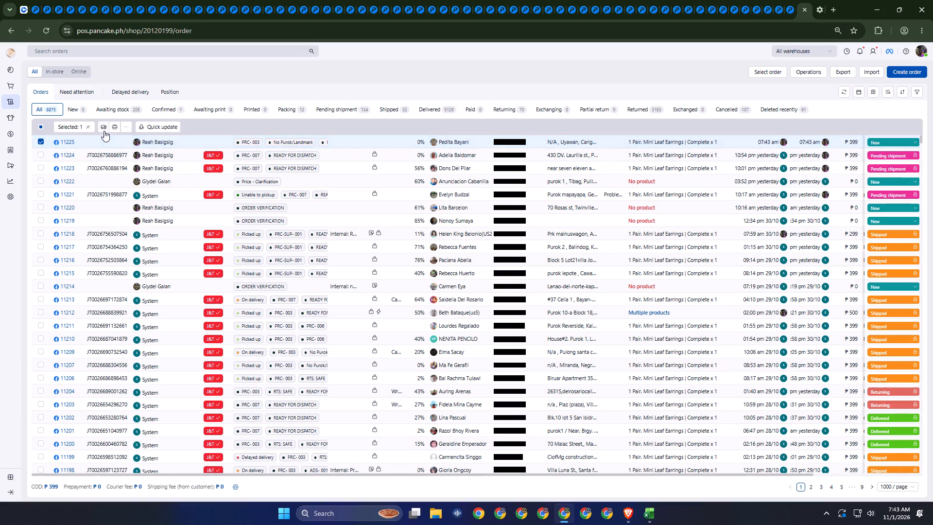
click(119, 146)
click(669, 458)
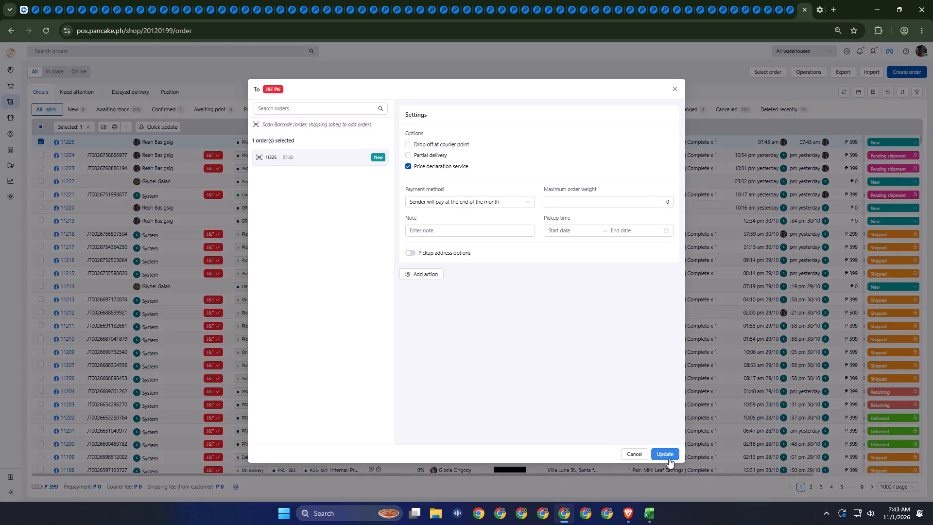
click(525, 369)
key(Escape)
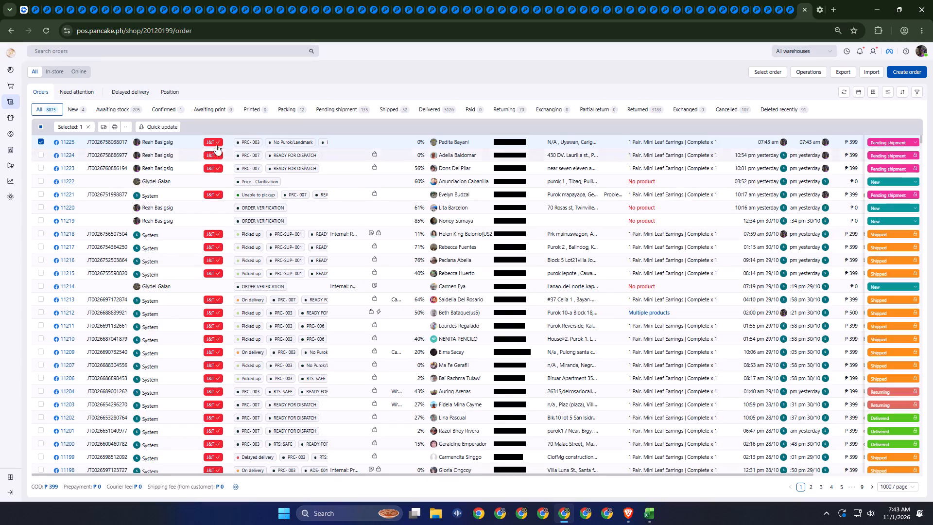
click(215, 140)
Switch to Excel and delete the Detail1 sheet.
key(alt+Tab)
alt+click(568, 243)
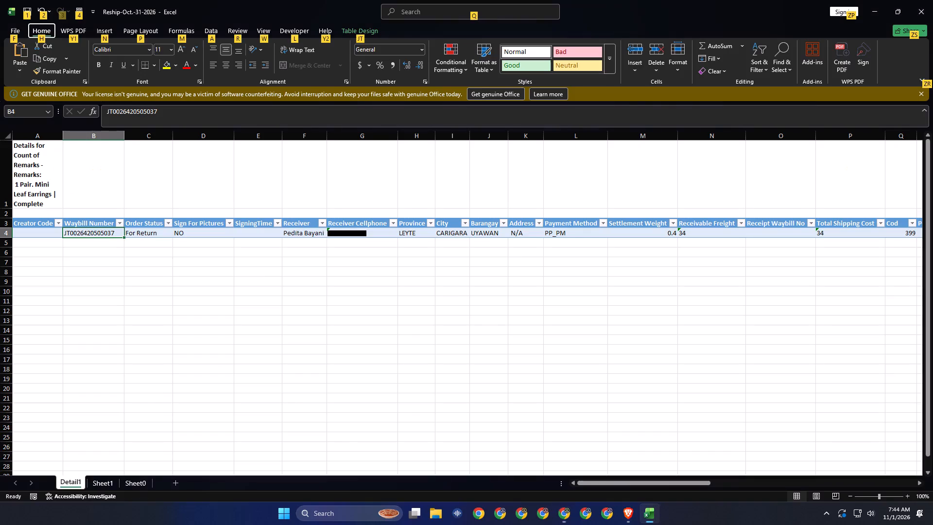
right_click(70, 483)
key(d)
key(Return)
Highlight the 1 Pair. Mini Leaf Earrings row for FAITHFUL SHOP in yellow on Sheet1.
key(shift+space)
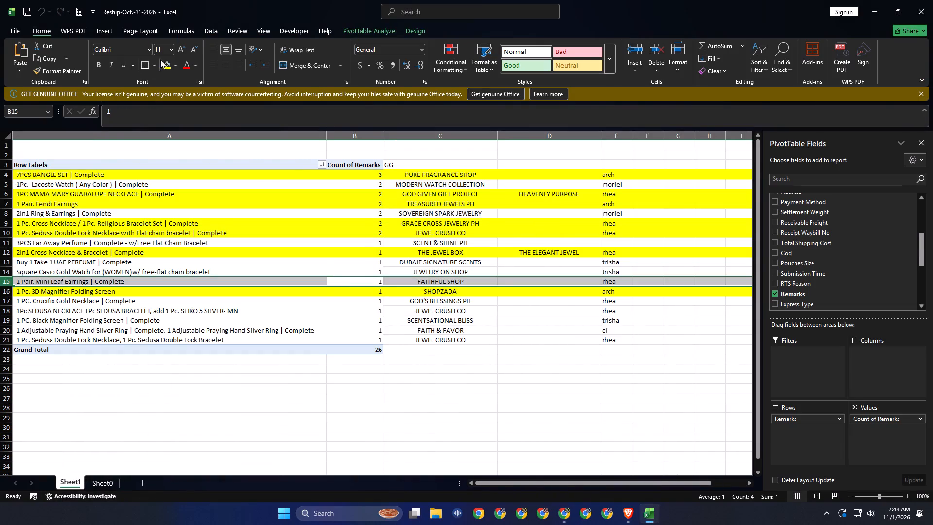
click(164, 66)
click(102, 482)
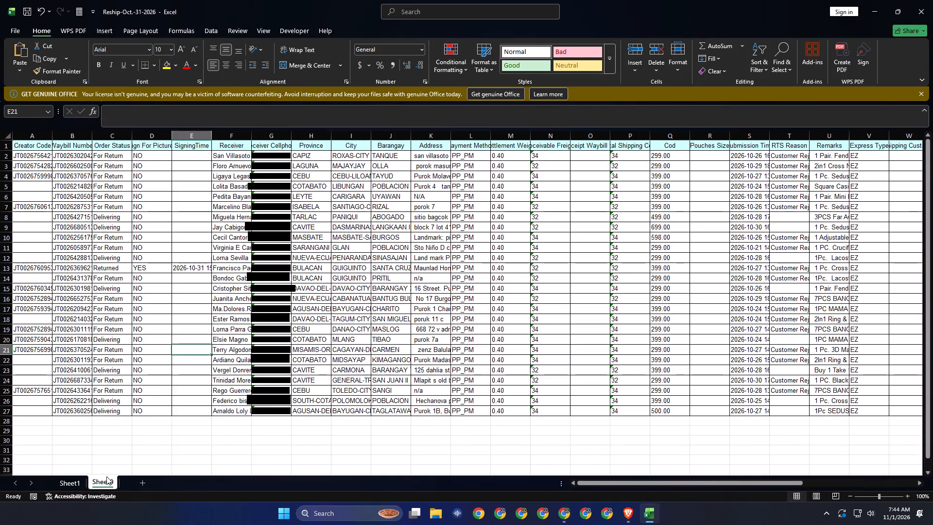
key(alt+Tab)
key(alt+Tab)
key(shift+space)
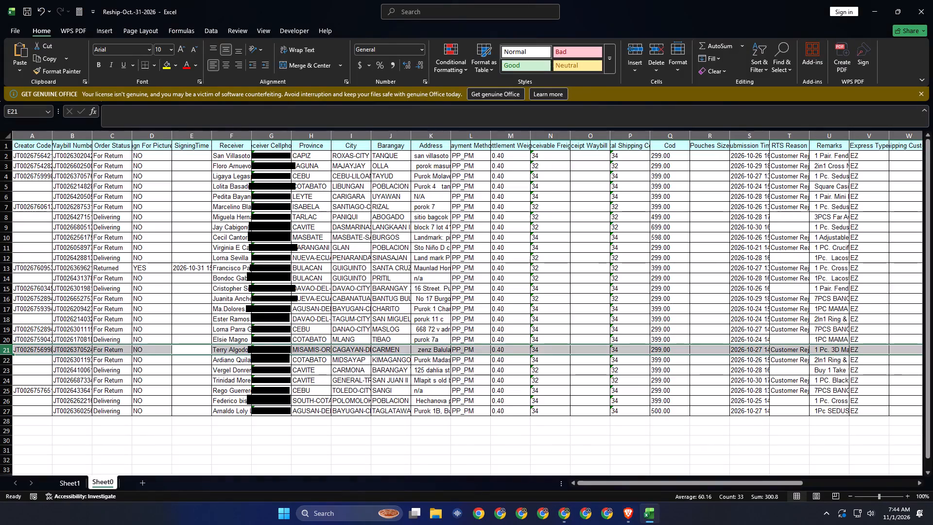
click(242, 166)
key(shift+space)
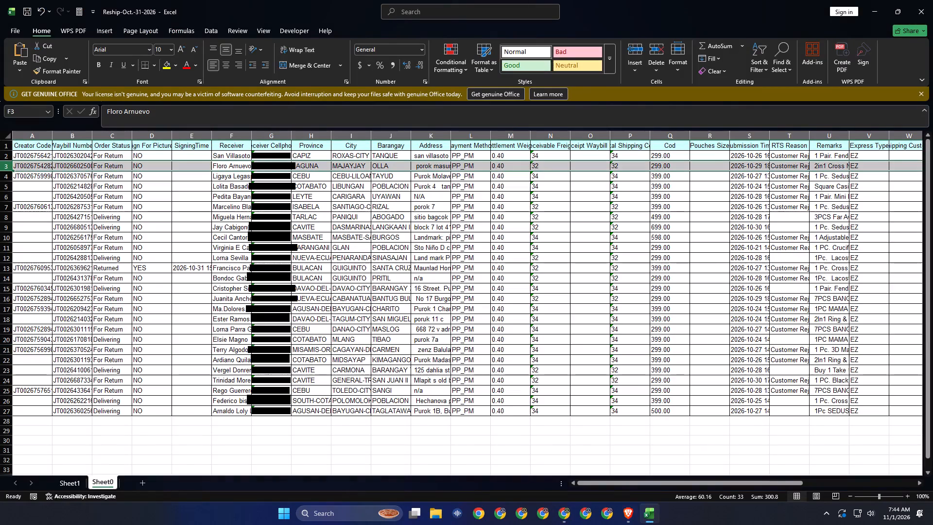
click(232, 201)
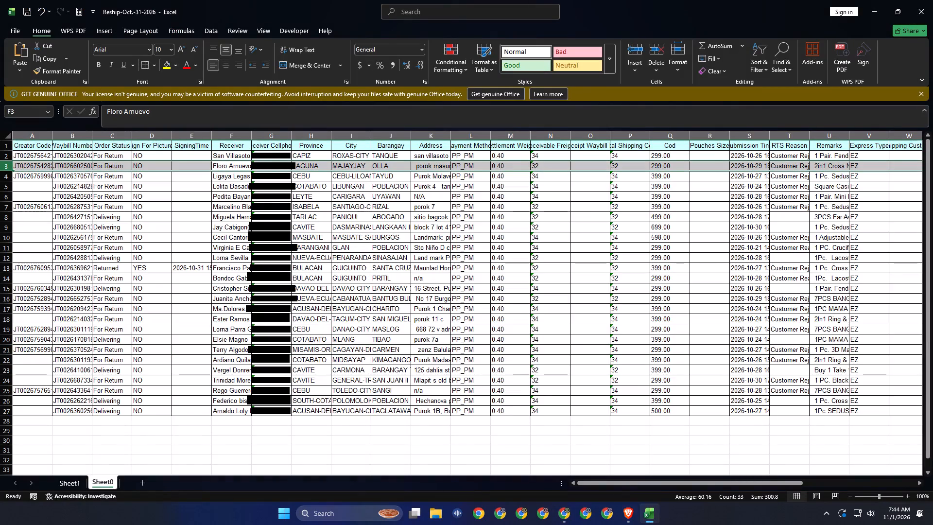
click(46, 197)
key(ctrl+v)
click(286, 277)
key(ctrl+s)
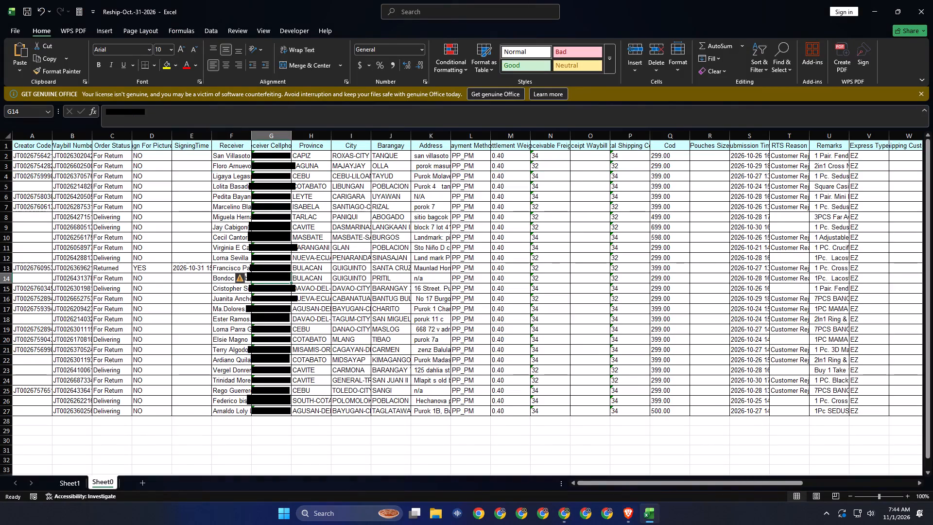
key(ctrl+s)
Return to the shop dashboard in Pancake POS.
key(alt+Tab)
click(10, 479)
click(0, 443)
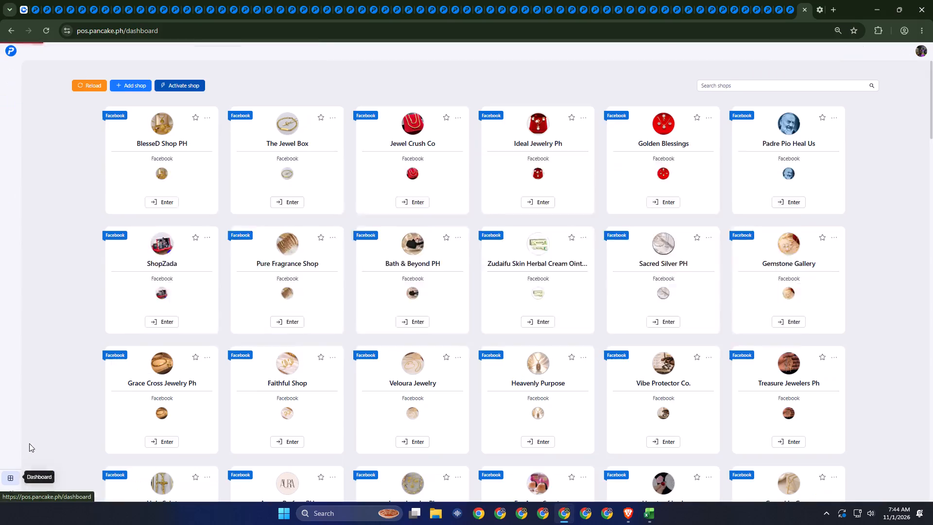
In Excel, open the details behind the 1 PC. Crucifix Gold Necklace count for GOD'S BLESSINGS PH on Sheet1.
key(alt+Tab)
alt+click(556, 296)
click(69, 483)
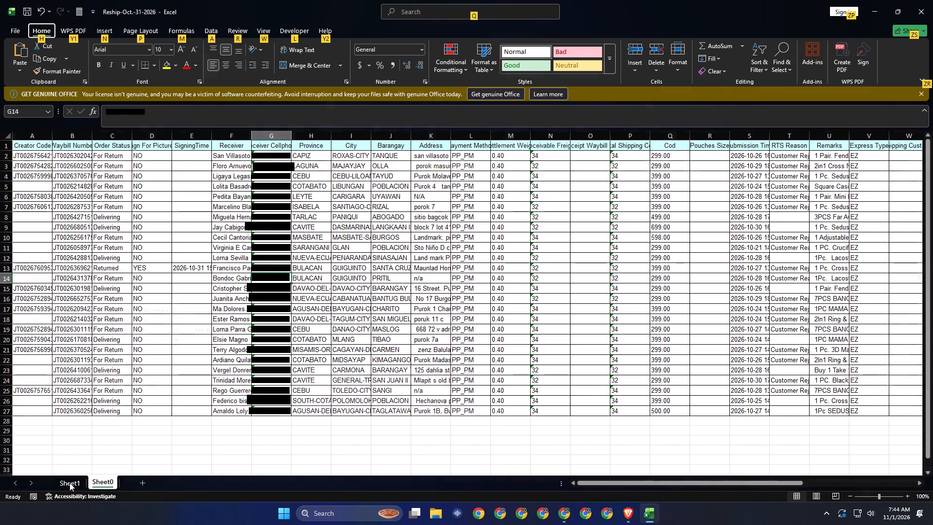
key(alt+Tab)
key(alt+Tab)
key(shift+space)
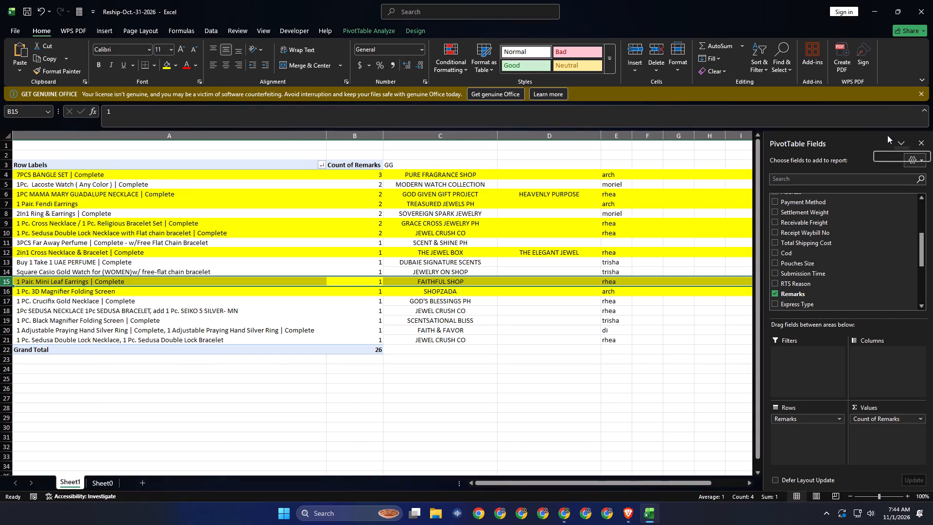
click(443, 301)
double_click(376, 301)
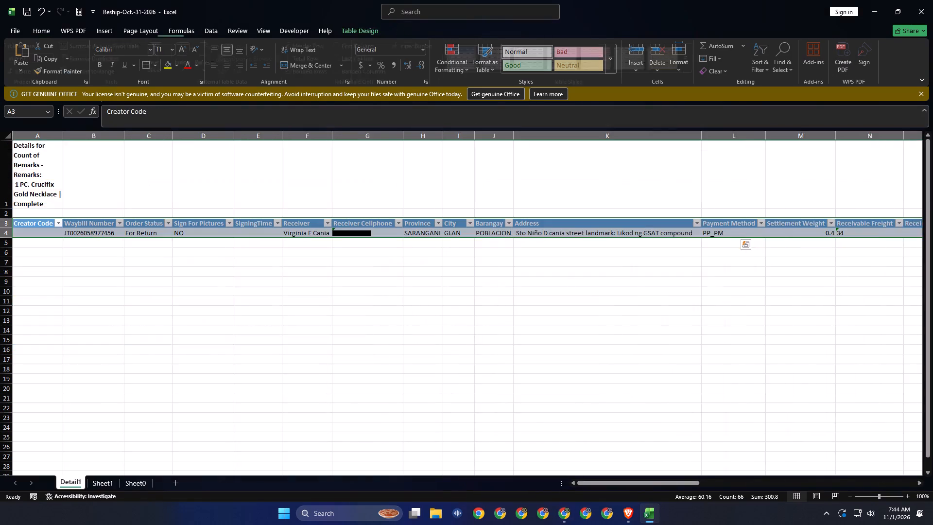
Search the Pancake POS shops for "gods" and enter the Golden Blessings shop.
key(alt+Tab)
click(746, 88)
text(gods)
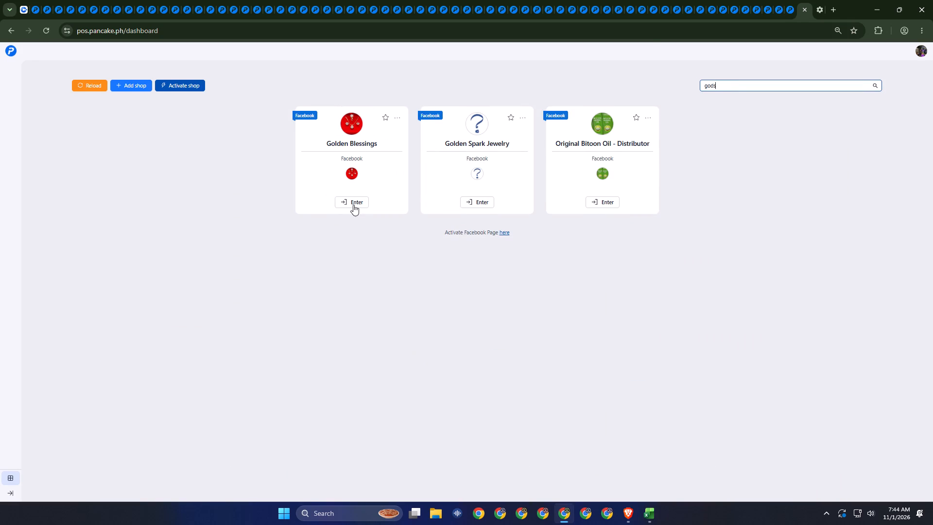
click(356, 203)
key(alt+Tab)
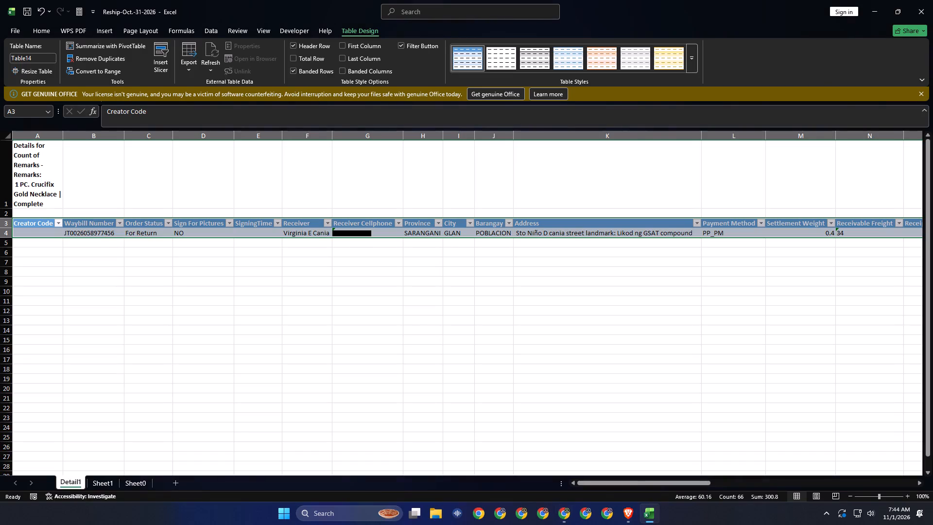
click(91, 239)
click(97, 230)
key(ctrl+c)
key(alt+Tab)
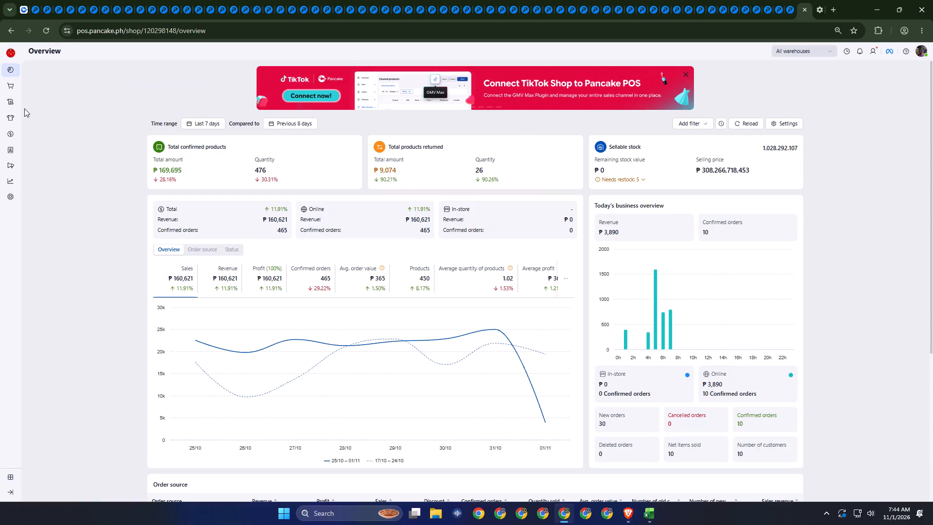
click(3, 103)
click(147, 49)
key(ctrl+v)
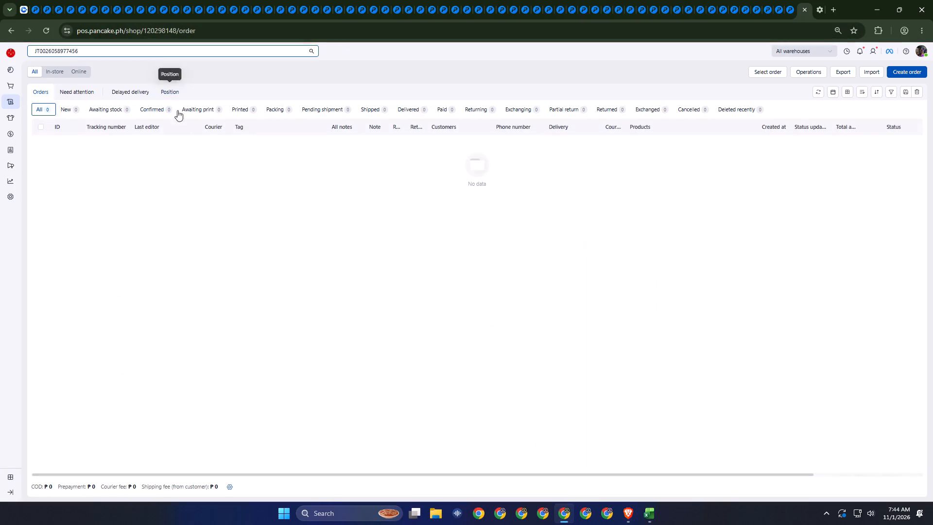
Expand the shop's side navigation in Pancake POS.
click(4, 500)
click(10, 497)
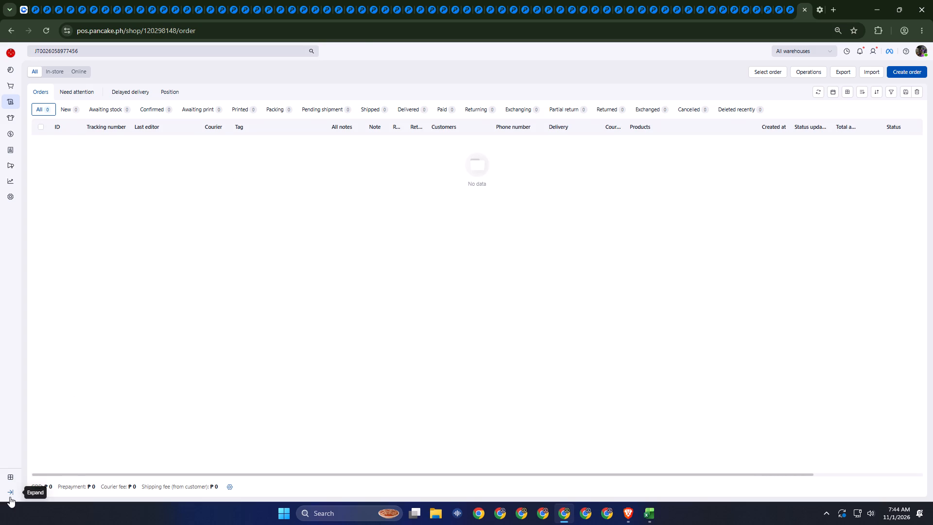
In Excel, delete the Detail1 sheet of the Crucifix Gold Necklace and select its row on Sheet1.
key(alt+Tab)
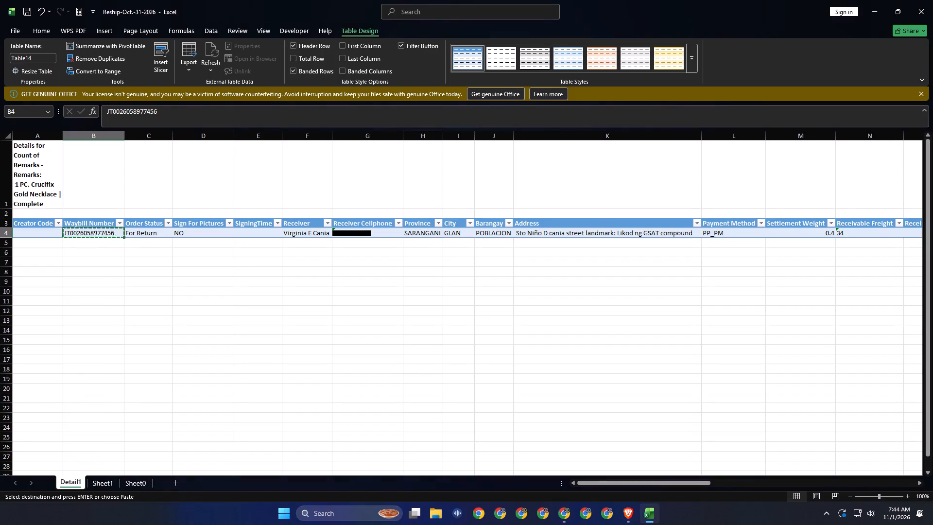
right_click(65, 482)
key(d)
key(Return)
key(shift+space)
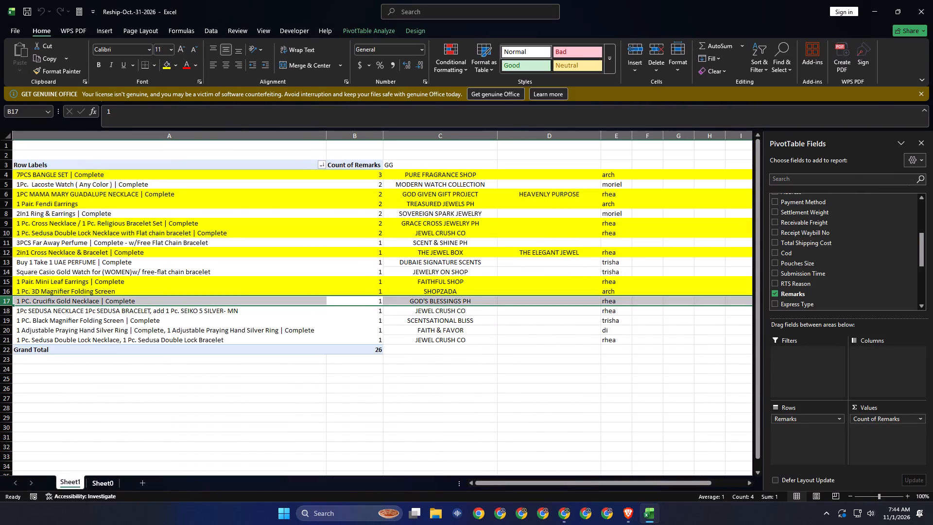
click(427, 313)
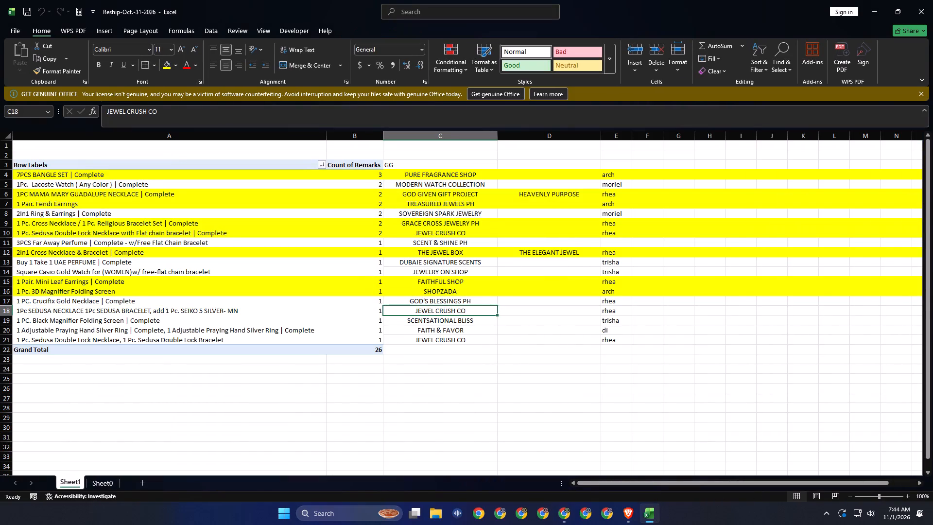
triple_click(375, 314)
click(214, 306)
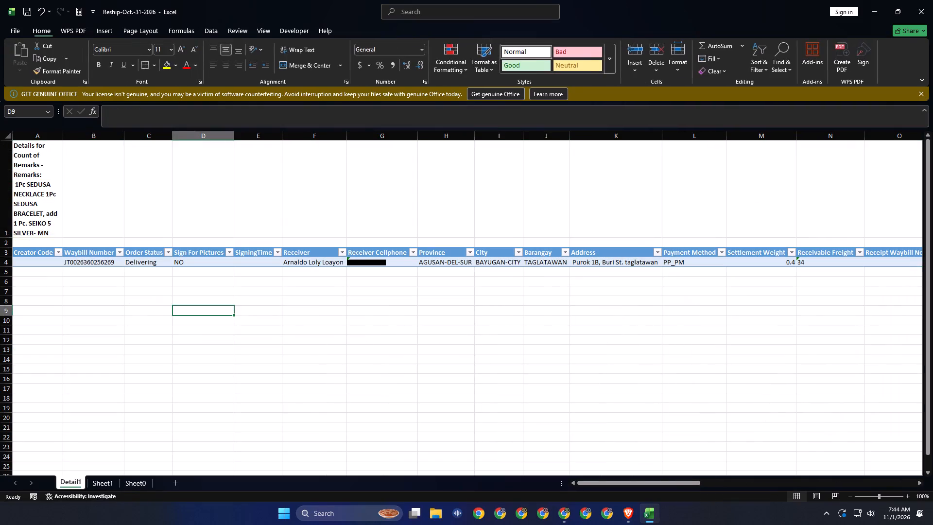
click(96, 263)
key(ctrl+c)
Return to the Pancake POS dashboard, search the shops for "jewel cr" and enter the Jewel Crush Co shop.
key(alt+Tab)
alt+click(545, 203)
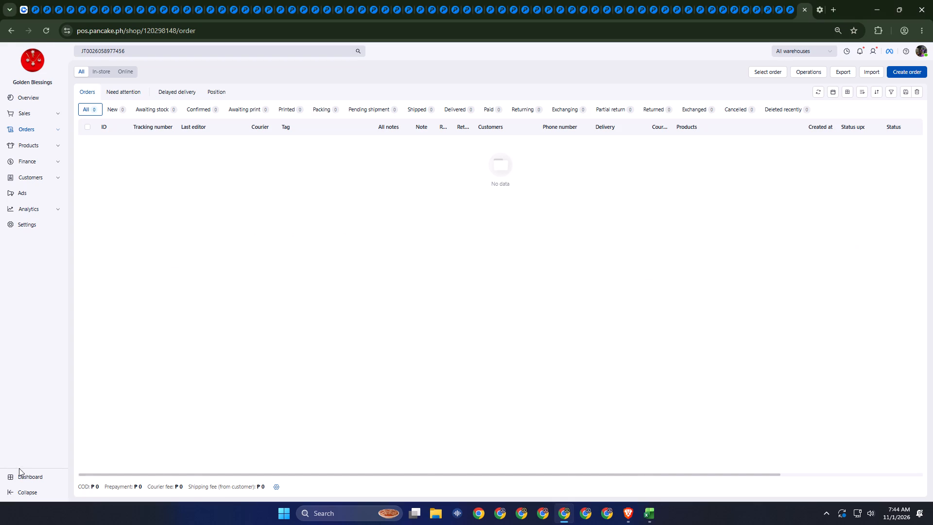
click(21, 470)
click(16, 456)
click(751, 86)
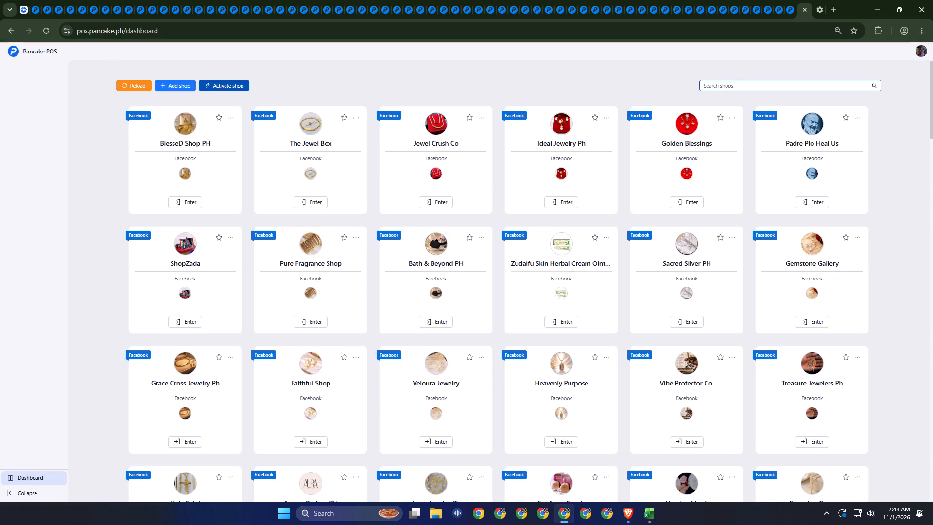
text(je)
text(welcr)
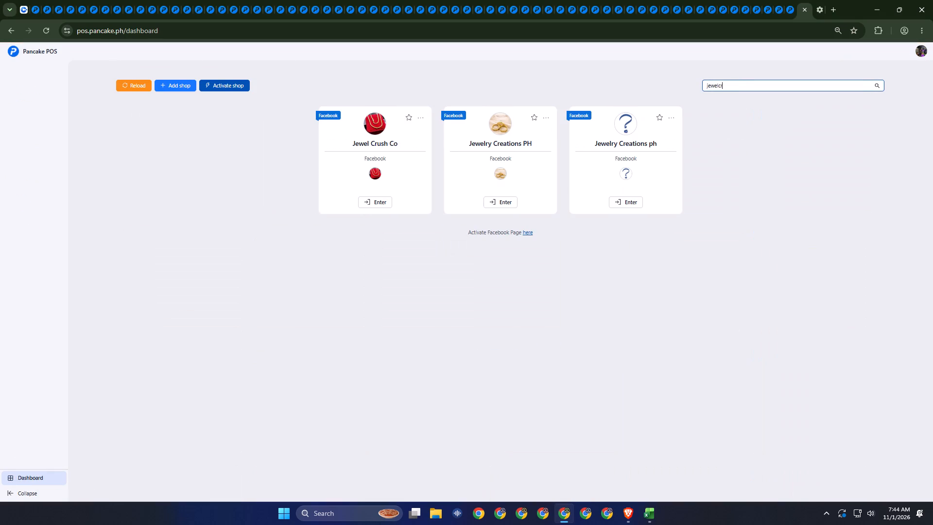
key(BackSpace)
key(BackSpace)
key(space)
text(cr)
double_click(377, 205)
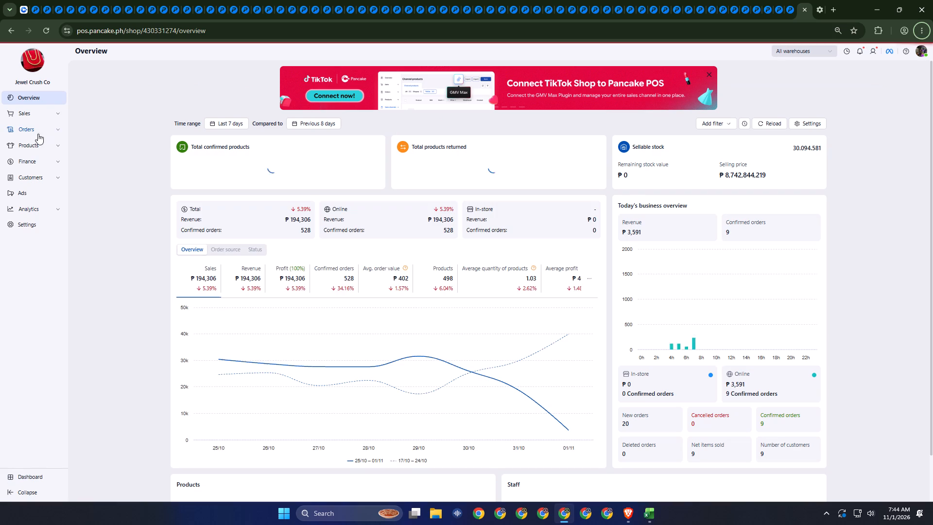
click(30, 131)
click(41, 143)
click(192, 55)
key(ctrl+v)
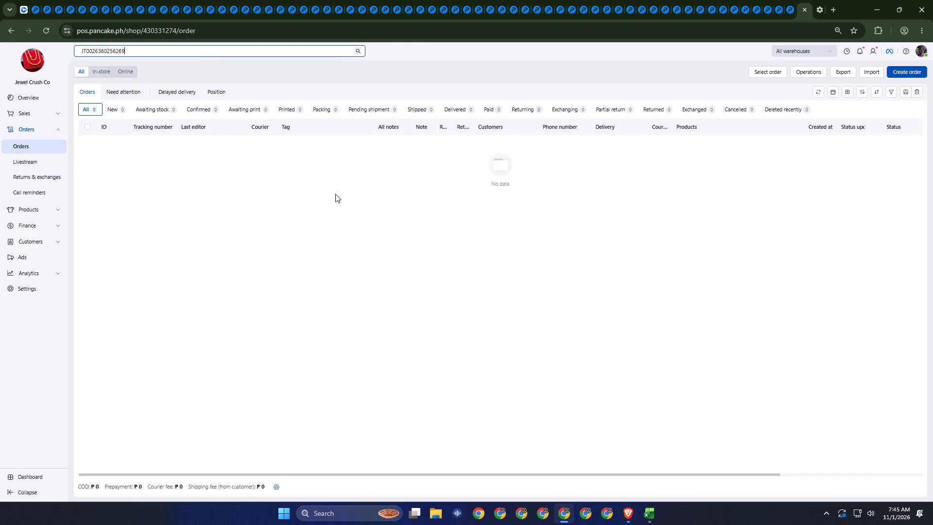
In Excel, delete the Detail1 sheet of the SEDUSA and SEIKO 5 item and select its row on Sheet1.
key(alt+Tab)
right_click(73, 483)
key(d)
key(Return)
key(shift+space)
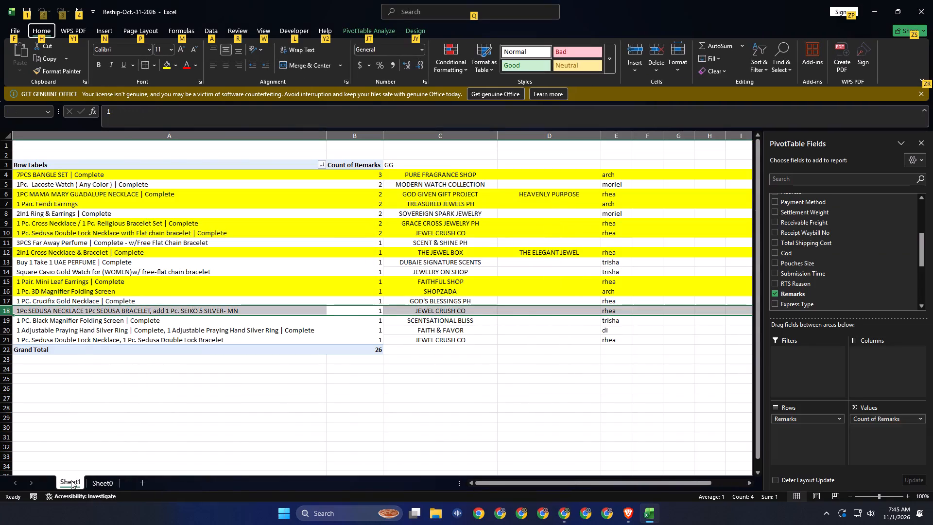
key(alt+Tab)
key(alt+Tab)
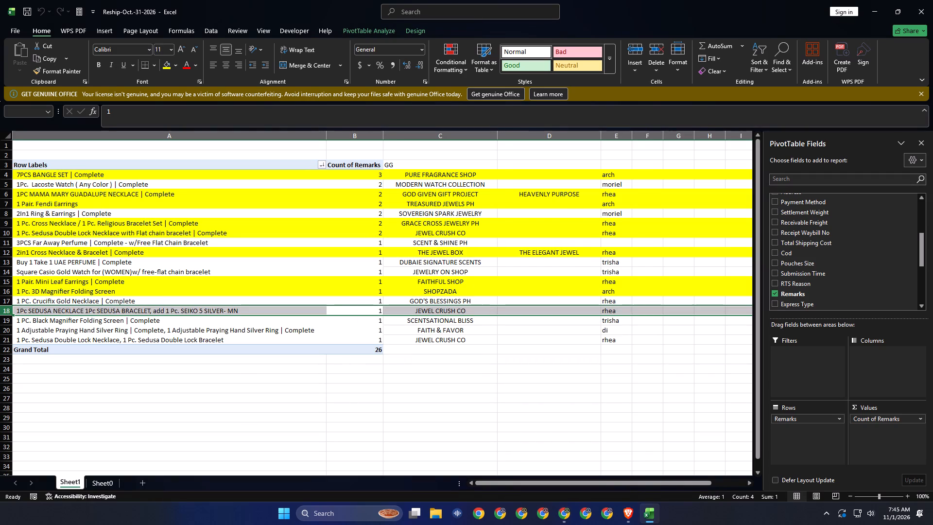
double_click(367, 337)
drag(367, 336, 363, 333)
click(94, 255)
key(ctrl+c)
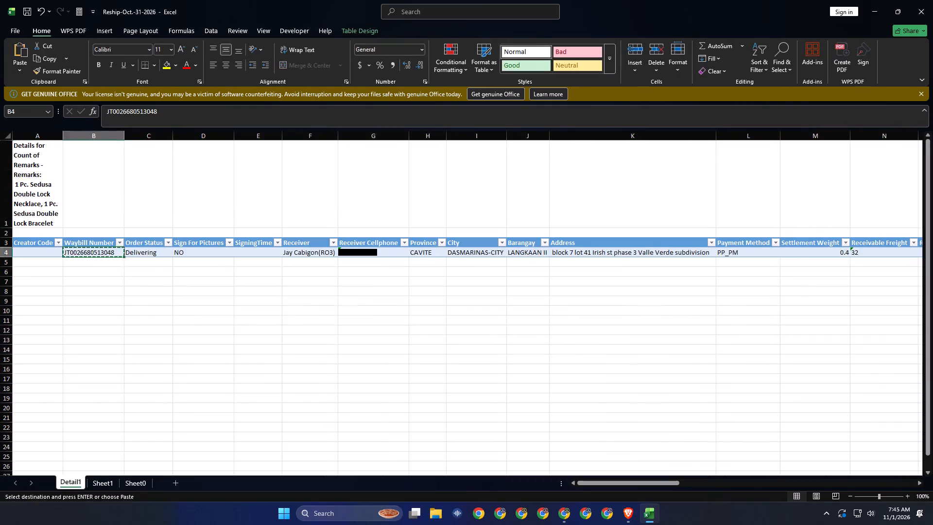
key(alt+Tab)
click(148, 52)
key(ctrl+a)
key(ctrl+v)
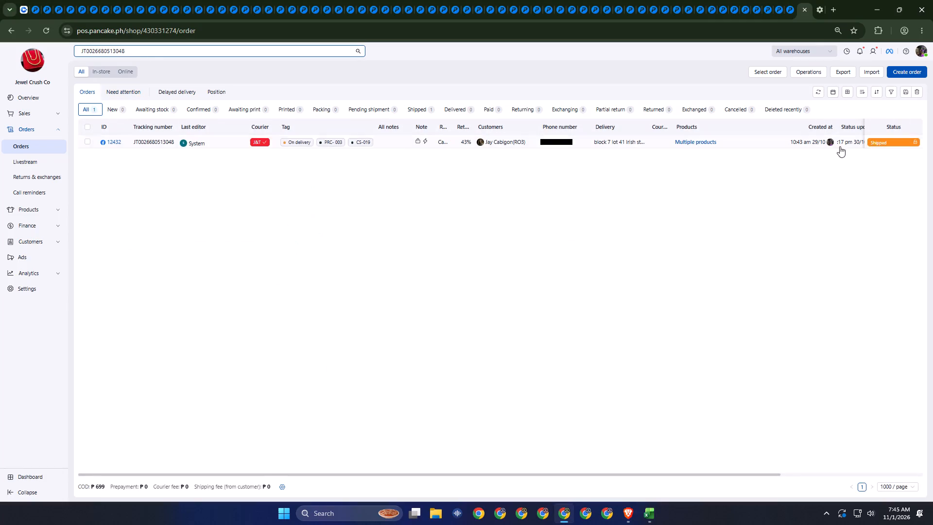
click(776, 147)
scroll(494, 286, down, 8)
click(479, 382)
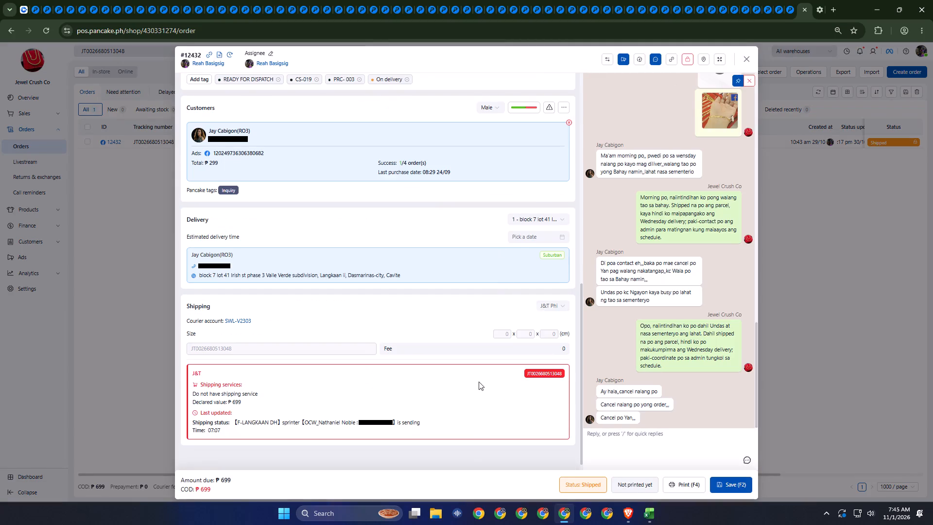
click(495, 235)
click(486, 167)
click(489, 149)
click(489, 138)
click(491, 131)
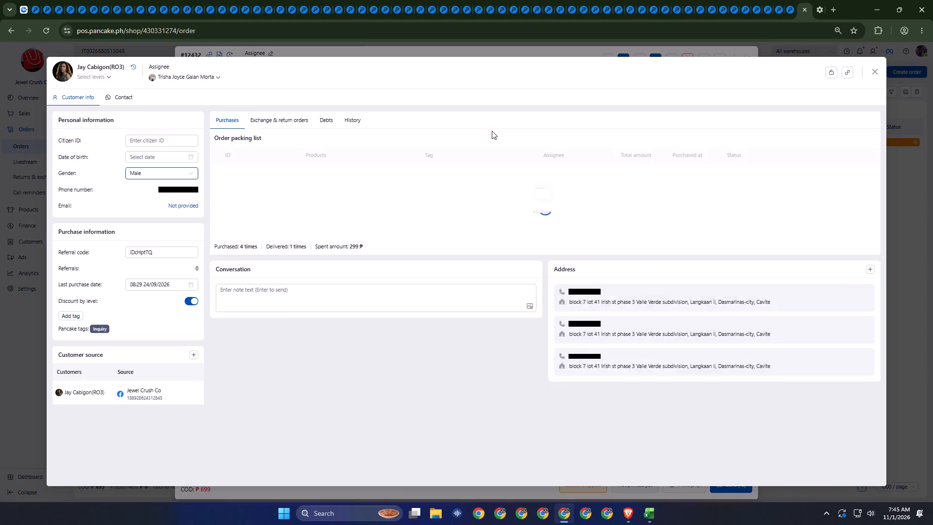
key(Escape)
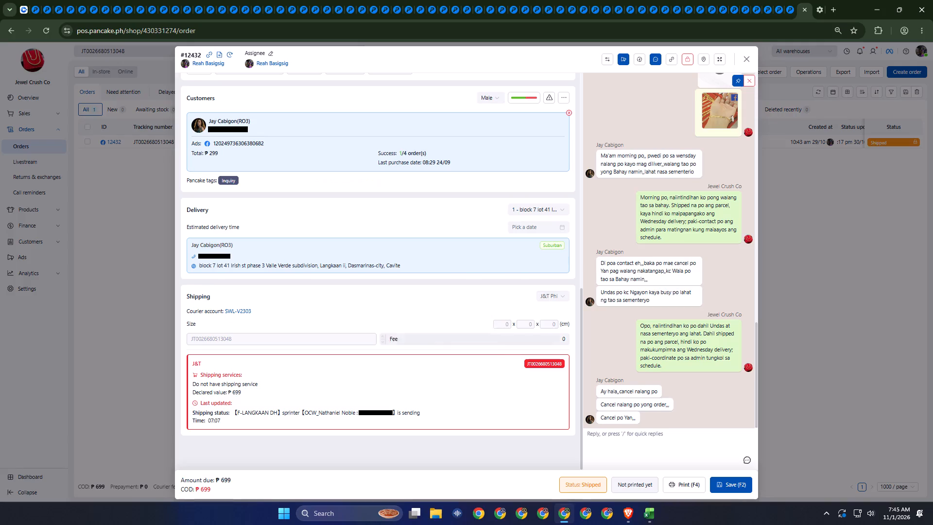
key(Escape)
click(818, 305)
In Excel, delete the Detail1 sheet of the Sedusa Double Lock Necklace and Bracelet item.
key(alt+Tab)
key(alt+Tab)
key(alt+Tab)
right_click(71, 478)
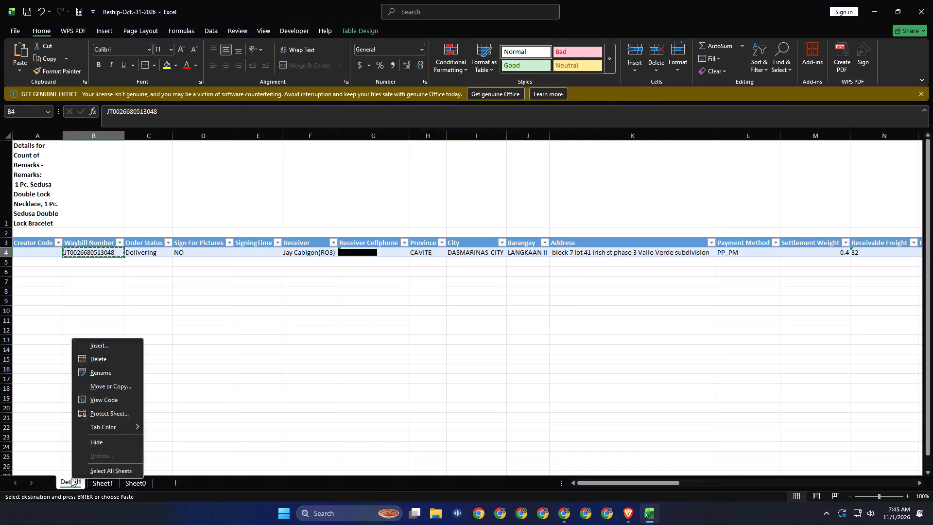
key(d)
key(Return)
Highlight row 21 of Sheet1, JEWEL CRUSH CO's Sedusa Double Lock Necklace and Bracelet, in yellow.
key(shift+space)
click(167, 68)
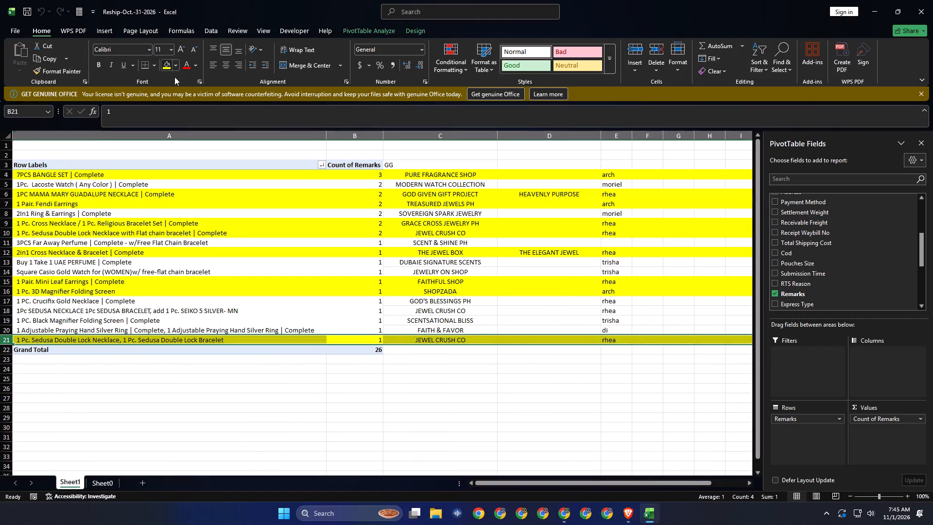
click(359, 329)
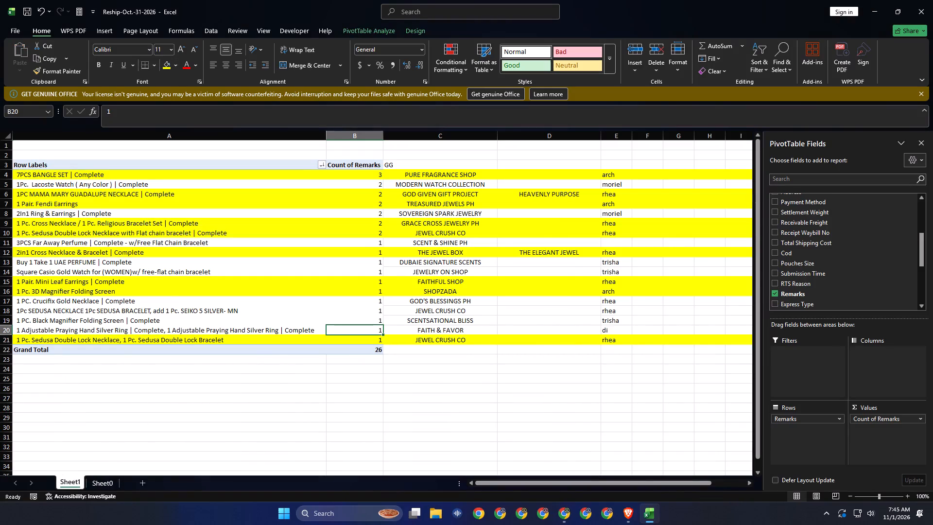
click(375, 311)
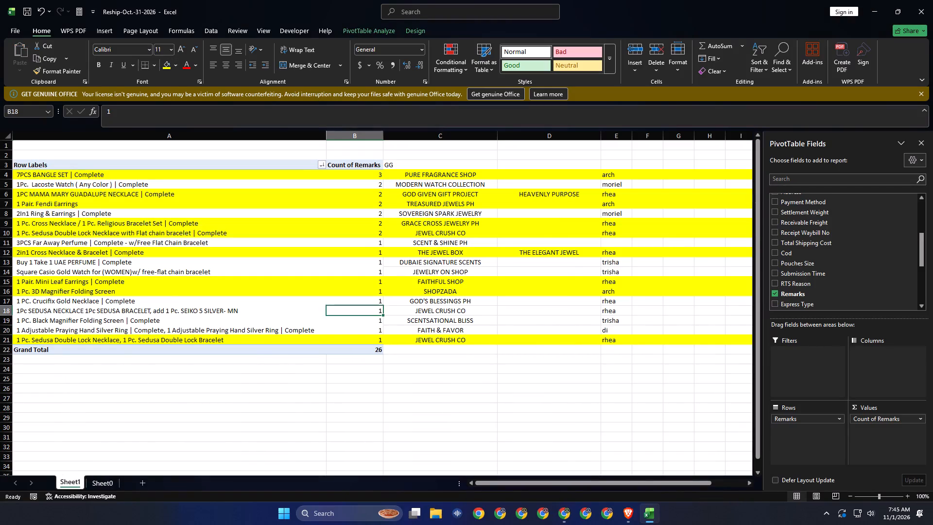
Return to the Pancake POS dashboard, search the shops for "god" and enter the Golden Blessings shop.
key(alt+Tab)
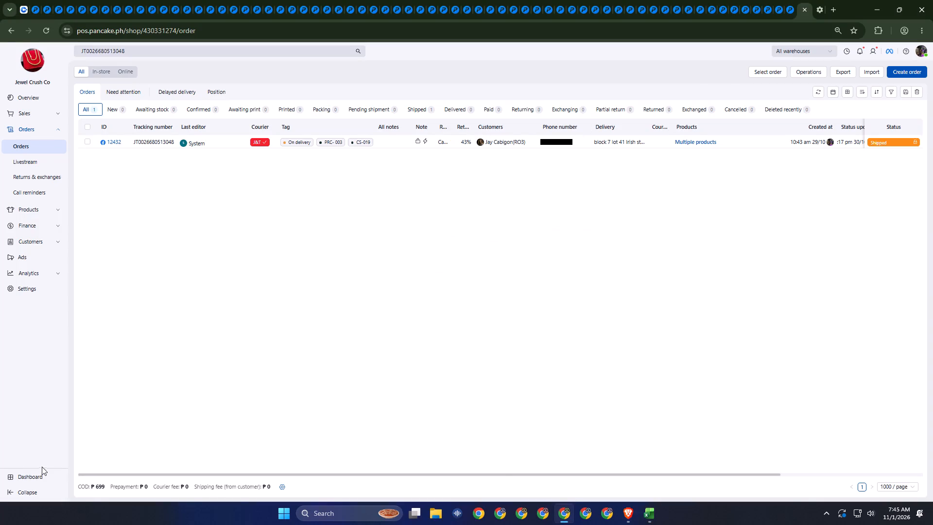
click(42, 471)
click(35, 470)
click(787, 88)
text(god)
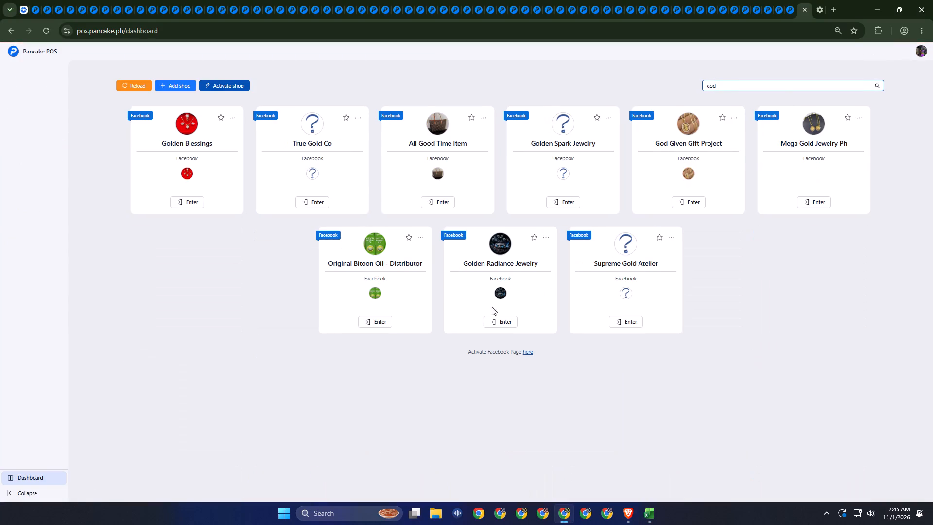
click(196, 205)
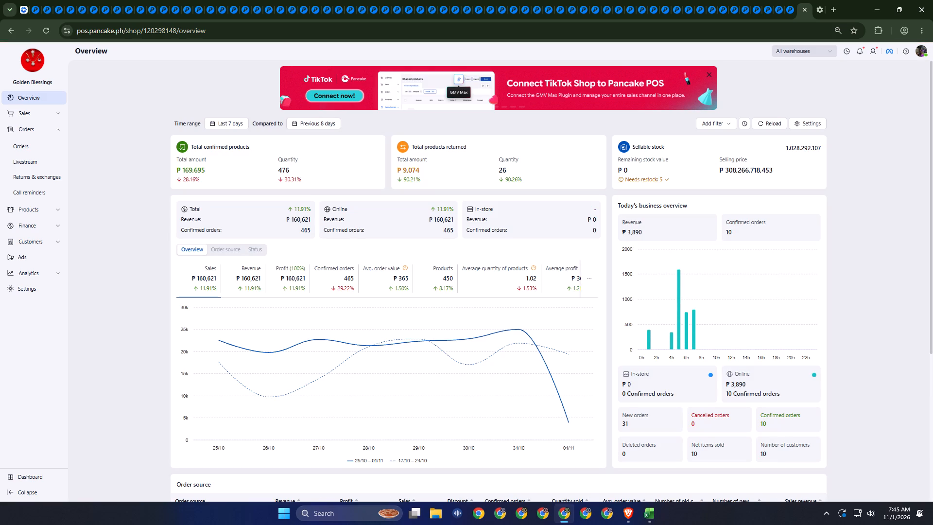
Open the Golden Blessings orders and try to paste a waybill into the order search.
click(24, 151)
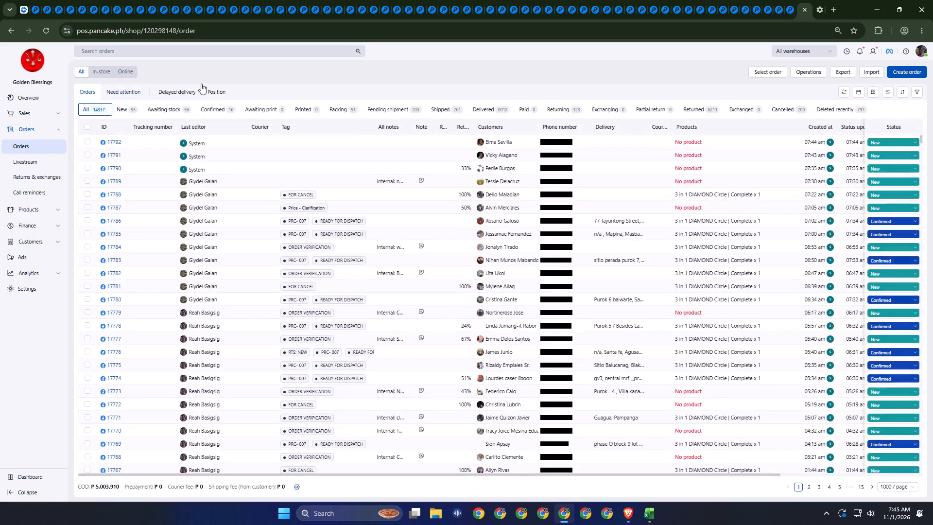
click(249, 52)
key(ctrl+v)
In Excel, open the details behind the 1 PC. Crucifix Gold Necklace count for GOD'S BLESSINGS PH.
key(alt+Tab)
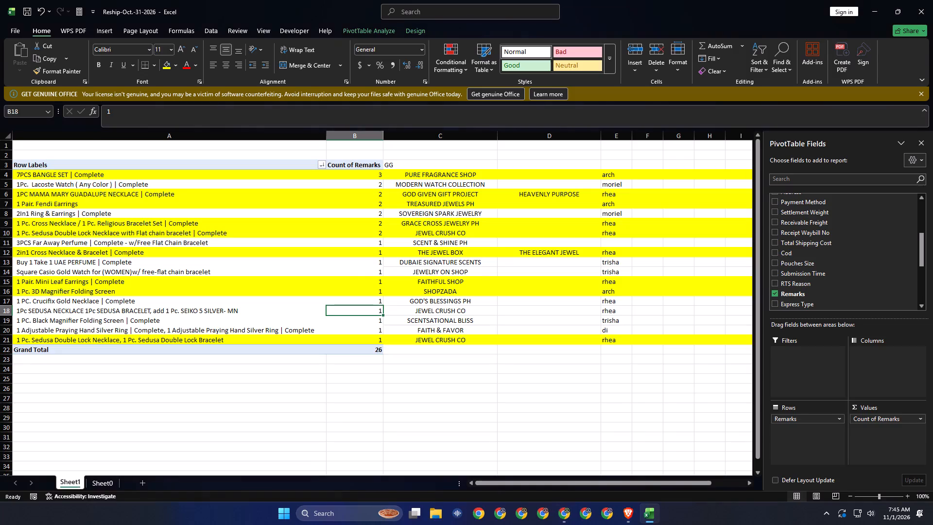
click(372, 305)
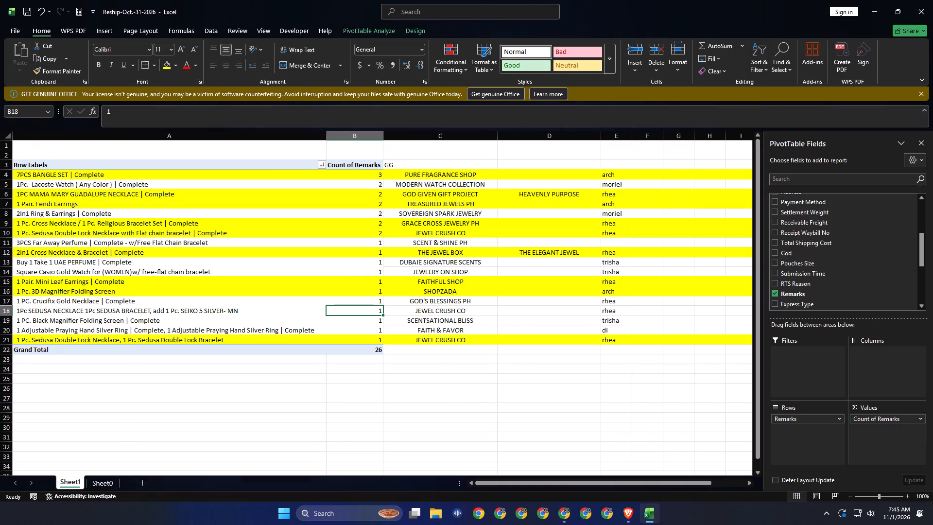
double_click(375, 303)
Return to the Pancake POS dashboard and search the shops for "gods".
key(alt+Tab)
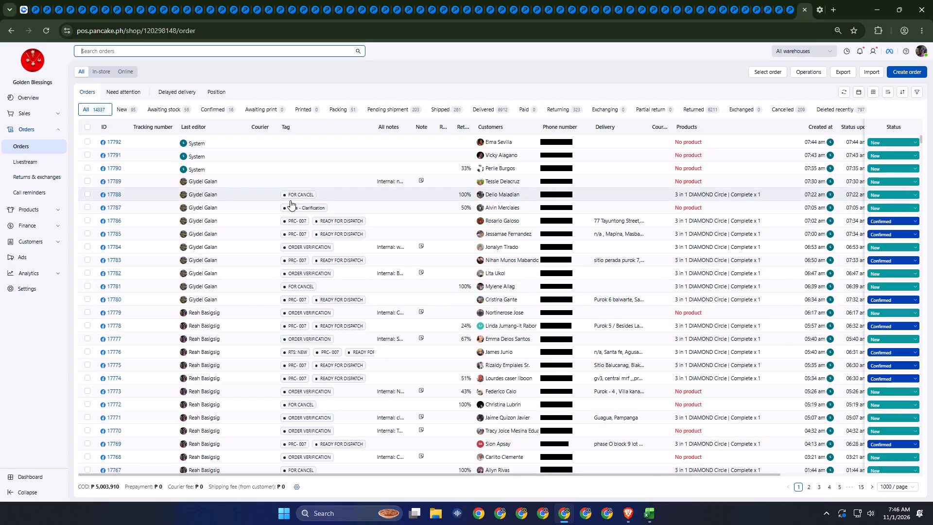
click(35, 473)
click(21, 456)
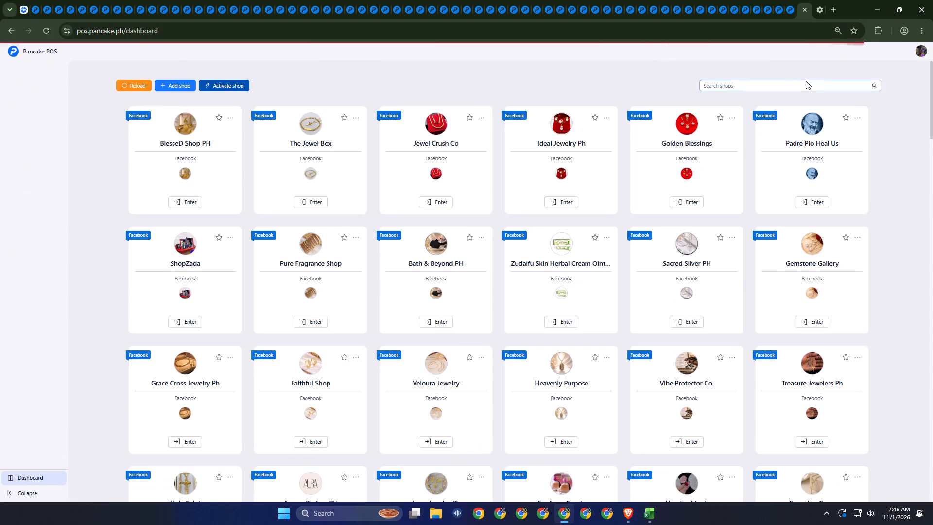
double_click(806, 81)
text(gods)
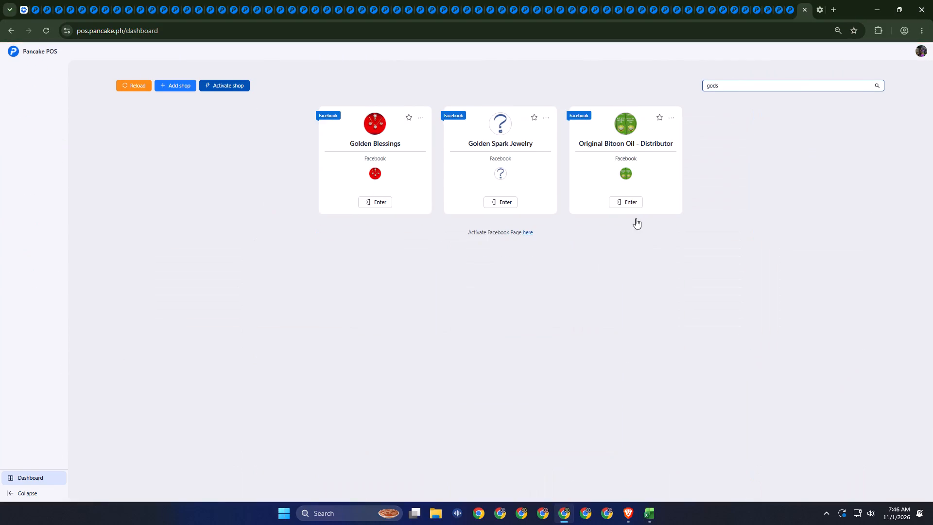
In Excel, delete the reopened details sheet of the Crucifix Gold Necklace.
key(alt+Tab)
right_click(67, 484)
key(d)
key(Return)
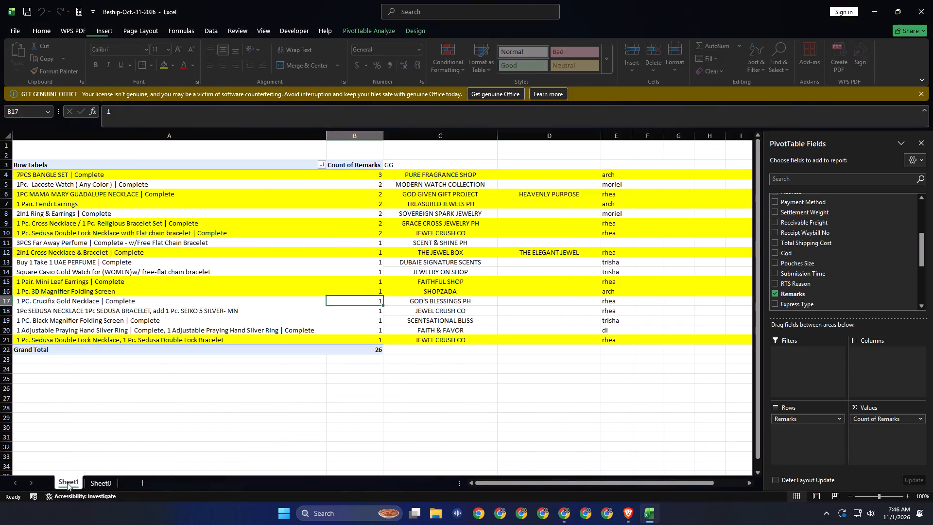
Open the details behind the Square Casio Gold Watch count for JEWELRY ON SHOP and copy its waybill number.
key(shift+space)
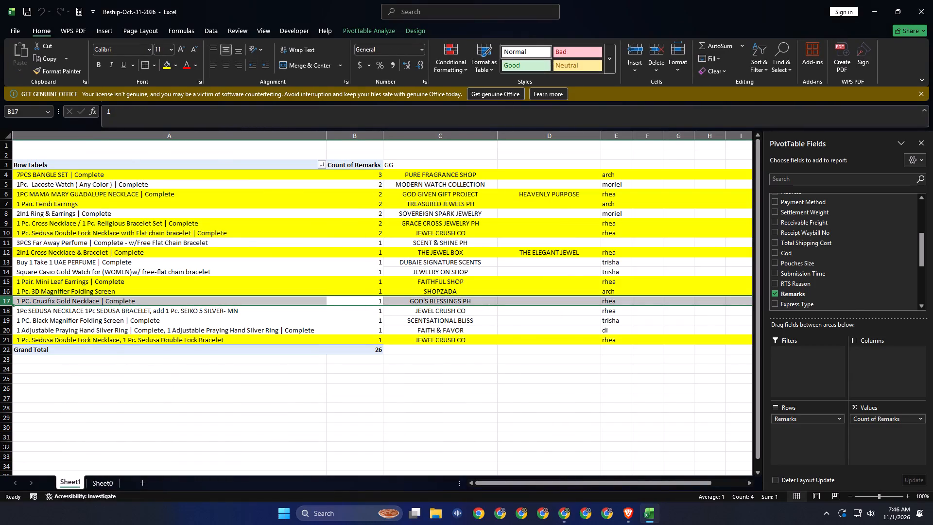
double_click(380, 271)
click(110, 242)
click(95, 252)
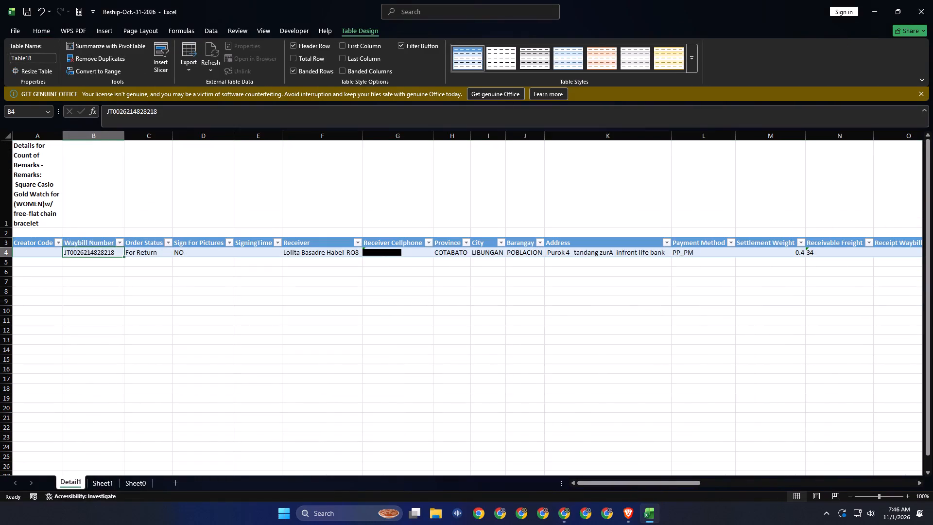
key(ctrl+c)
Switch to the Pancake POS dashboard and replace the shop search with "jewel".
key(alt+Tab)
click(853, 84)
key(ctrl+a)
key(BackSpace)
text(jewel)
key(space)
key(alt+Tab)
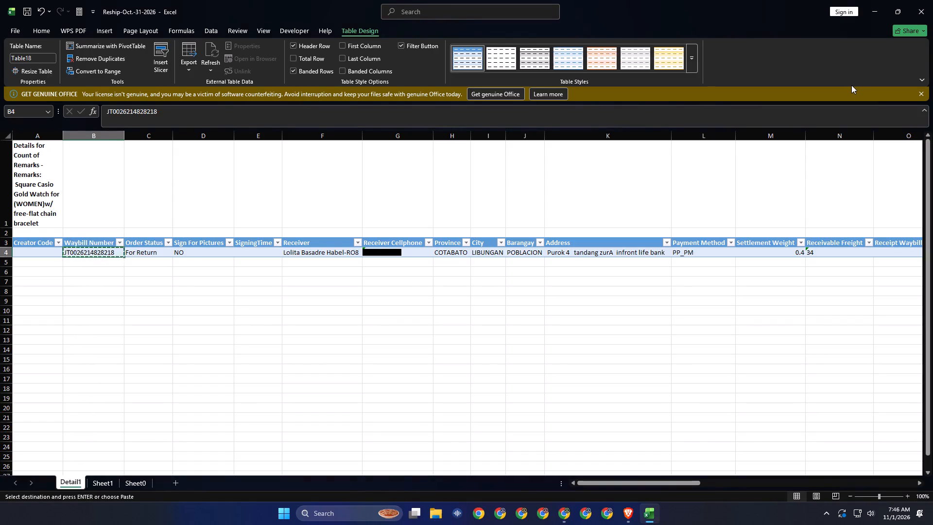
key(alt+Tab)
key(space)
In Excel, delete the Square Casio Gold Watch details sheet and select that product's row in the Reship list.
key(alt+Tab)
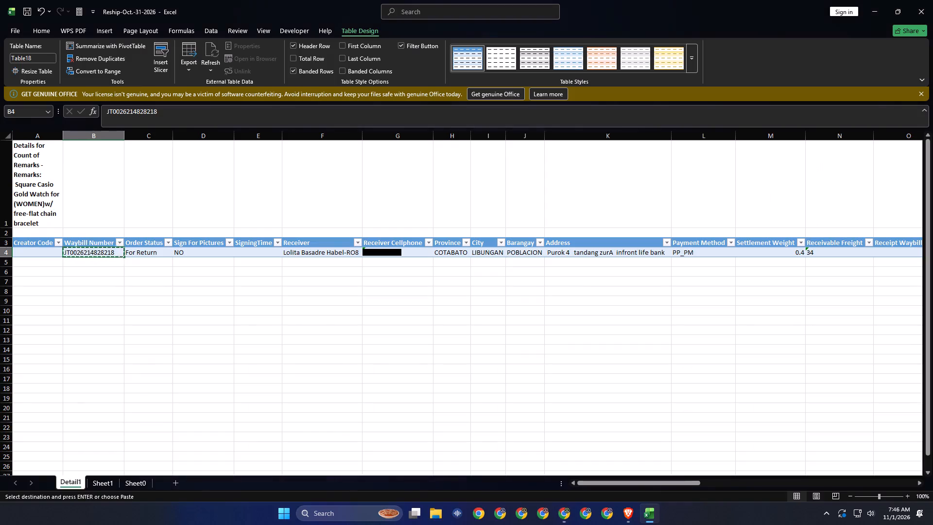
right_click(66, 486)
key(d)
key(Return)
key(shift+space)
Return to the Pancake POS dashboard and refine the shop search to "jewelry on".
key(alt+Tab)
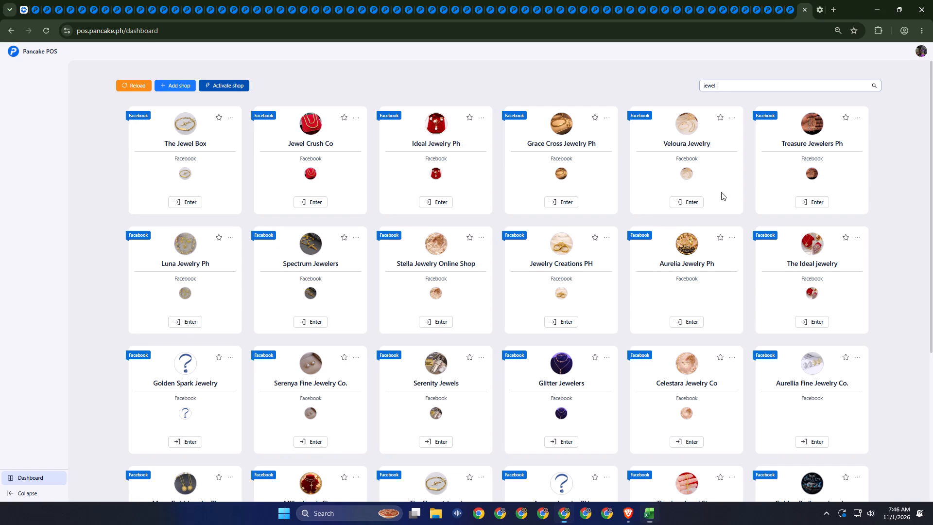
key(BackSpace)
text(on)
key(BackSpace)
key(BackSpace)
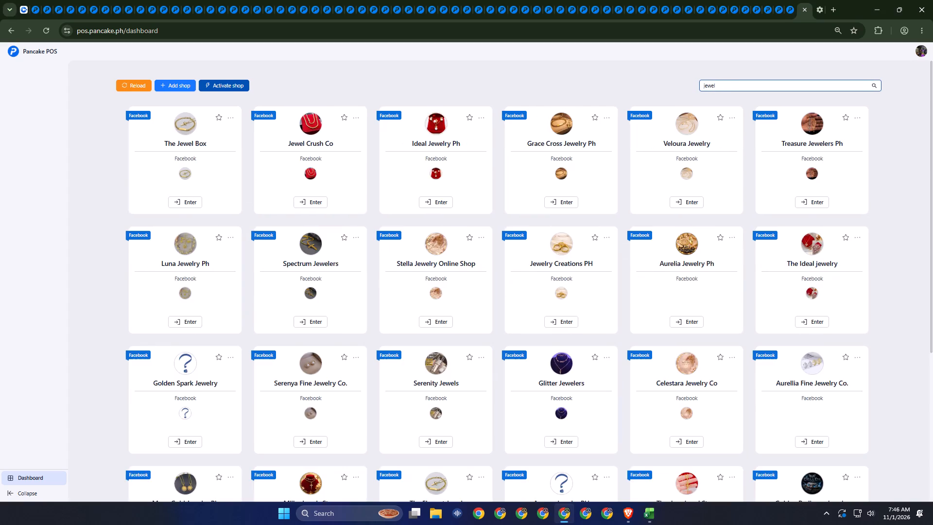
key(BackSpace)
key(y)
key(BackSpace)
text(ry on)
key(space)
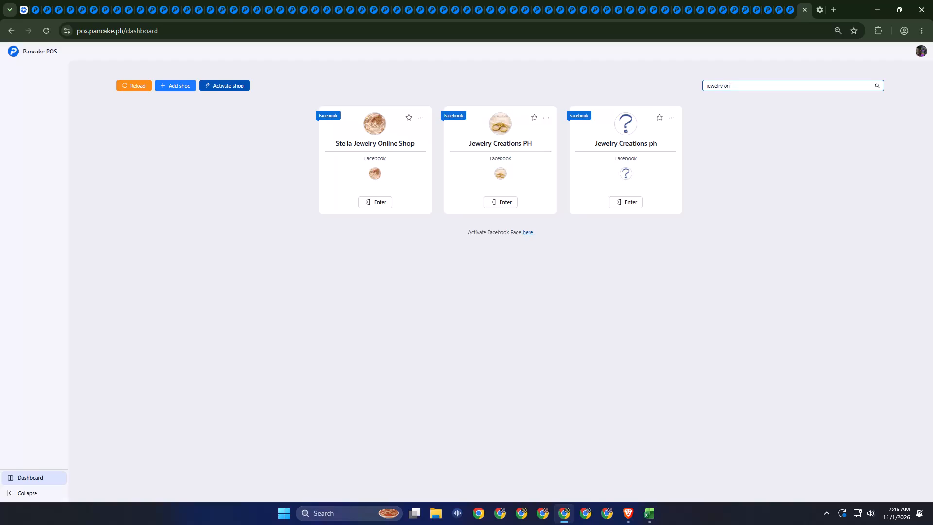
Switch back to the Excel Reship list and select the Square Casio Gold Watch row for JEWELRY ON SHOP.
key(alt+Tab)
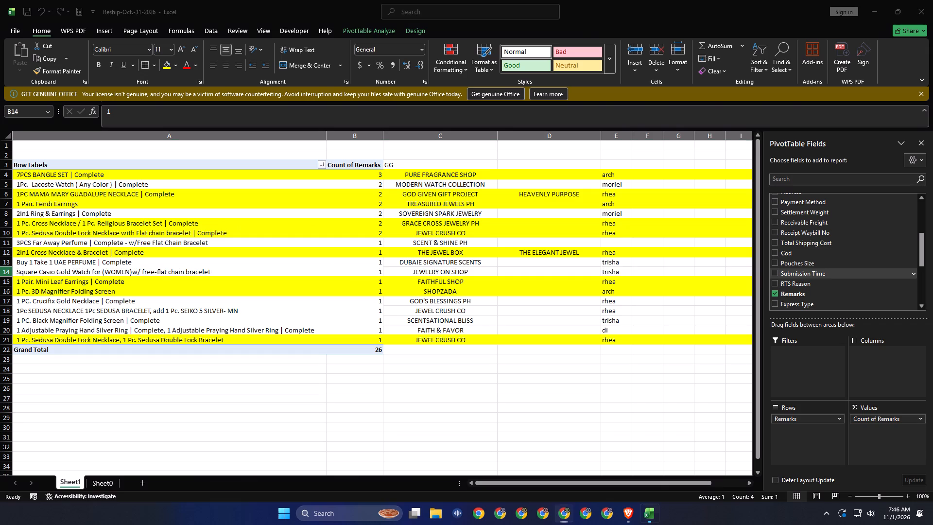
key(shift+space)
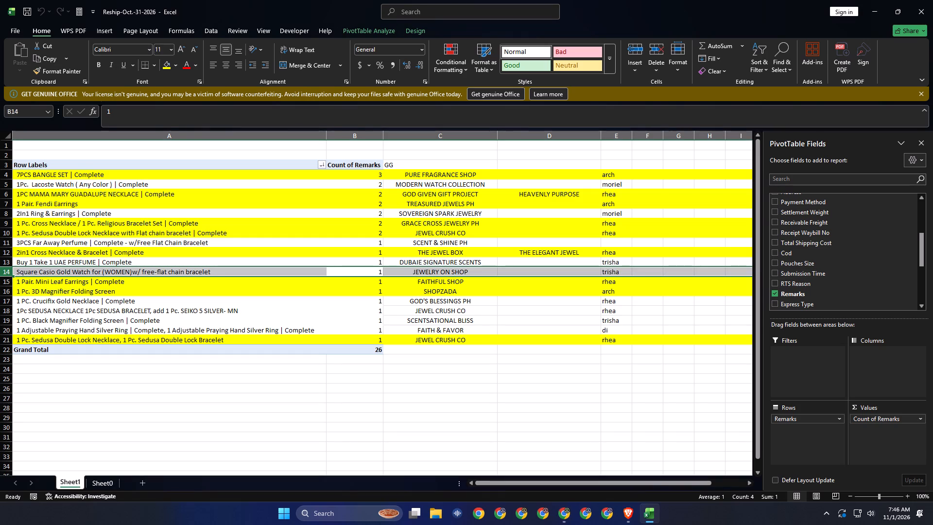
Check the Chrome window briefly, return to Excel and save the Reship workbook.
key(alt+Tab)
click(749, 204)
key(alt+Tab)
key(ctrl+s)
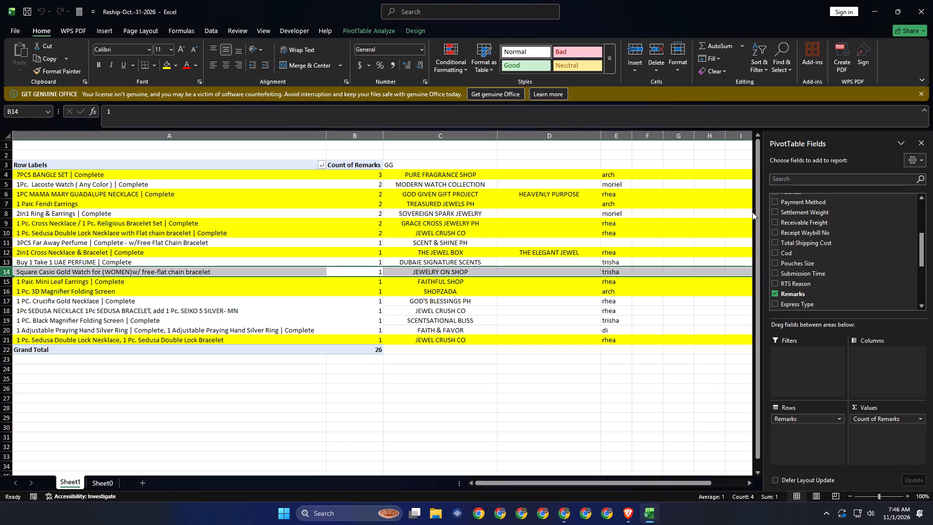
Close the current Chrome window, relaunch Google Chrome and look through the profile picker for the needed profile.
key(alt+Tab)
click(932, 0)
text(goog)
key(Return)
scroll(473, 256, down, 8)
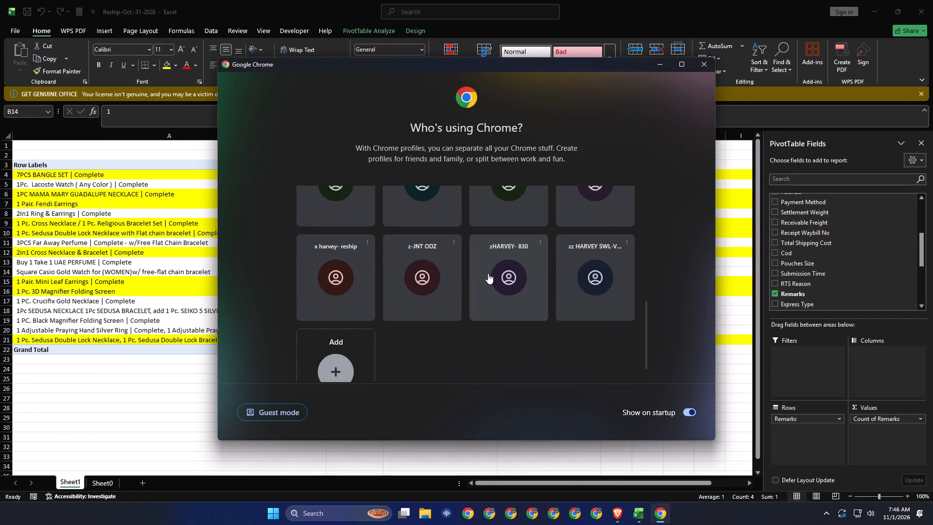
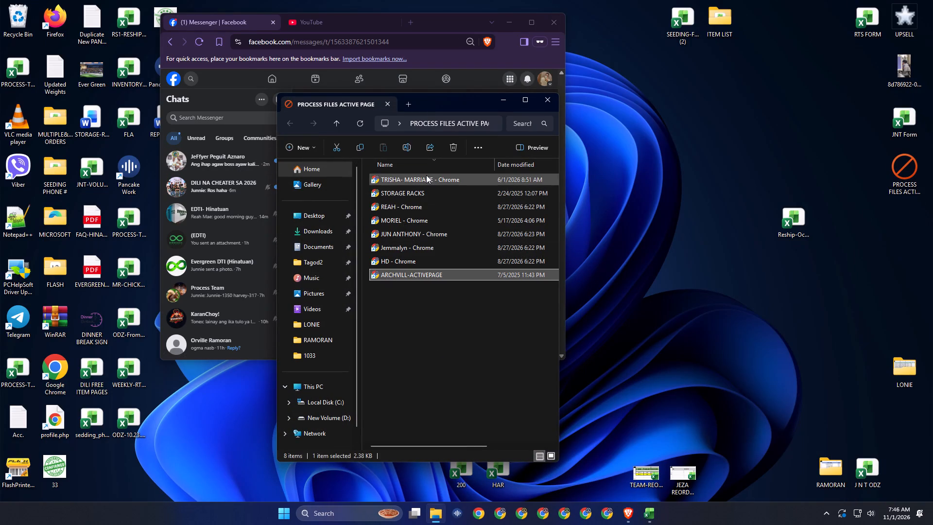
Open the TRISHA Chrome profile shortcut from the process files folder, maximize its window and go to its last Pancake POS shop page.
click(426, 175)
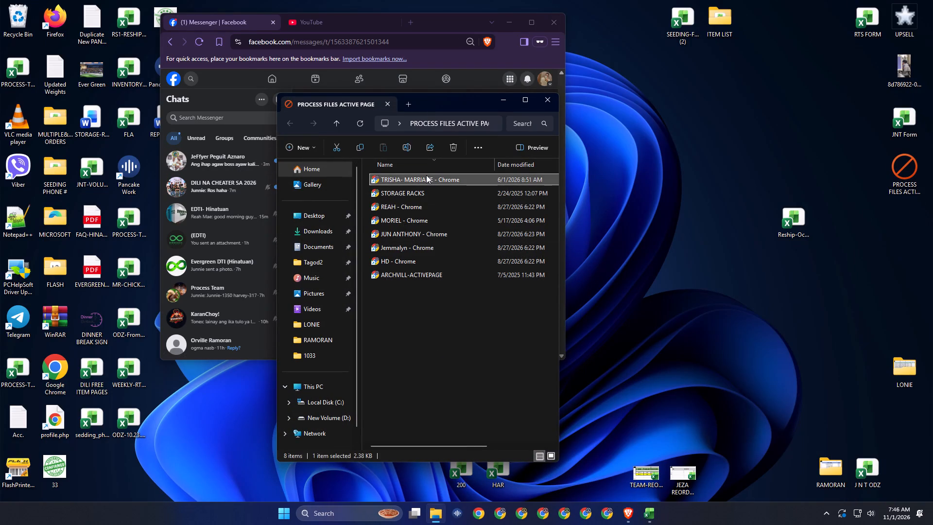
key(Return)
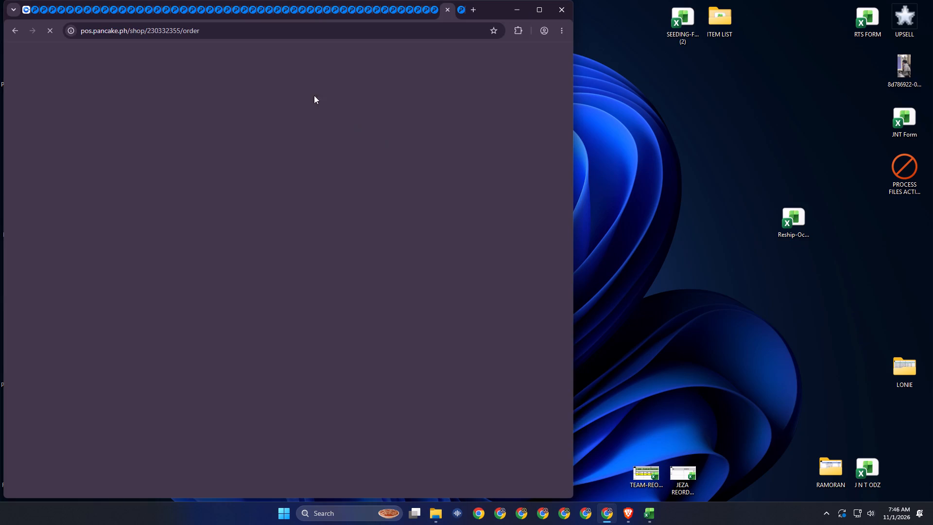
click(545, 12)
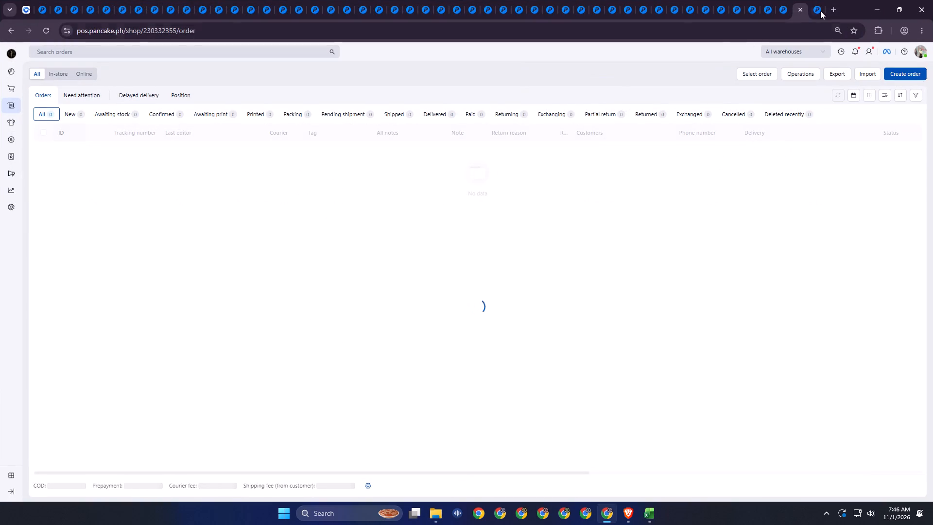
click(819, 9)
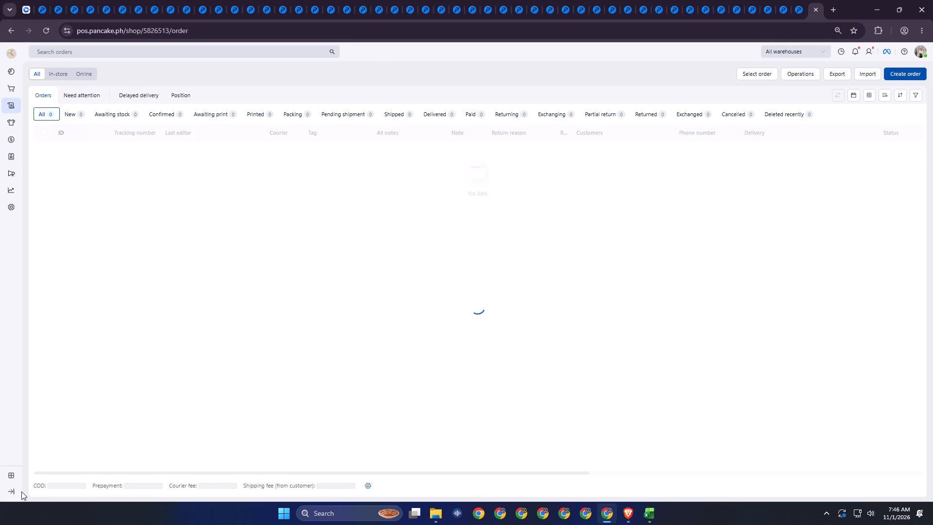
Open a copy of the shop's orders page in a new tab and go from it to the dashboard of all shops.
click(21, 491)
click(18, 490)
click(14, 489)
click(608, 35)
key(ctrl+a)
key(ctrl+c)
key(ctrl+t)
key(ctrl+v)
key(Return)
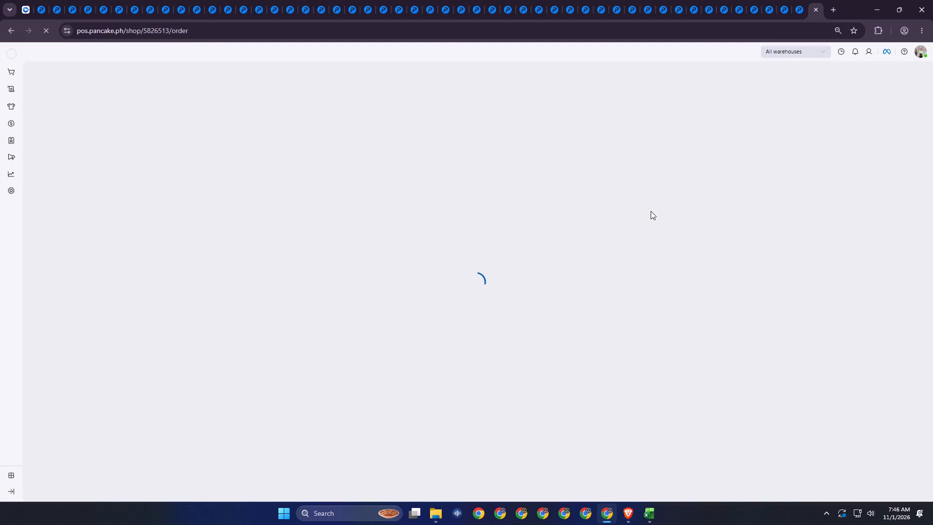
click(870, 338)
click(10, 476)
click(2, 464)
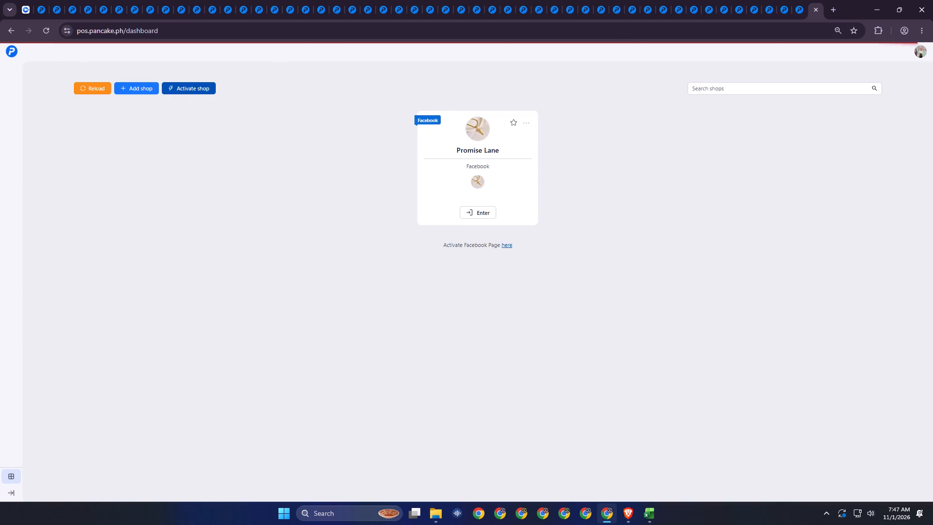
Switch from the Pancake POS dashboard back to the Reship workbook in Excel.
key(alt+Tab)
key(alt+Tab)
key(alt+Tab)
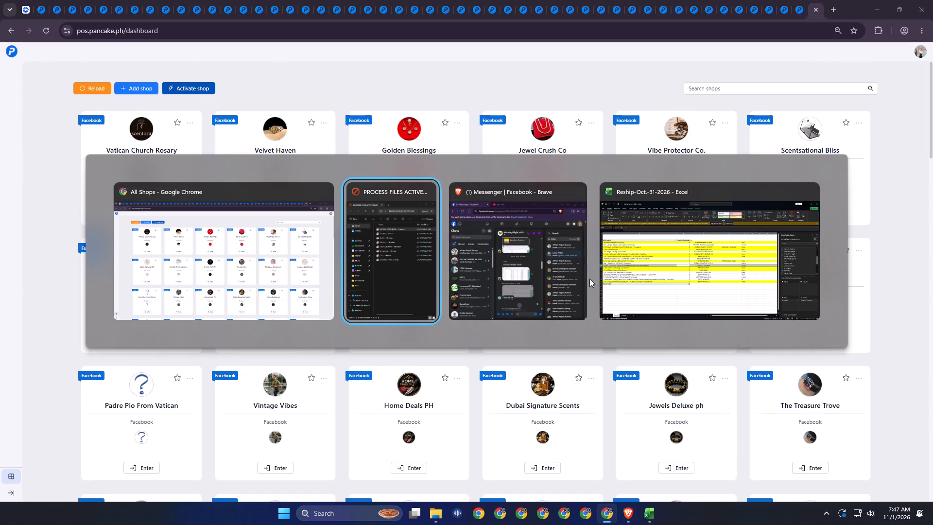
Check the Excel Reship list, then in Pancake POS search shops for "dubai" and open the orders list of Dubai Signature Scents.
alt+click(716, 285)
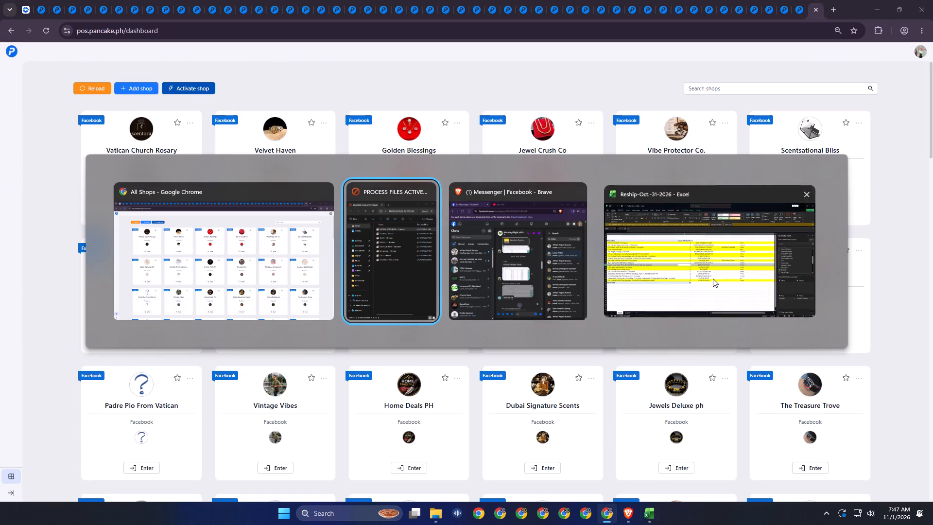
click(603, 214)
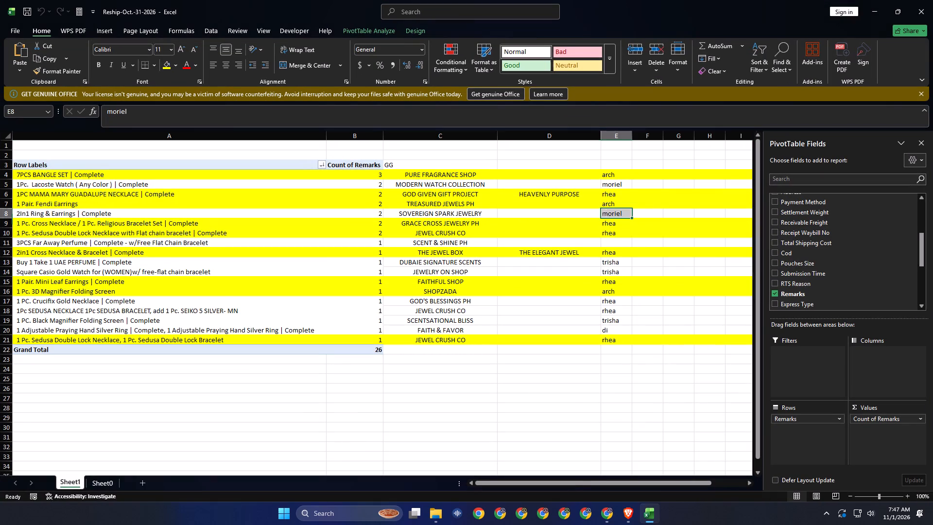
click(592, 241)
click(593, 256)
key(alt+Tab)
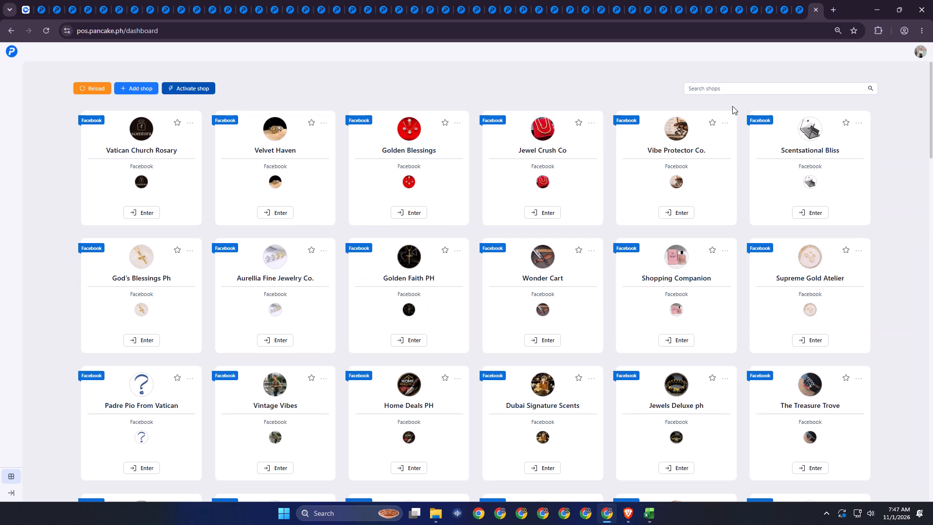
double_click(733, 91)
key(d)
text(ubai)
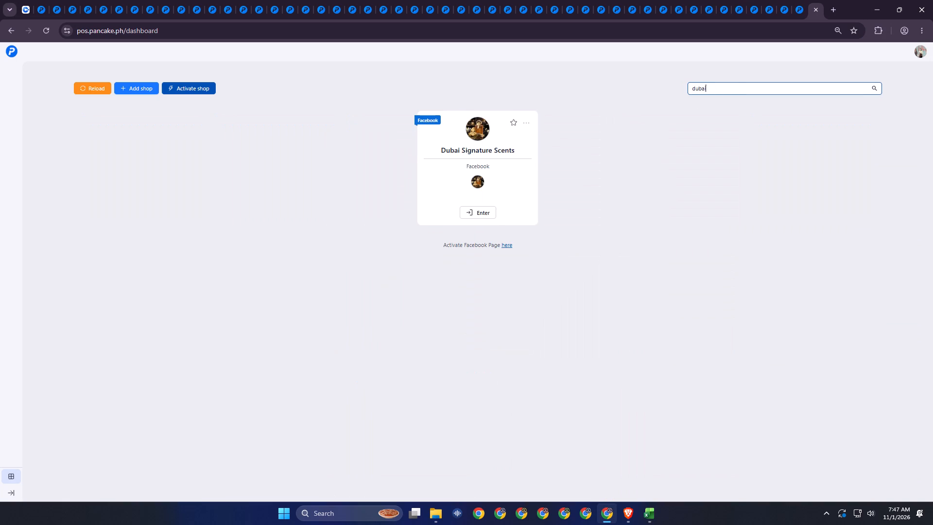
click(485, 212)
drag(707, 351, 713, 354)
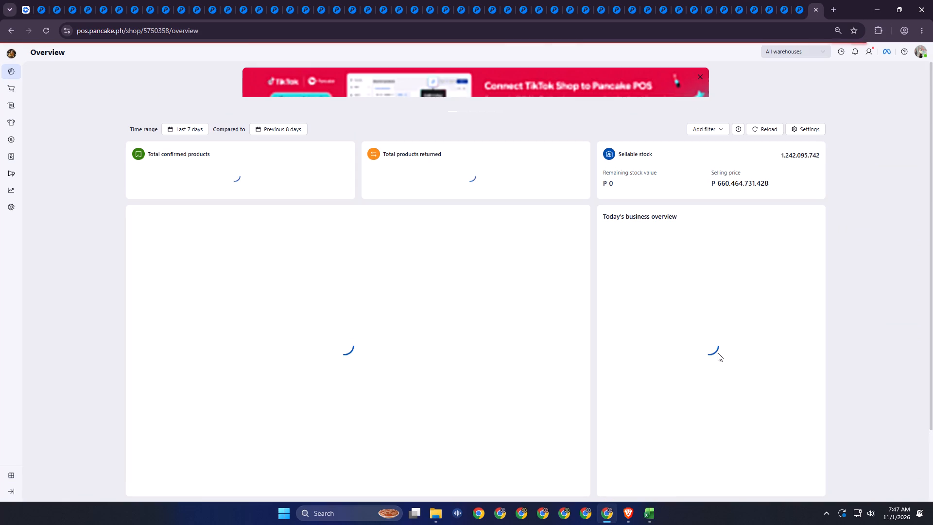
click(7, 103)
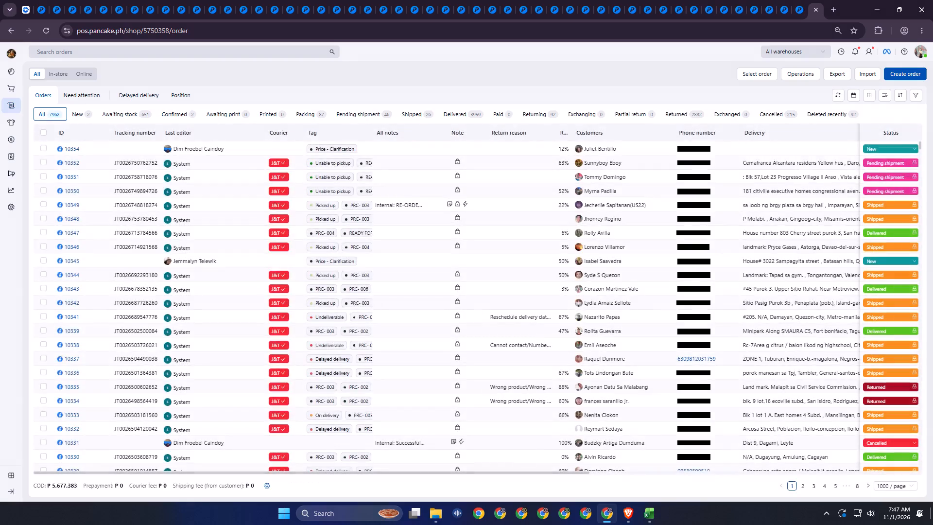
In the Excel Reship list, open the details of Buy 1 Take 1 UAE PERFUME | Complete and copy its waybill number.
key(alt+Tab)
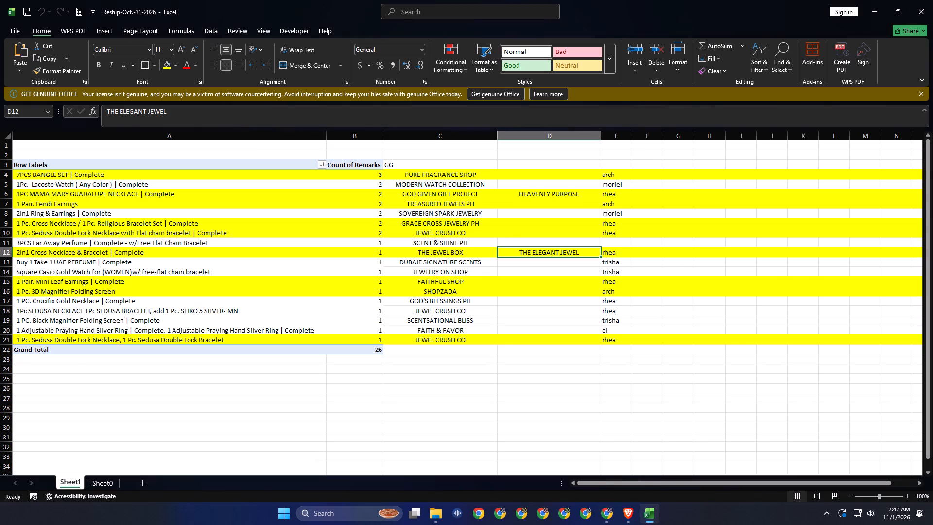
key(shift+space)
click(441, 262)
key(alt+Tab)
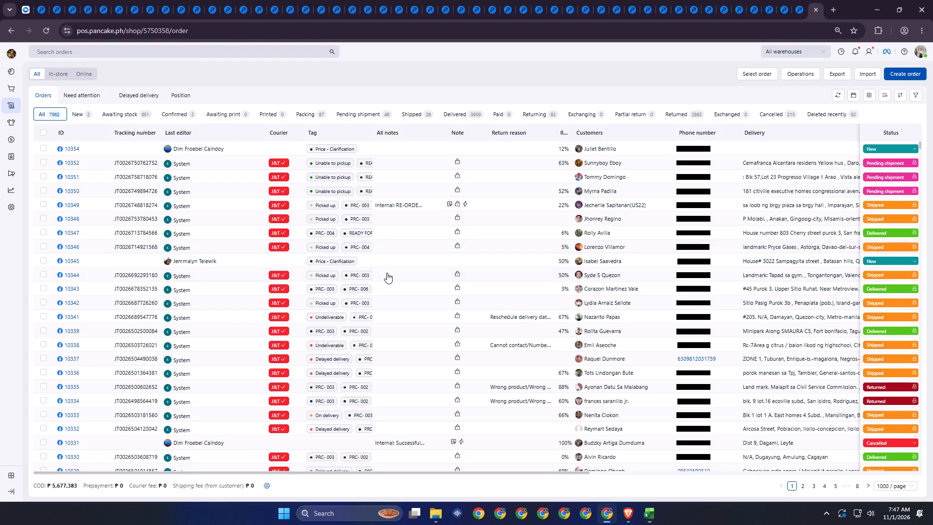
key(alt+Tab)
click(363, 265)
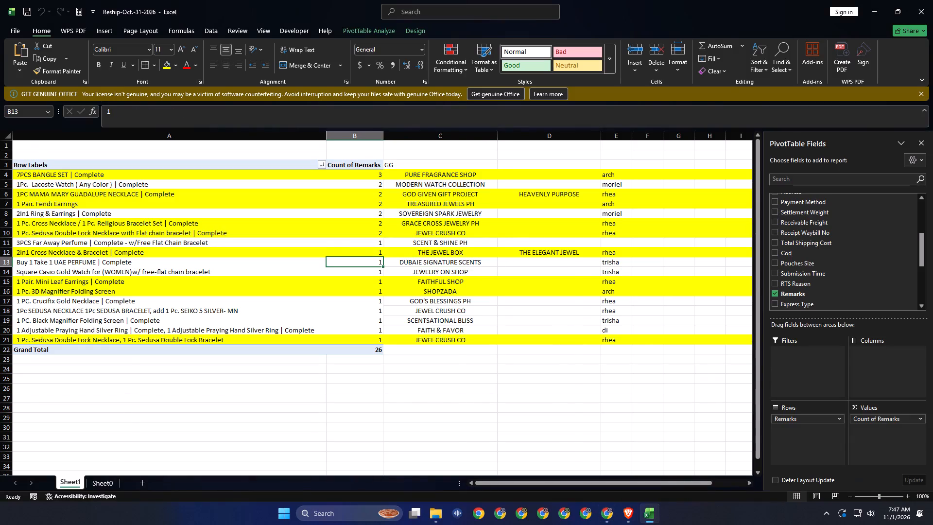
double_click(369, 263)
drag(404, 305, 398, 305)
click(90, 232)
key(ctrl+c)
key(alt+Tab)
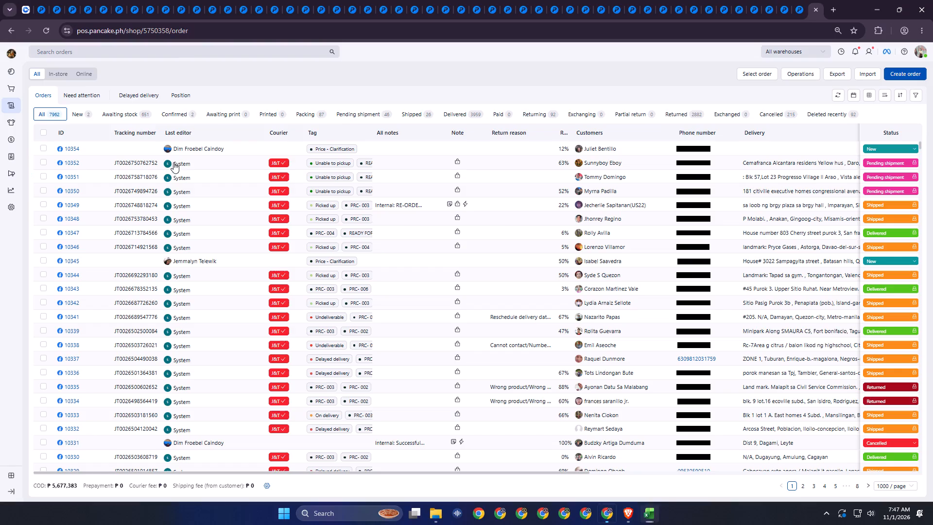
click(179, 49)
key(ctrl+v)
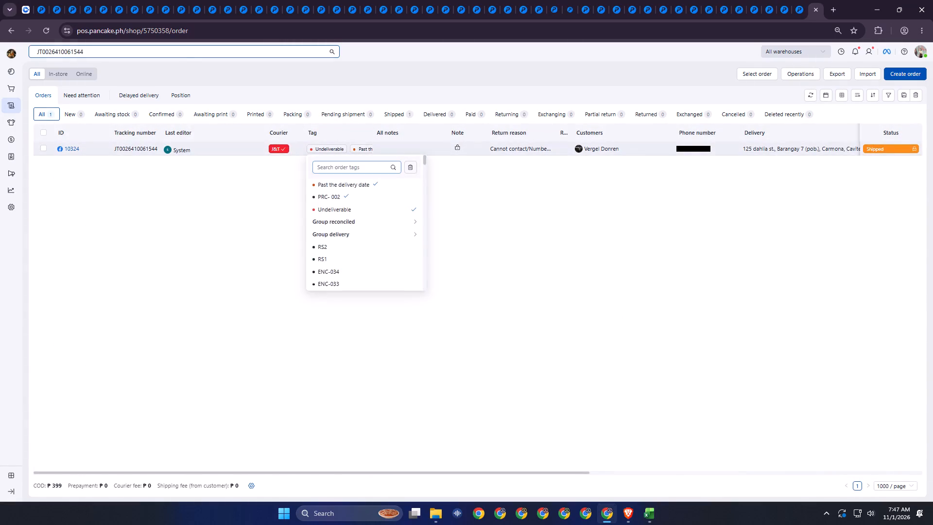
click(342, 164)
key(r)
key(c)
key(3)
click(340, 187)
click(343, 242)
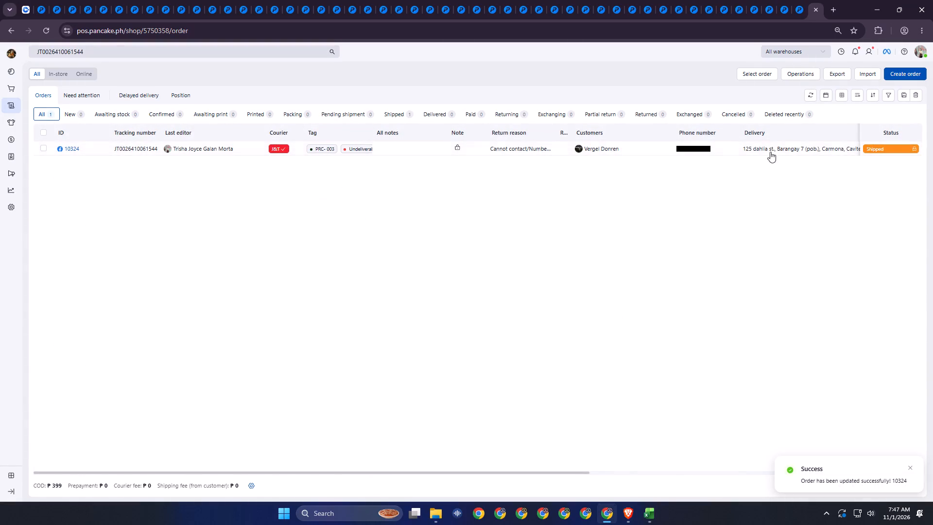
click(682, 150)
click(648, 148)
scroll(494, 307, down, 4)
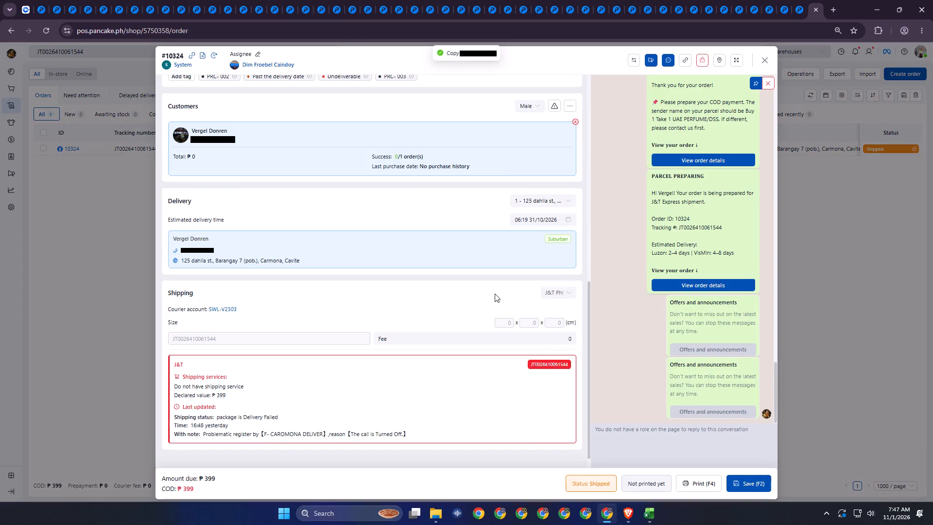
click(509, 129)
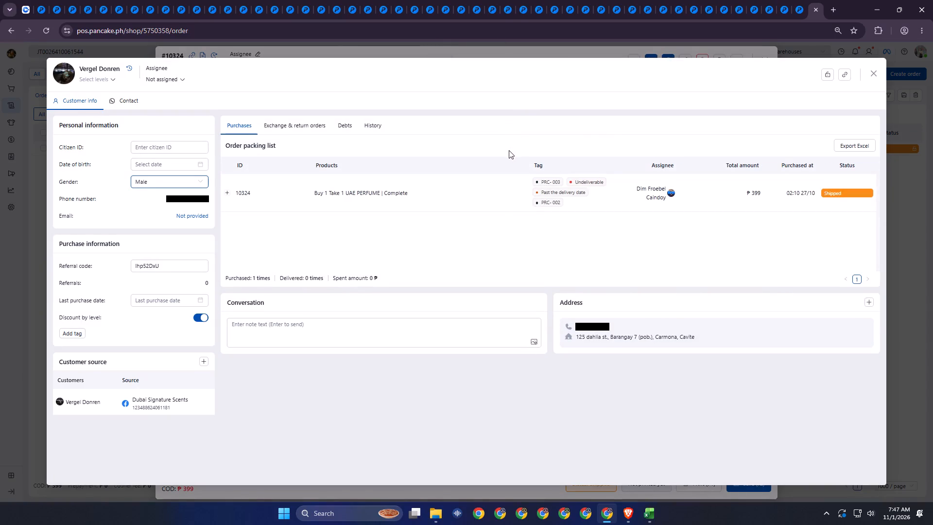
key(Escape)
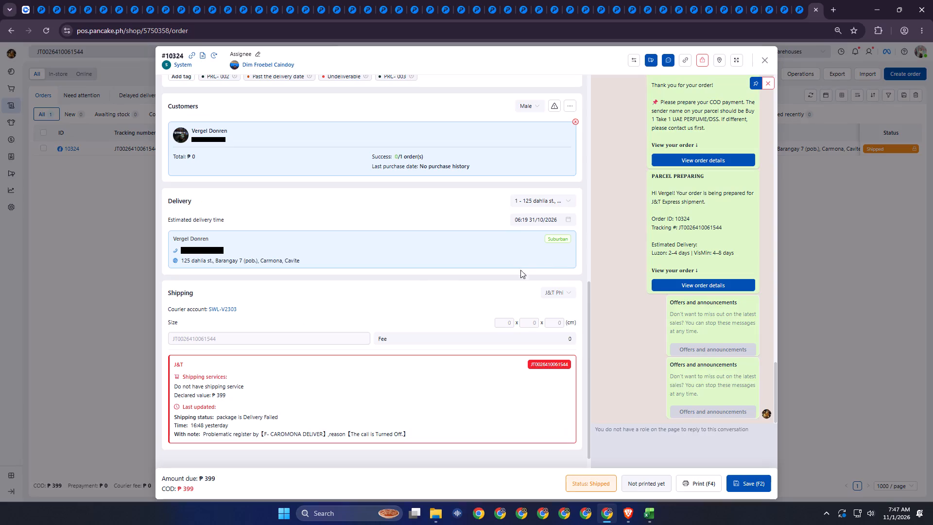
click(932, 262)
key(Escape)
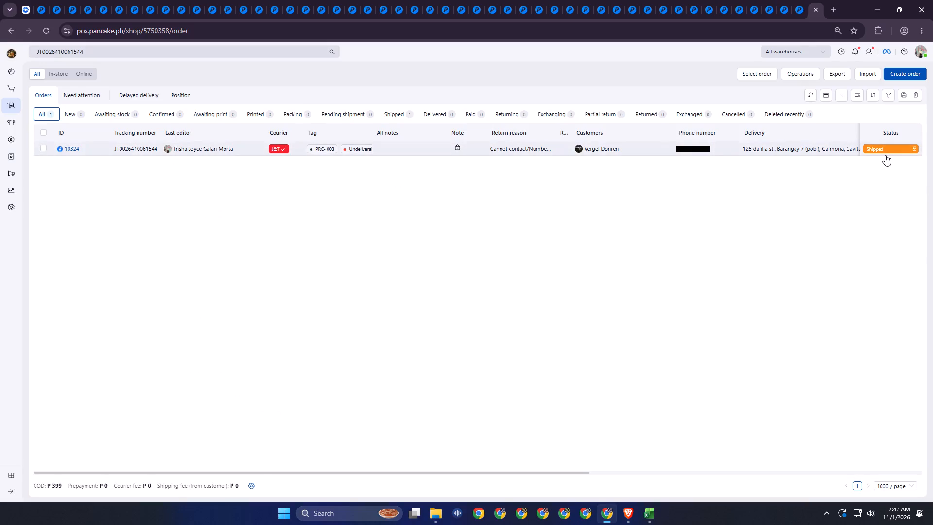
click(624, 153)
scroll(441, 325, down, 7)
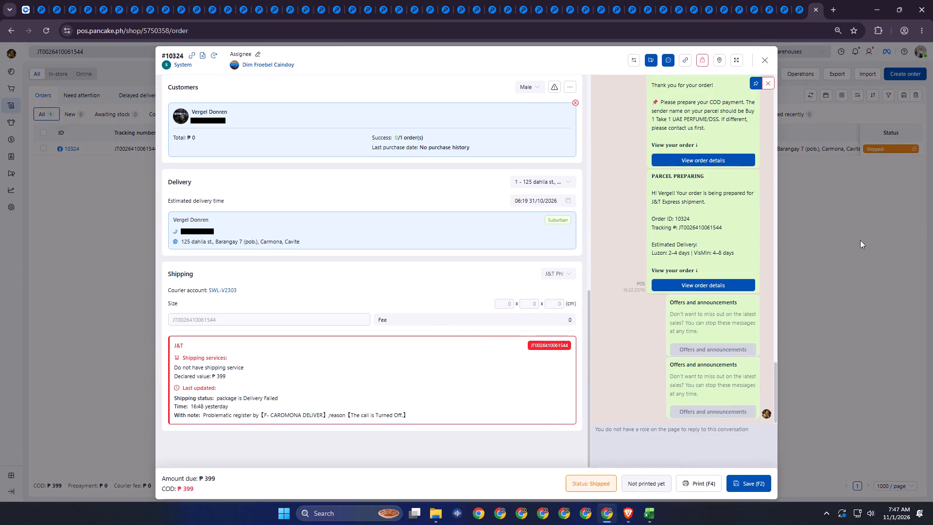
click(919, 237)
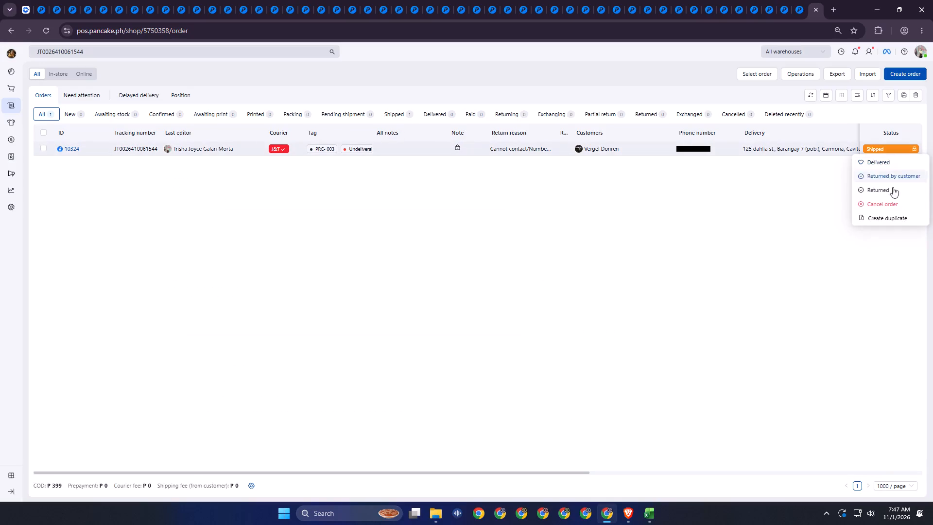
Create a duplicate of order 10324, then clear the order search and reload the full orders list.
click(894, 220)
click(536, 149)
click(544, 214)
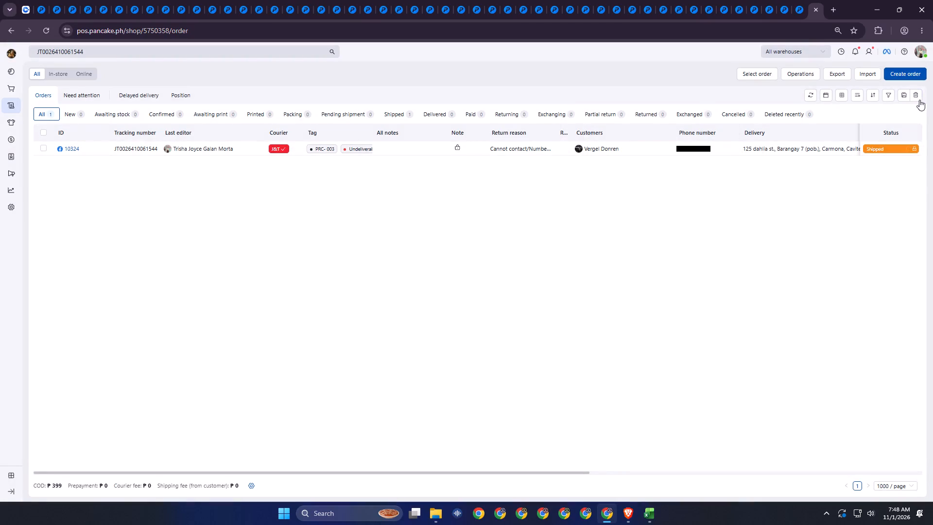
drag(916, 95, 911, 97)
drag(588, 312, 583, 314)
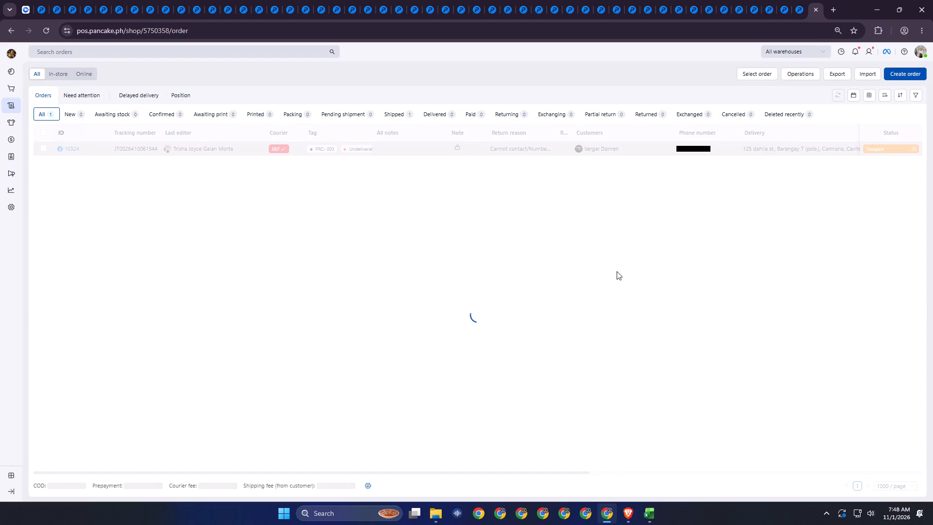
key(alt+Tab)
key(alt+Tab)
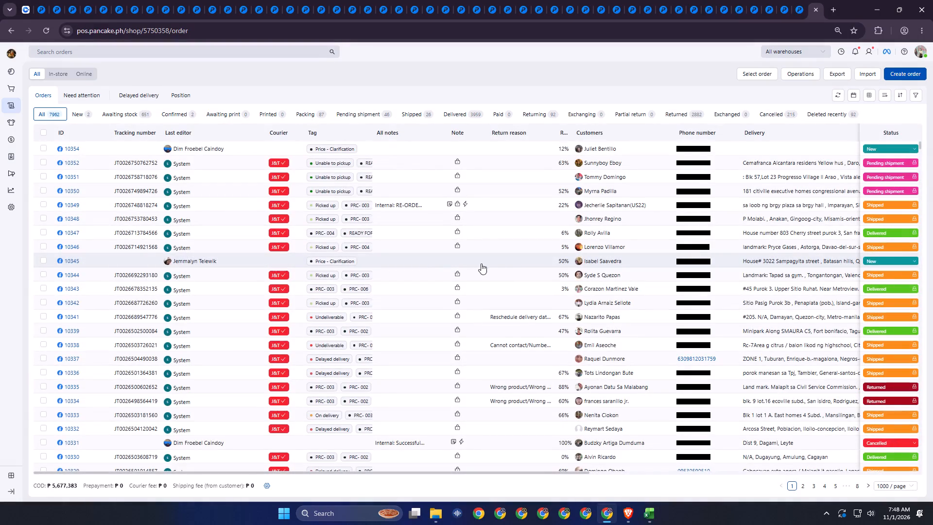
key(ctrl+r)
In Excel, delete the UAE PERFUME details sheet and highlight its DUBAIE SIGNATURE SCENTS row in yellow.
key(alt+Tab)
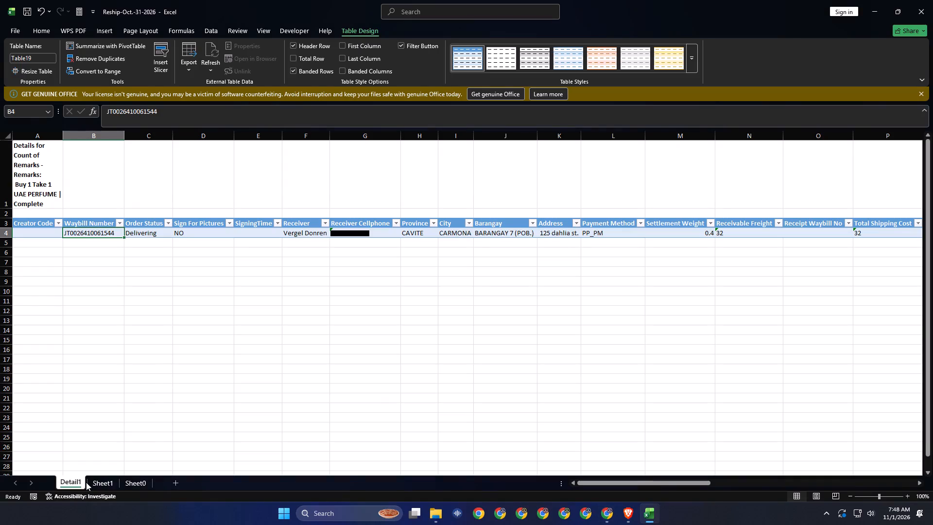
right_click(77, 483)
key(d)
key(Return)
key(shift+space)
click(166, 68)
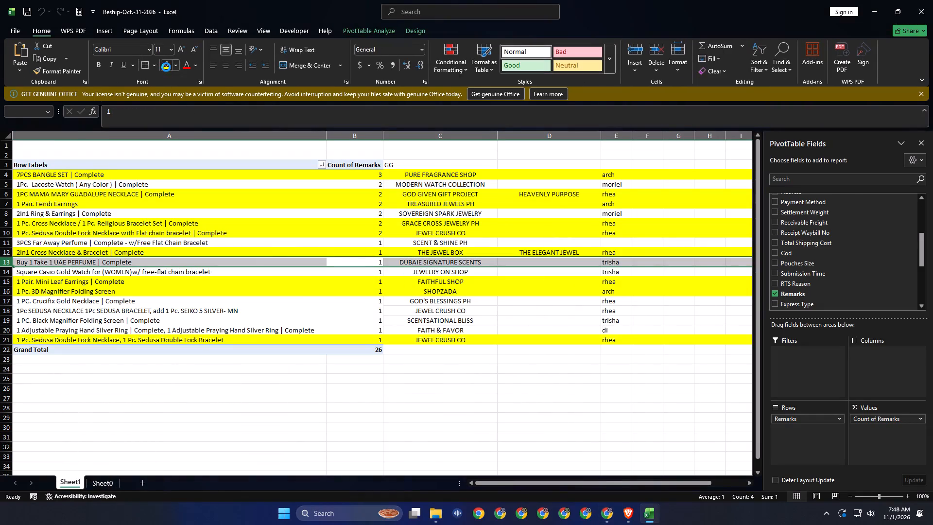
Open the details of the Square Casio Gold Watch row for JEWELRY ON SHOP and copy its waybill number.
triple_click(374, 273)
drag(349, 280, 335, 282)
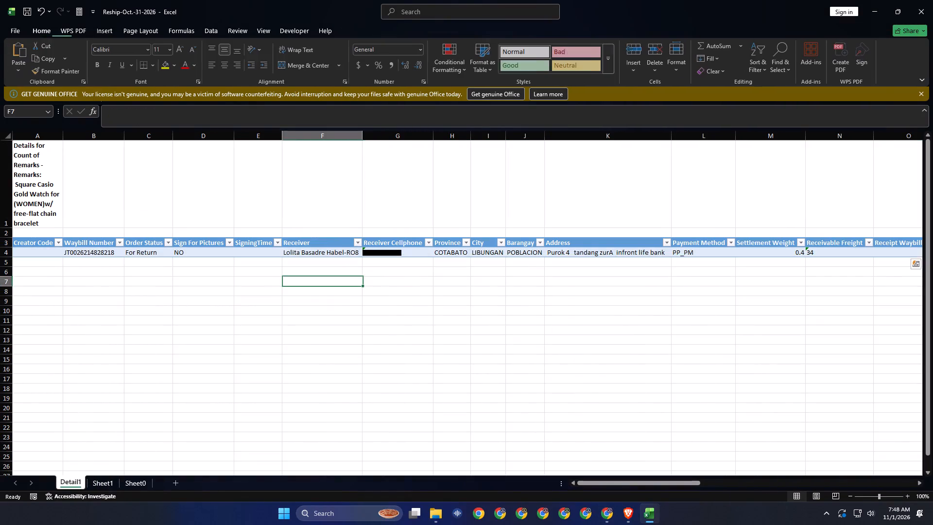
click(97, 254)
key(ctrl+c)
Return to the Pancake POS dashboard, search shops for "jewelry" and open the orders list of Jewelry on Shop.
key(alt+Tab)
click(226, 337)
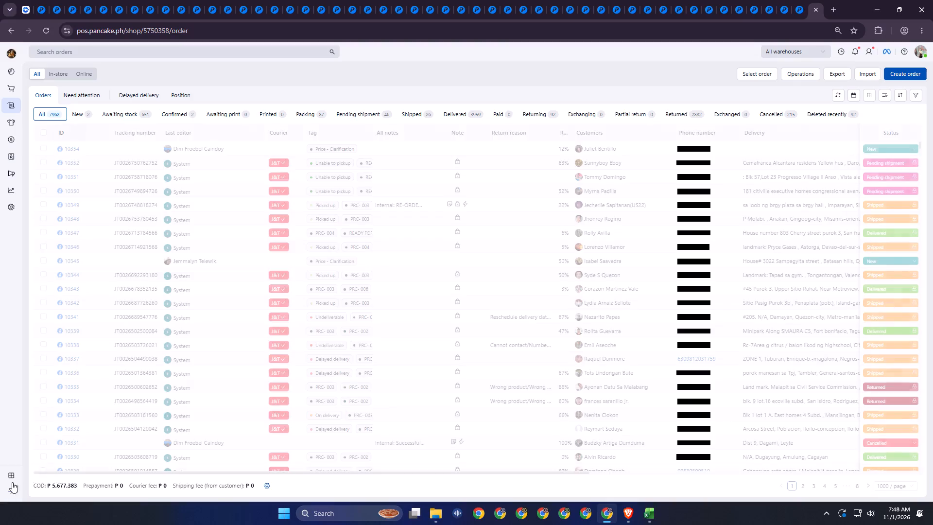
click(14, 462)
click(11, 473)
click(734, 92)
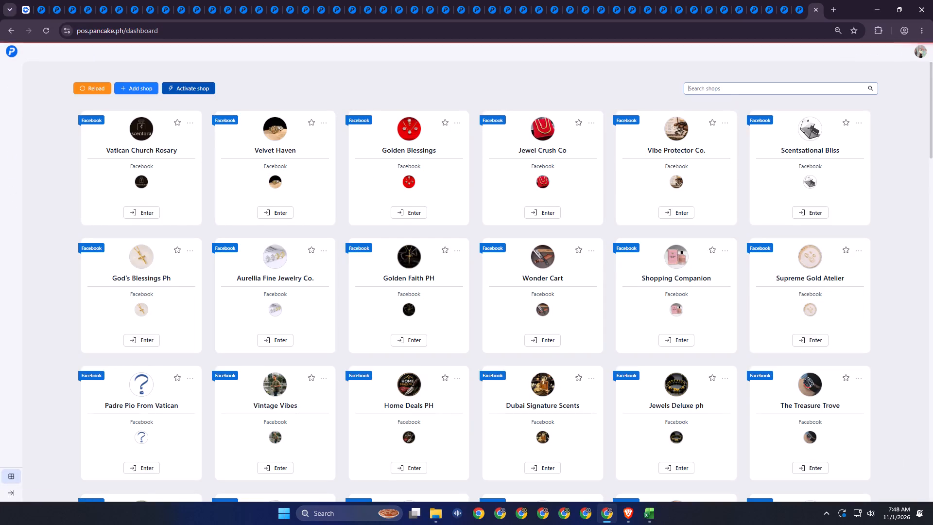
text(jewelry)
key(space)
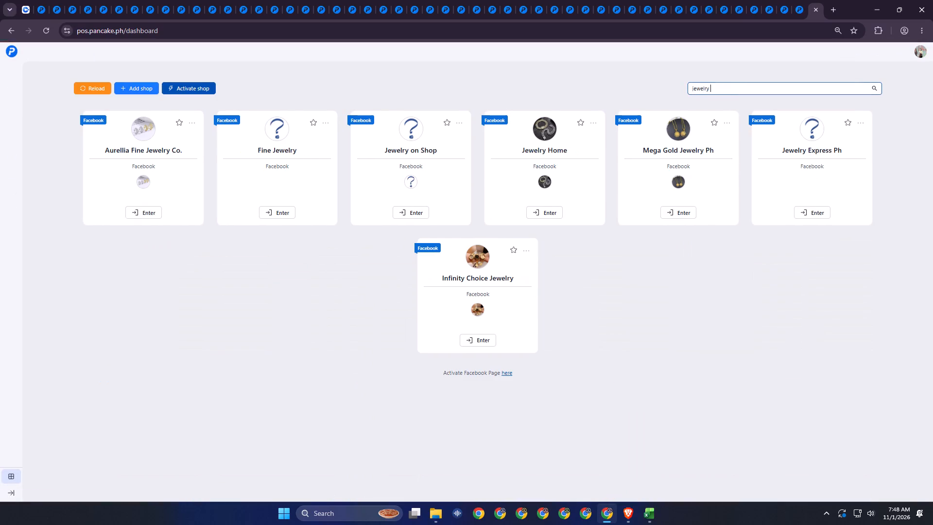
click(400, 213)
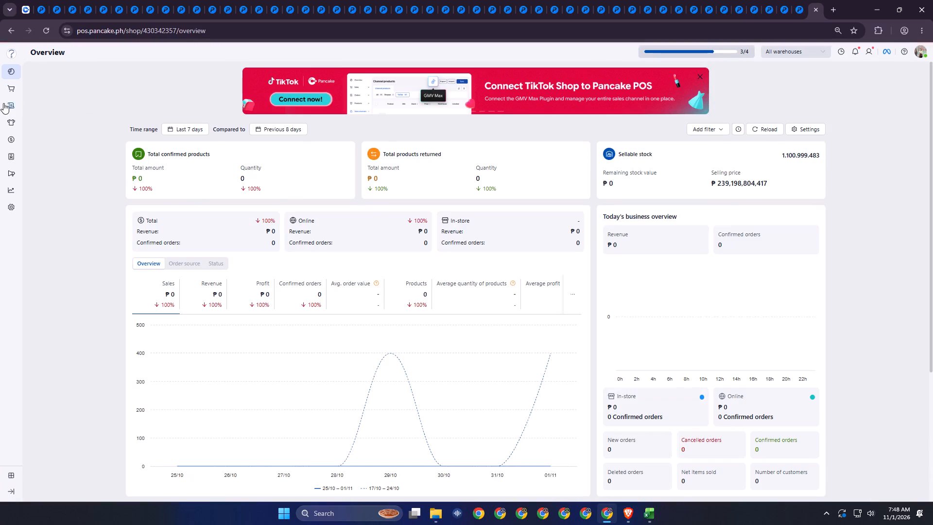
click(6, 105)
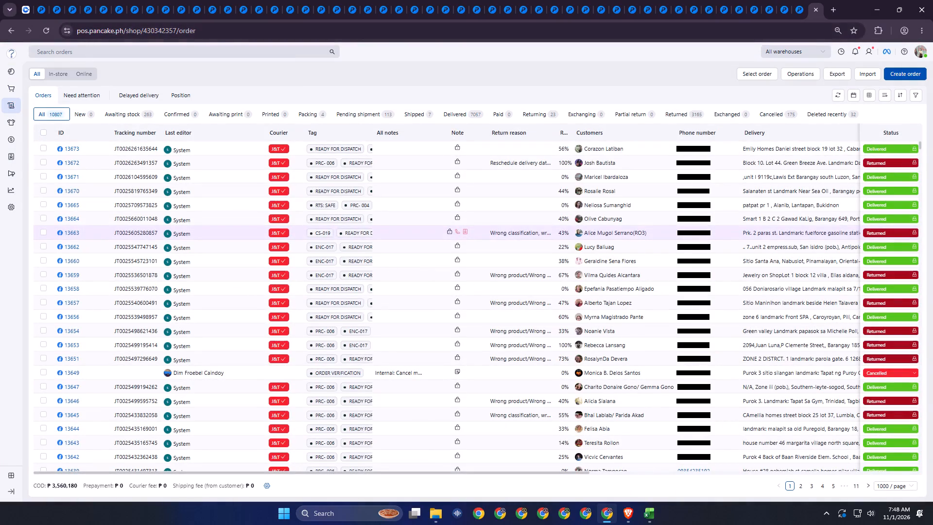
Search the Jewelry on Shop orders for the copied waybill number.
click(274, 54)
key(ctrl+v)
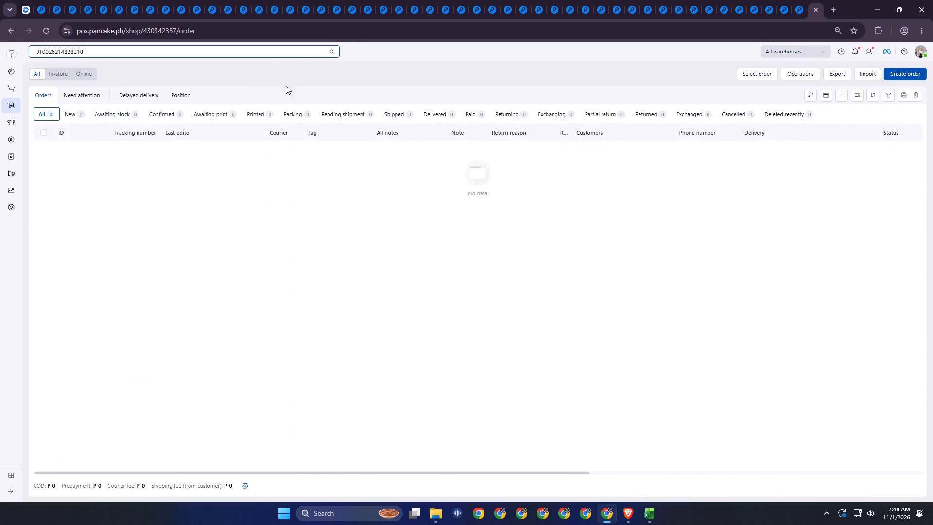
In Excel, delete the Square Casio Gold Watch details sheet and select the GOD'S BLESSINGS PH shop cell in the Reship list.
key(alt+Tab)
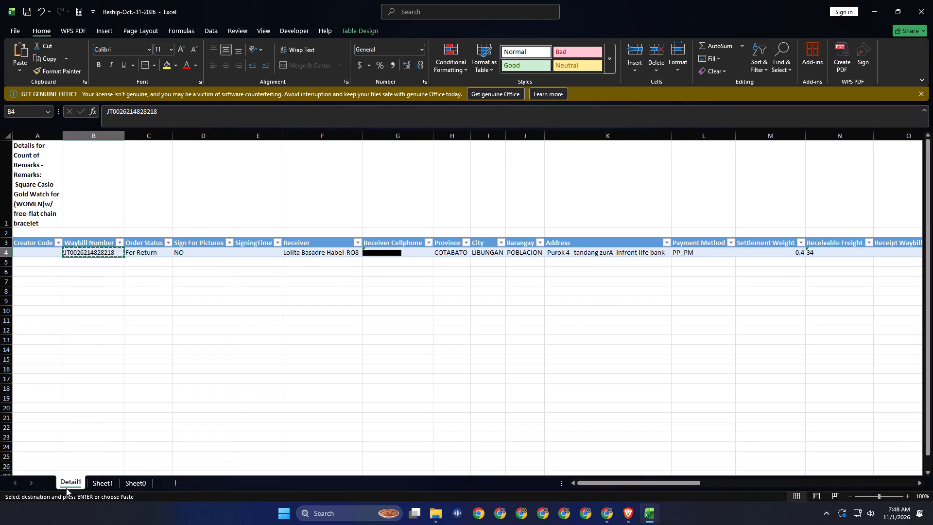
right_click(68, 485)
key(d)
key(Return)
key(shift+space)
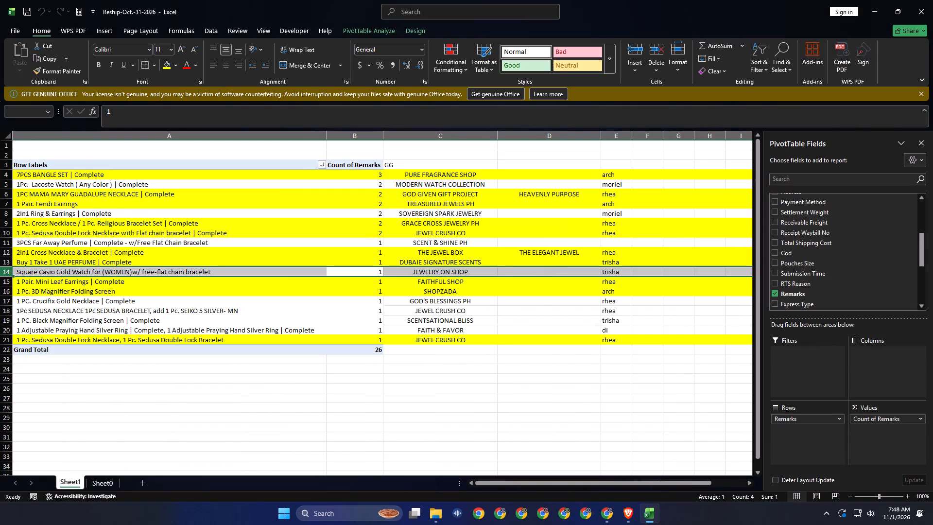
click(424, 304)
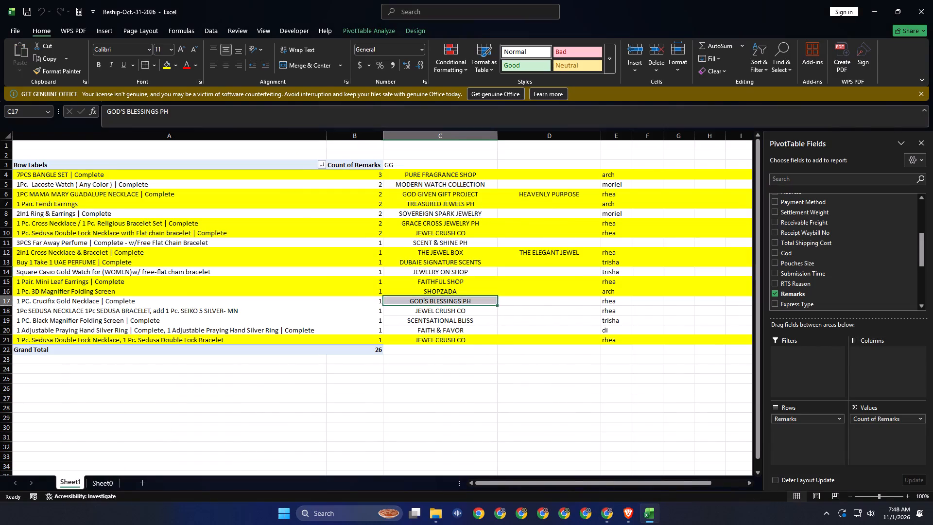
Switch to Pancake POS, return to the dashboard, search shops for "gods" and enter God's Blessings Ph.
key(alt+Tab)
click(78, 375)
click(10, 475)
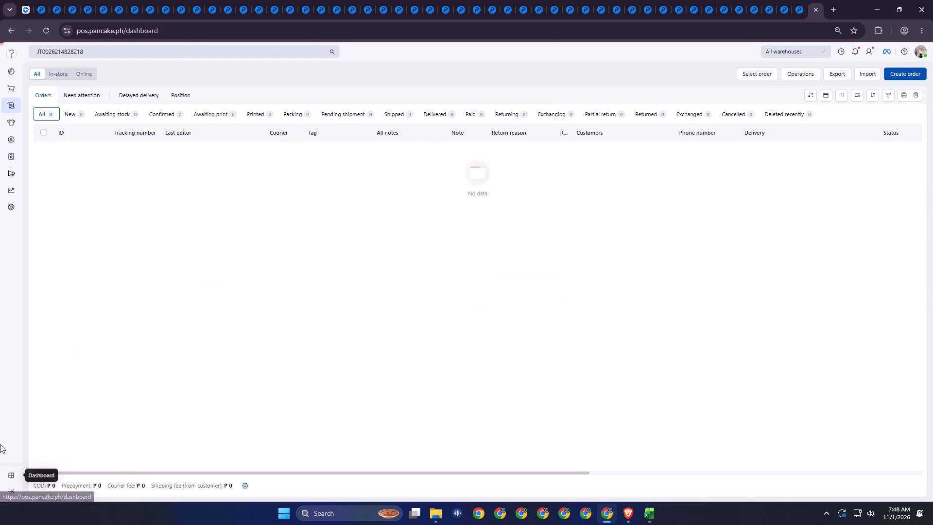
click(0, 444)
click(756, 90)
text(gods)
key(space)
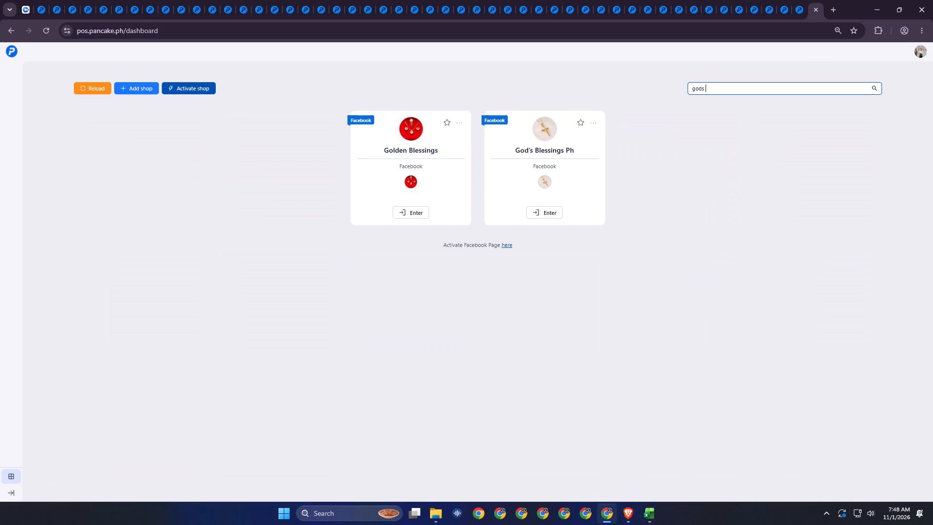
click(549, 210)
In Excel, open the details of the 1 PC. Crucifix Gold Necklace row and copy its waybill number.
key(alt+Tab)
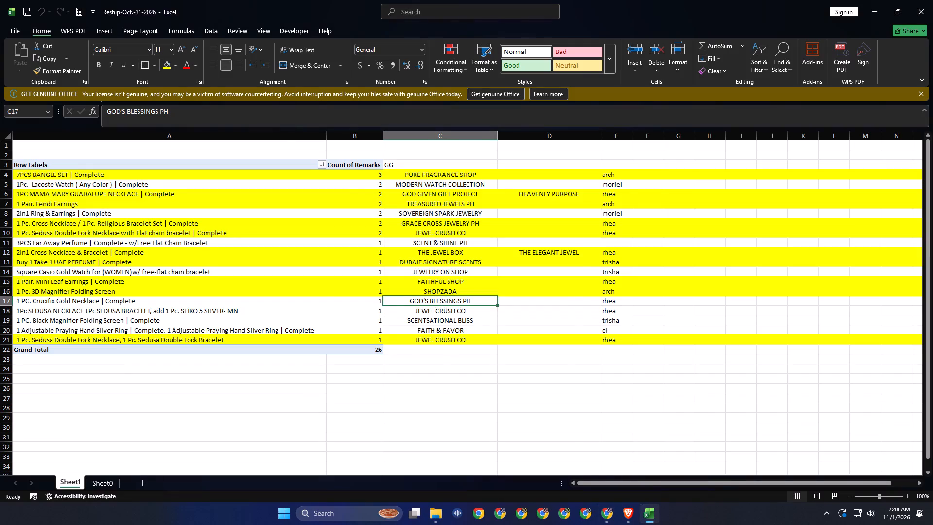
triple_click(380, 303)
click(88, 235)
key(ctrl+c)
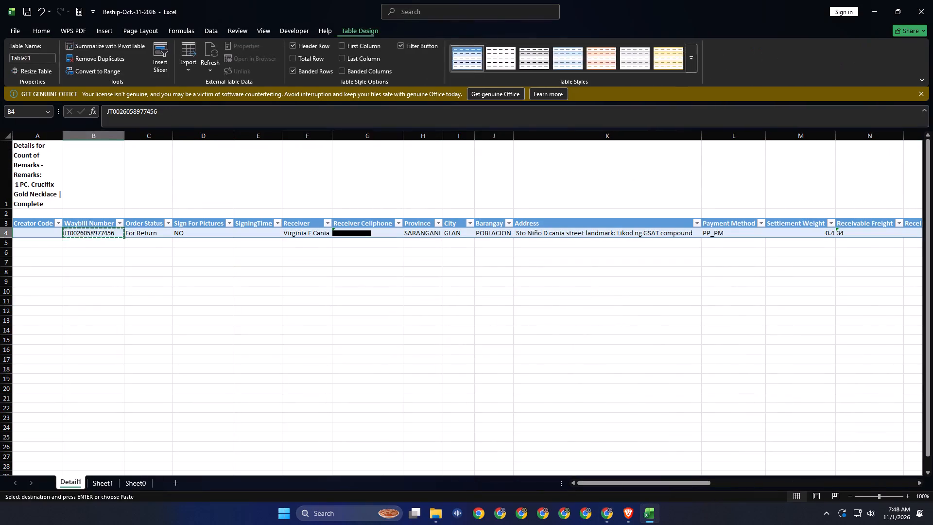
Open the God's Blessings Ph orders list in Pancake POS and search it for the copied waybill number.
key(alt+Tab)
click(15, 109)
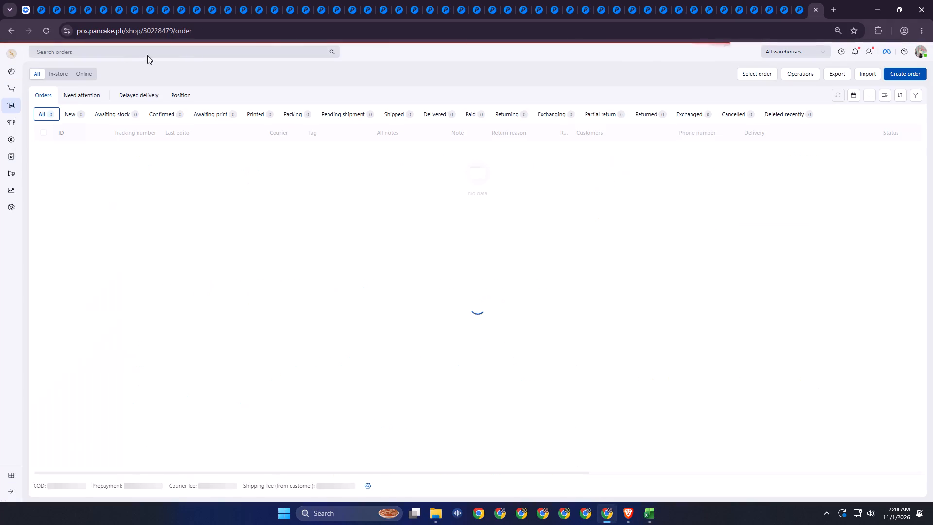
click(147, 54)
key(ctrl+v)
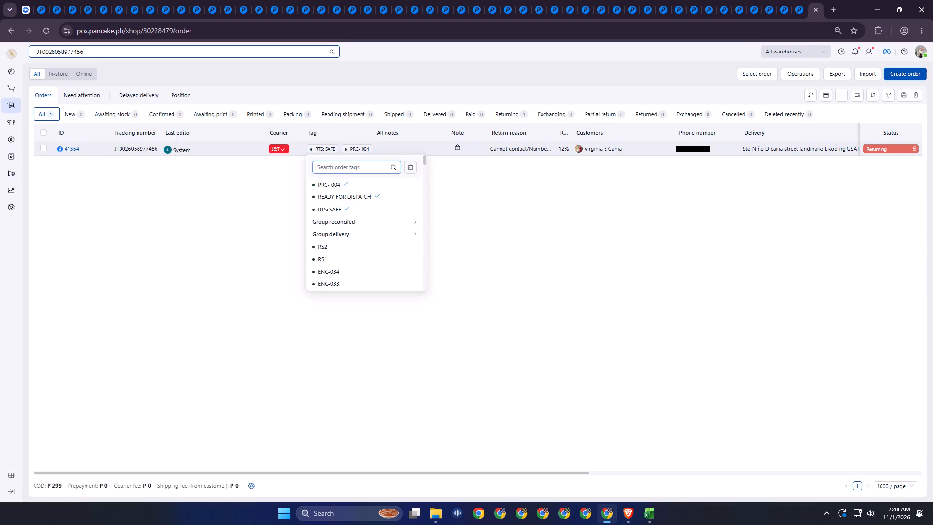
Add the Reship tag to the found God's Blessings Ph order.
click(330, 168)
key(r)
key(e)
text(se)
key(ctrl+a)
key(BackSpace)
text(resh)
click(346, 199)
click(380, 222)
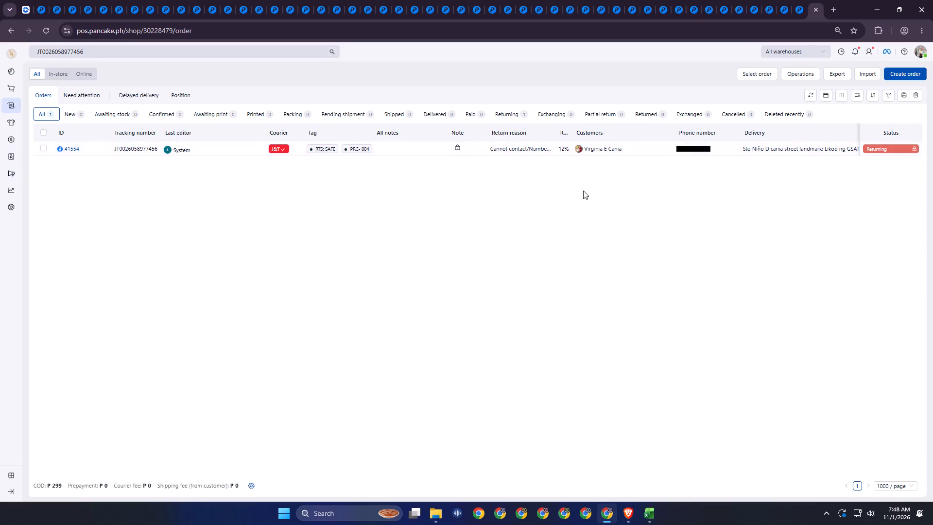
Create a duplicate of the God's Blessings Ph order and clear the order search.
click(884, 153)
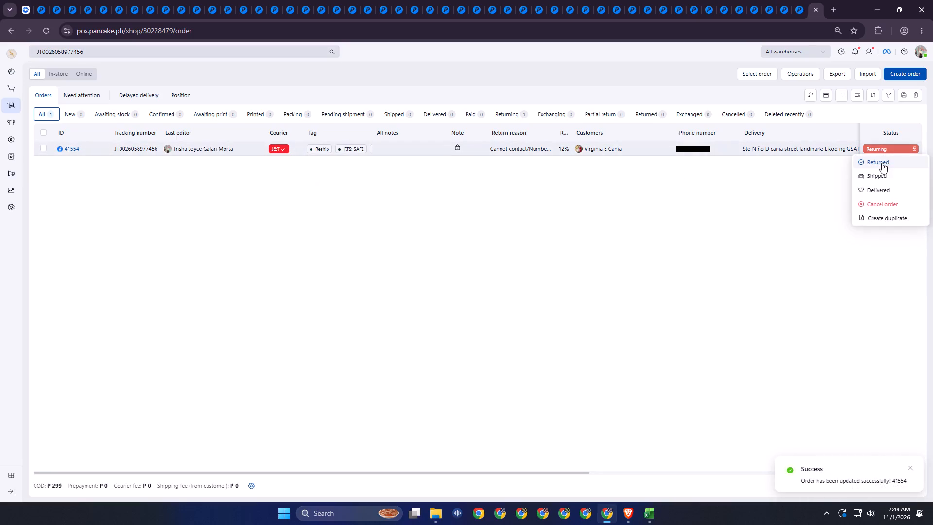
click(892, 213)
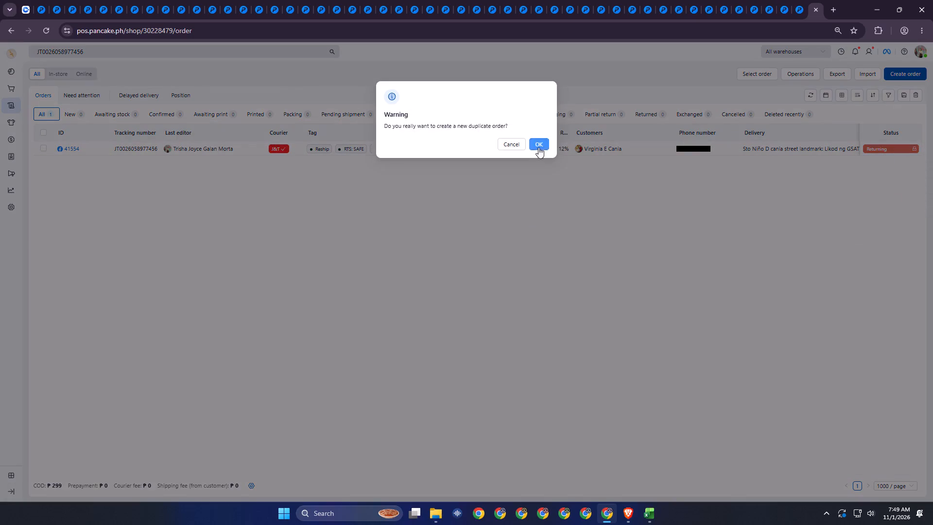
click(538, 147)
click(688, 220)
click(918, 92)
drag(559, 329, 542, 334)
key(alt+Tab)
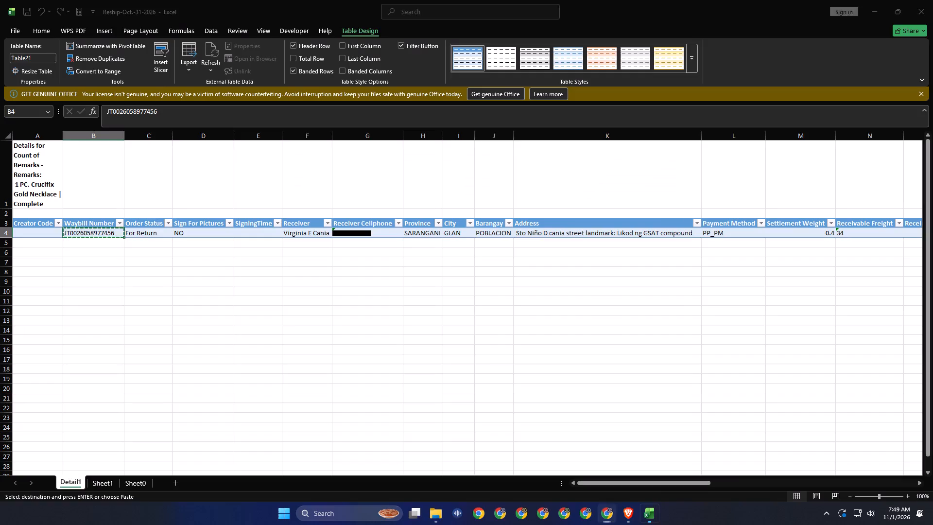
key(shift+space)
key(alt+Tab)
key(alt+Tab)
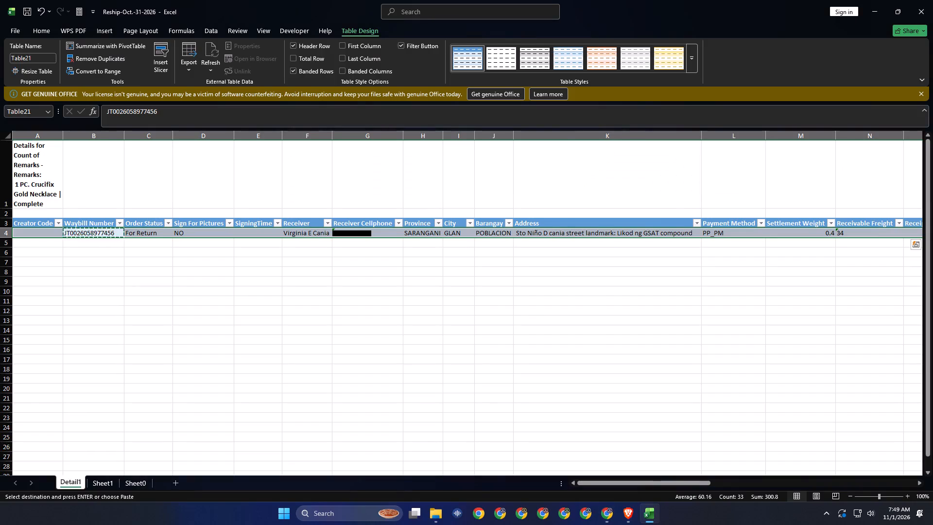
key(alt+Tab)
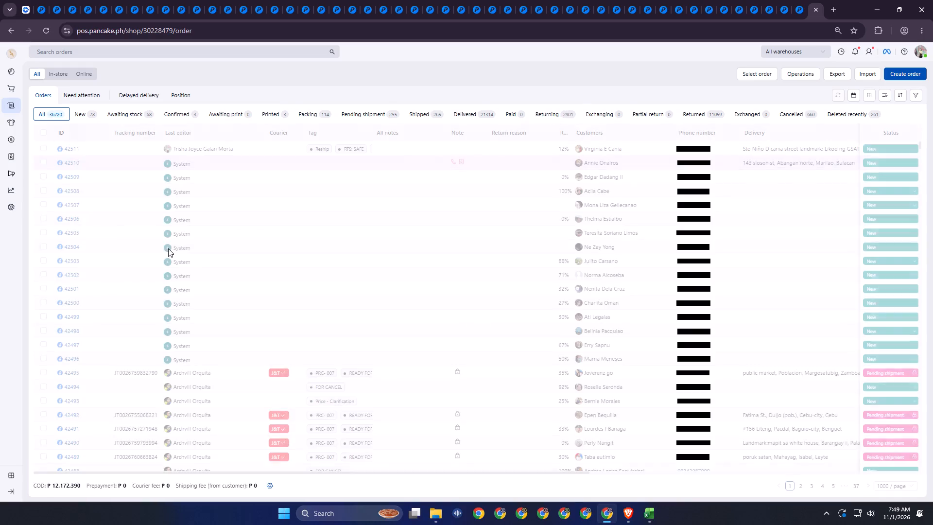
Send the new duplicate Reship order to the J&T courier and copy its new tracking number.
click(38, 148)
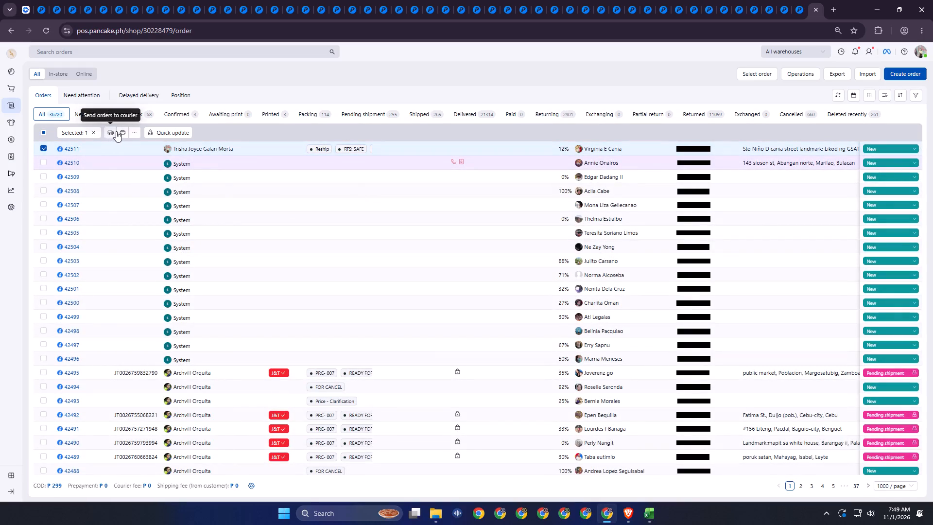
click(114, 132)
click(135, 145)
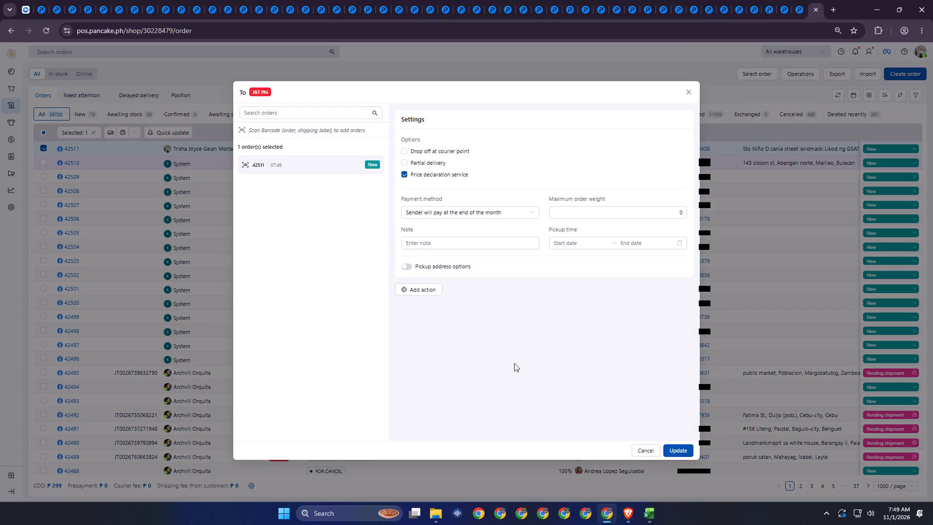
click(683, 451)
click(524, 317)
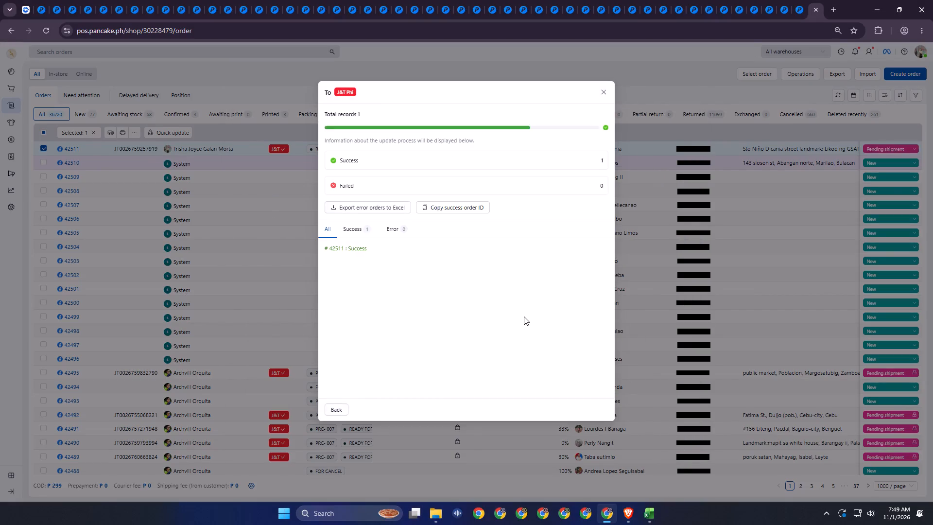
key(Escape)
click(280, 148)
In Excel, delete the Crucifix Gold Necklace details sheet and fill its row in the Reship list with yellow.
key(alt+Tab)
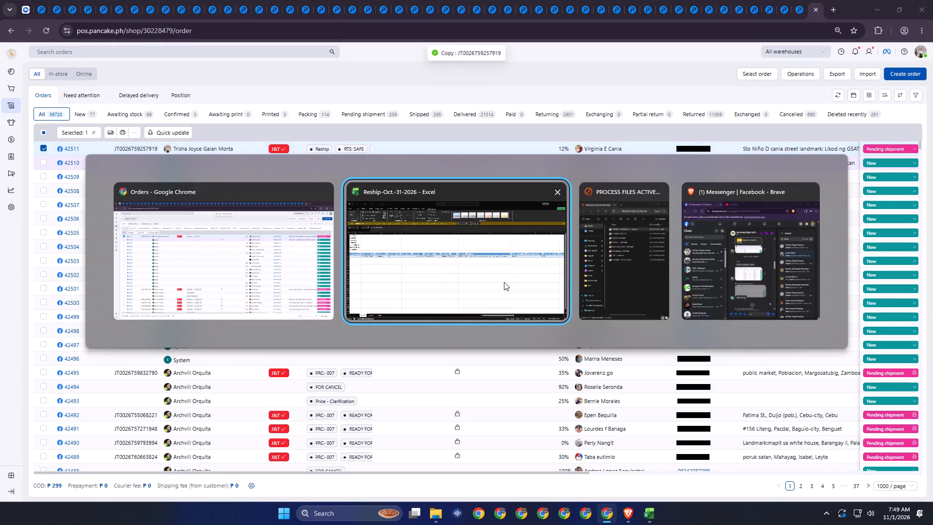
alt+click(504, 282)
right_click(60, 485)
key(d)
key(Return)
key(shift+space)
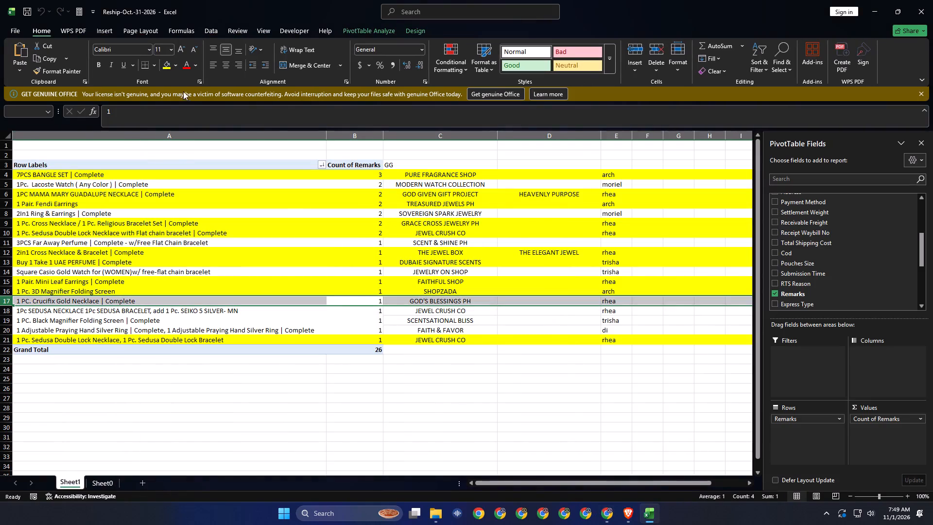
click(165, 66)
In Sheet0, paste the new tracking number into Creator Code cell A11 for the Crucifix Gold Necklace order and save the workbook.
click(103, 486)
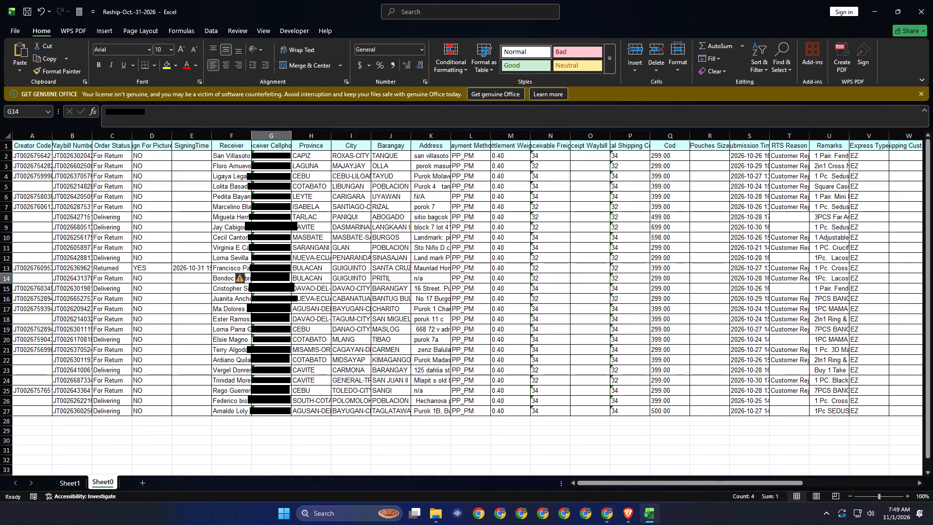
key(shift+space)
click(230, 173)
key(shift+space)
click(241, 323)
key(shift+space)
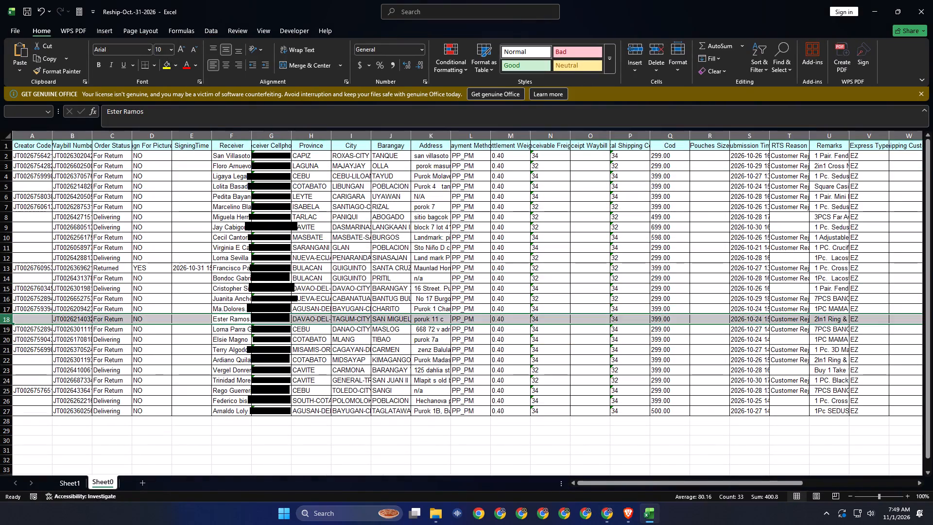
click(241, 394)
key(shift+space)
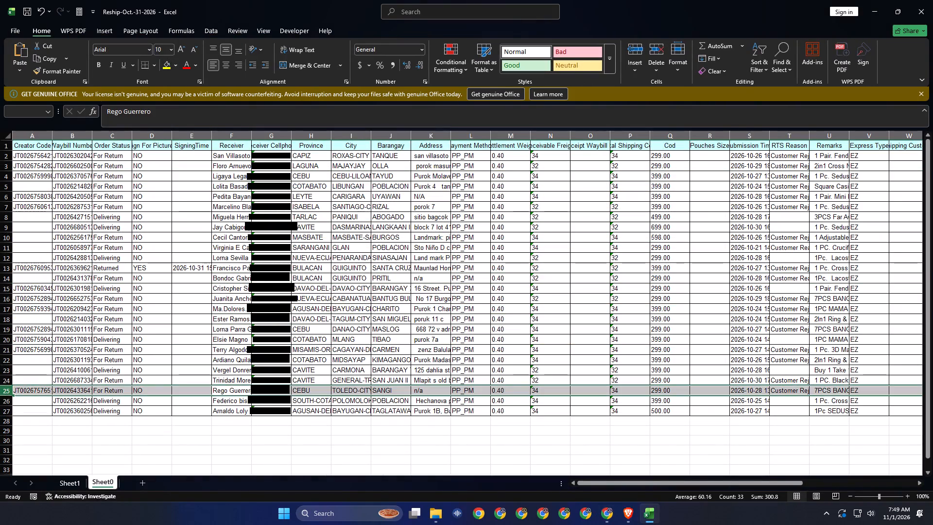
key(alt+Tab)
key(alt+Tab)
key(shift+space)
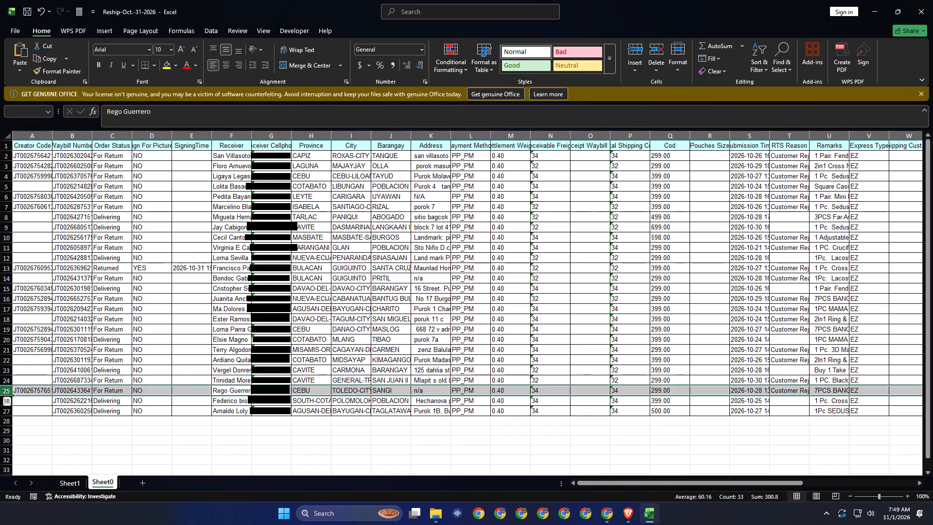
click(232, 246)
click(35, 247)
key(ctrl+v)
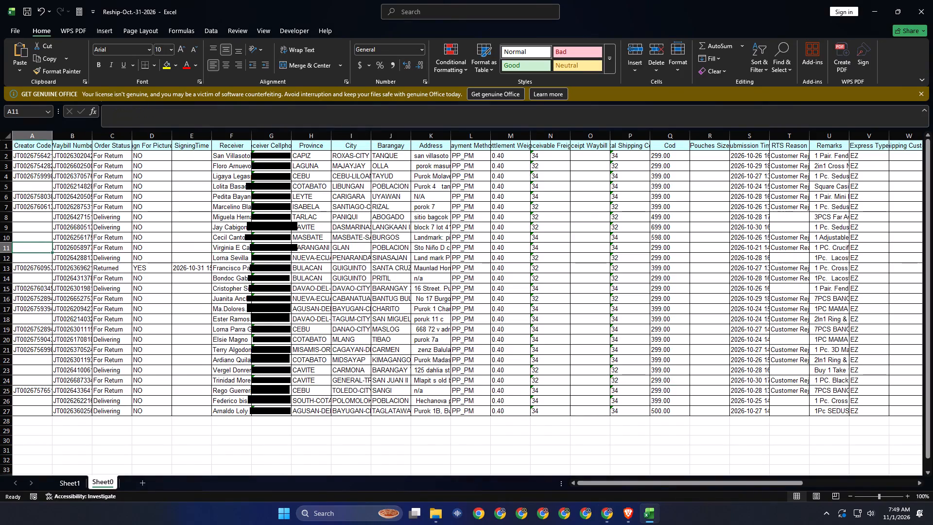
click(181, 322)
key(ctrl+s)
key(ctrl+s)
From Sheet1, open the details of the 1 PC. Black Magnifier Folding Screen row and copy its waybill number.
key(alt+Tab)
key(alt+Tab)
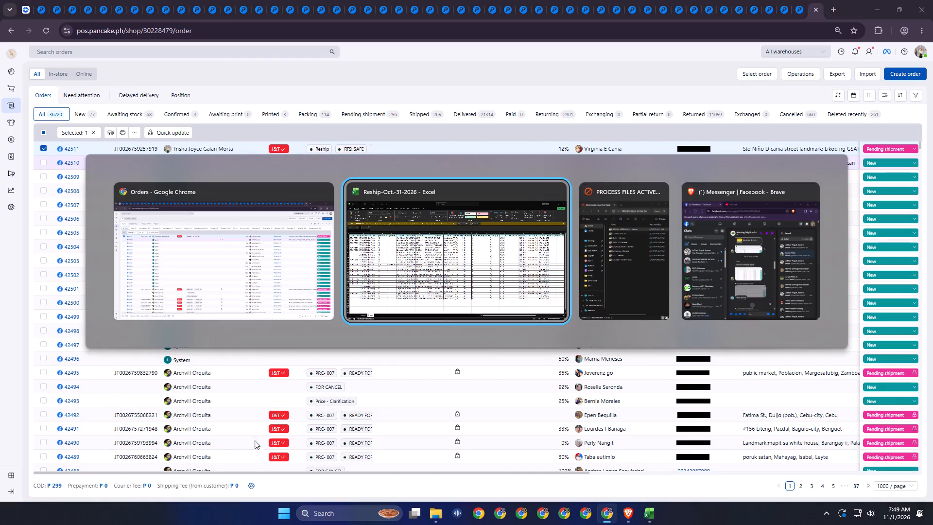
alt+click(513, 285)
click(66, 483)
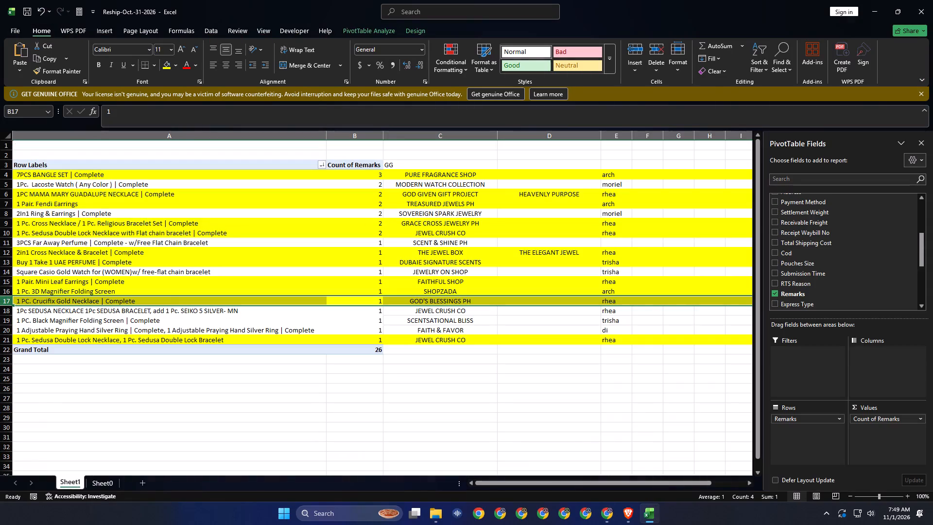
key(shift+space)
click(430, 319)
double_click(378, 321)
click(380, 352)
click(72, 238)
click(85, 245)
key(ctrl+c)
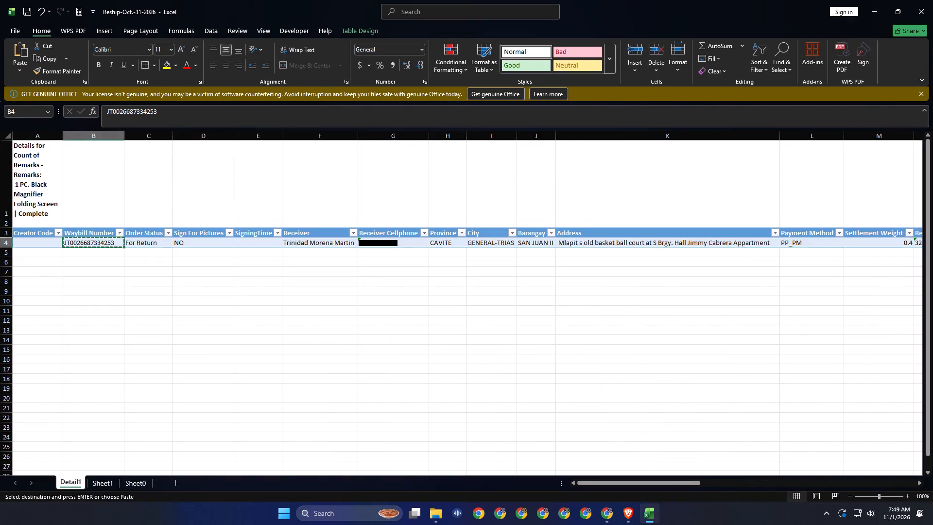
Return to the Pancake POS dashboard, enter the Scentsational Bliss shop and open its orders list.
key(alt+Tab)
click(14, 470)
click(0, 446)
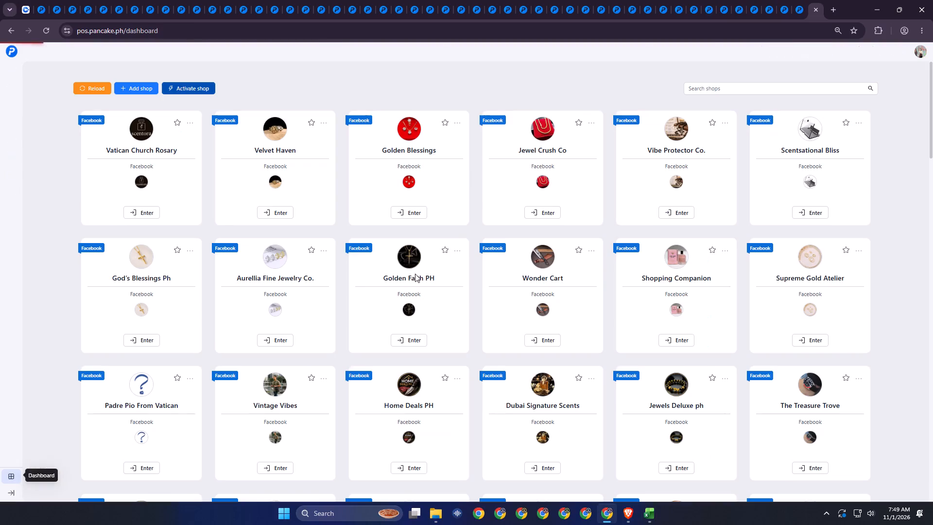
click(726, 88)
click(812, 210)
key(alt+Tab)
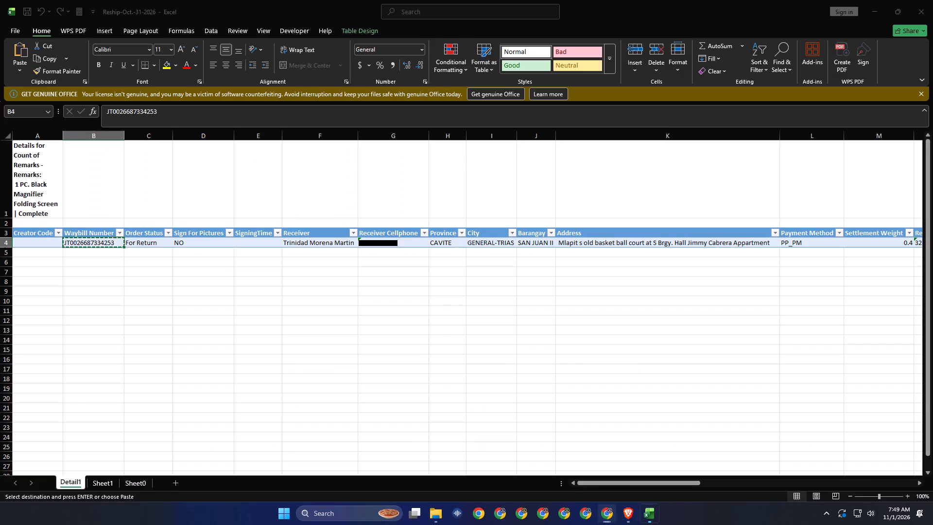
key(alt+Tab)
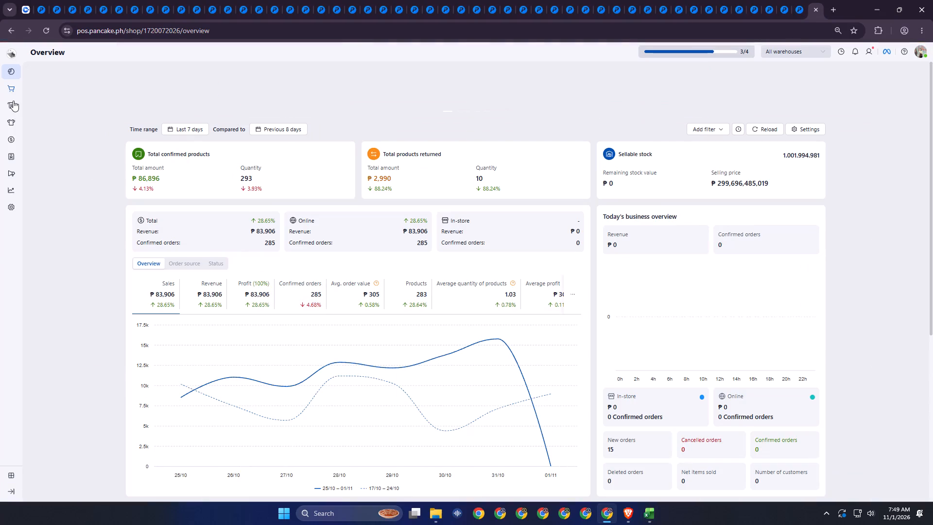
click(13, 101)
Search the Scentsational Bliss orders for the copied waybill number.
click(161, 46)
ctrl+click(163, 53)
key(ctrl+v)
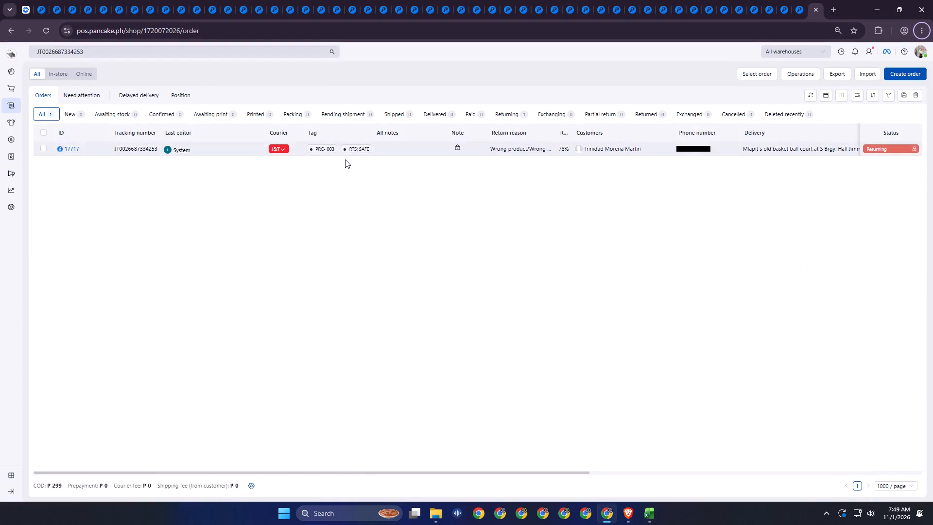
Add the Reship tag to the found Scentsational Bliss order.
click(347, 165)
key(r)
key(e)
key(s)
key(h)
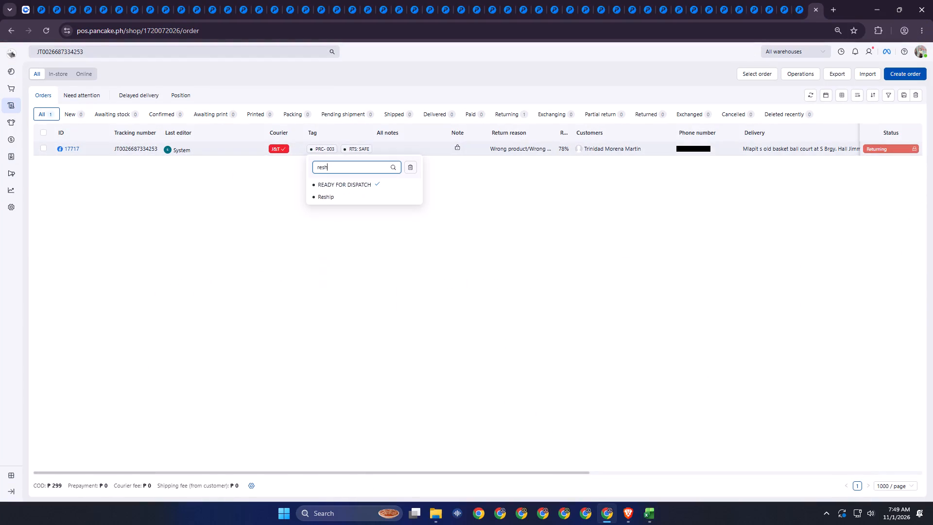
click(346, 199)
click(350, 222)
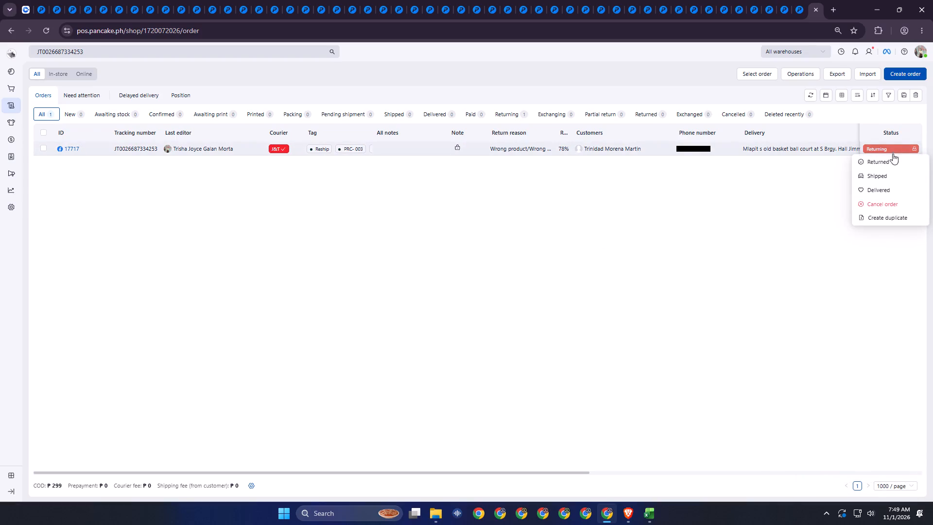
Create a duplicate of the Scentsational Bliss order and clear the order search.
click(904, 215)
click(543, 144)
drag(678, 299, 682, 305)
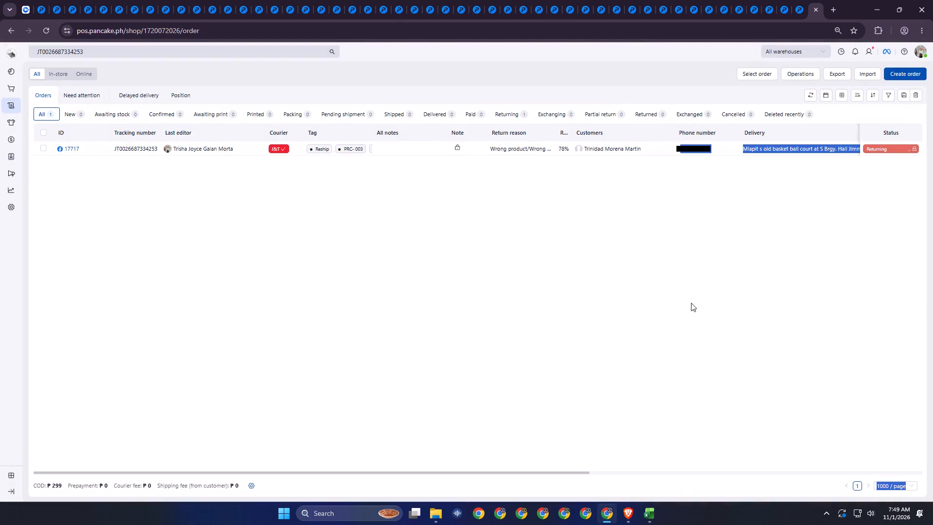
click(914, 96)
drag(423, 333, 383, 338)
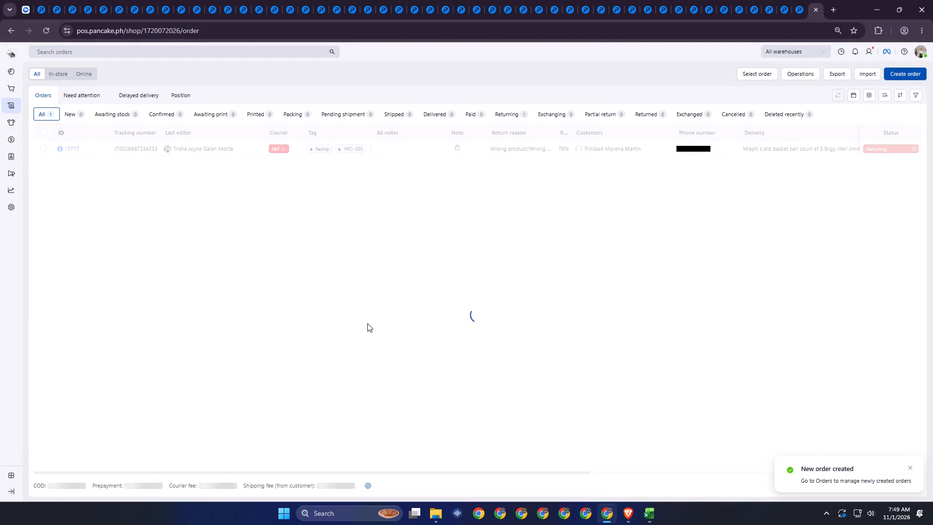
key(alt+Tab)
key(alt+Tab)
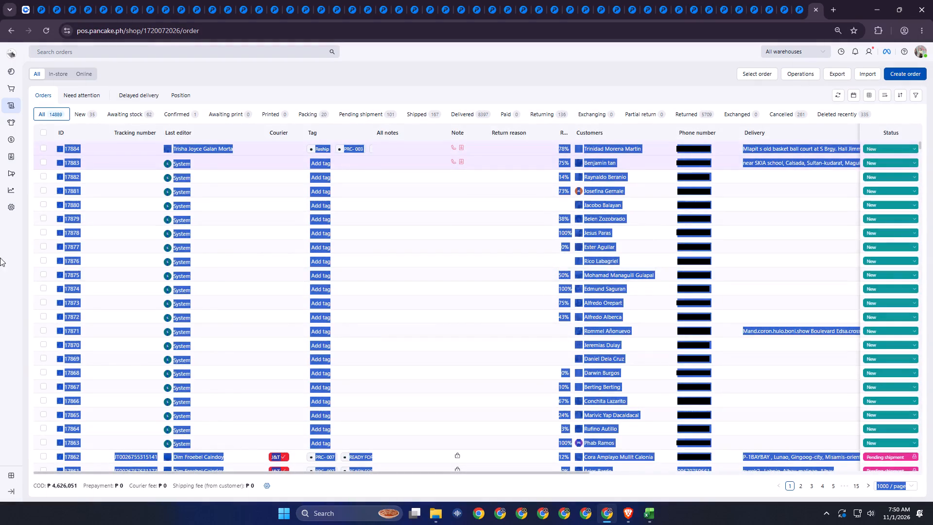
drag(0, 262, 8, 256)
Send the new duplicate Reship order of Scentsational Bliss to the J&T courier.
click(45, 149)
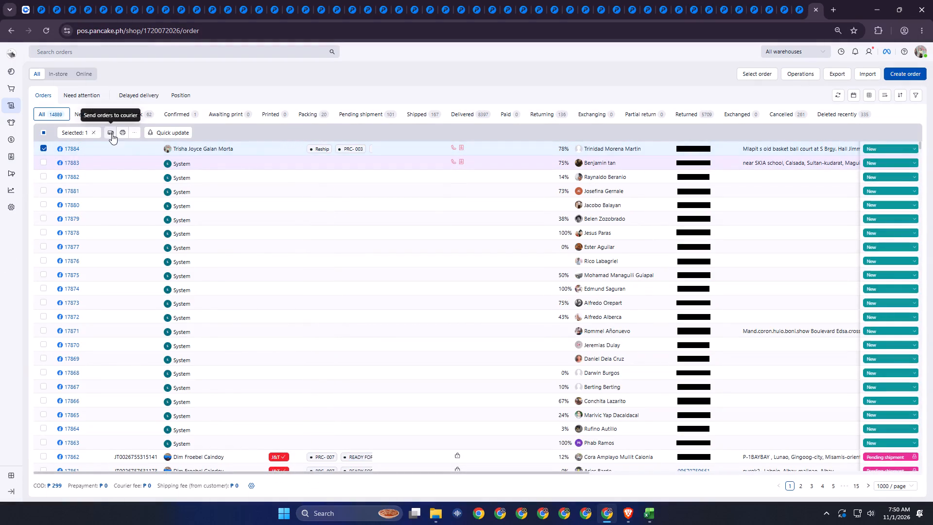
click(112, 134)
click(134, 149)
click(680, 445)
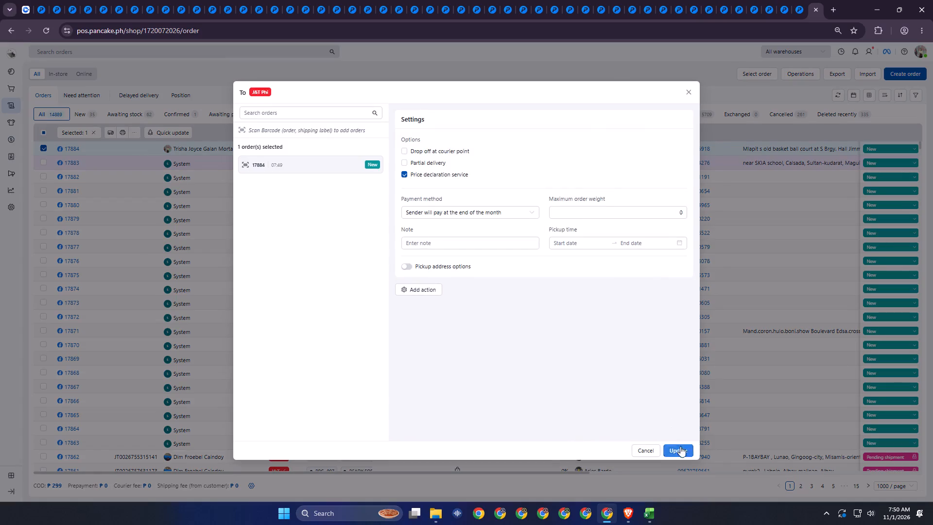
drag(610, 415, 603, 412)
key(Escape)
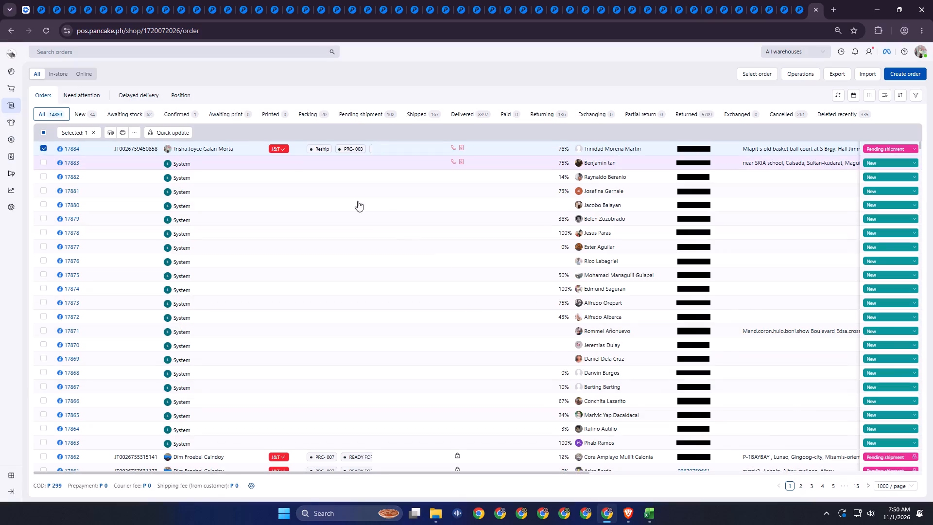
click(285, 149)
key(alt+Tab)
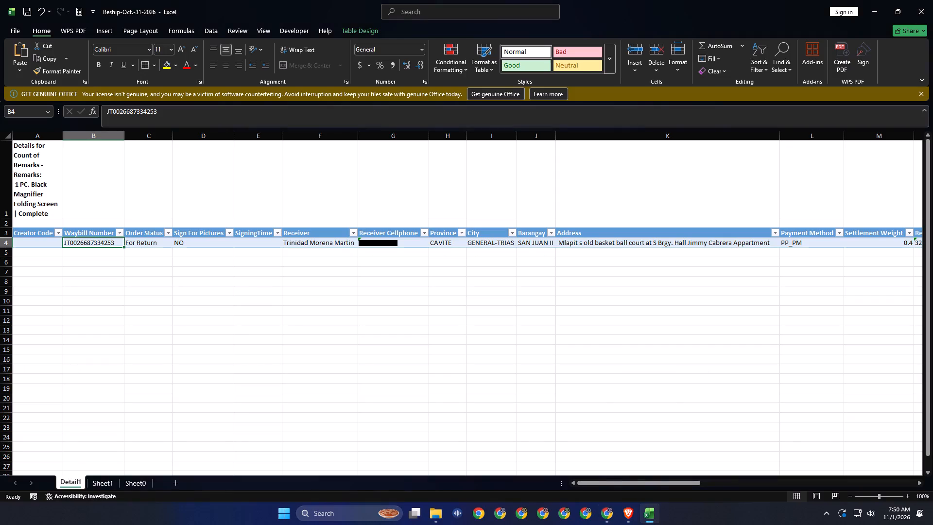
key(alt+Tab)
key(alt+Tab)
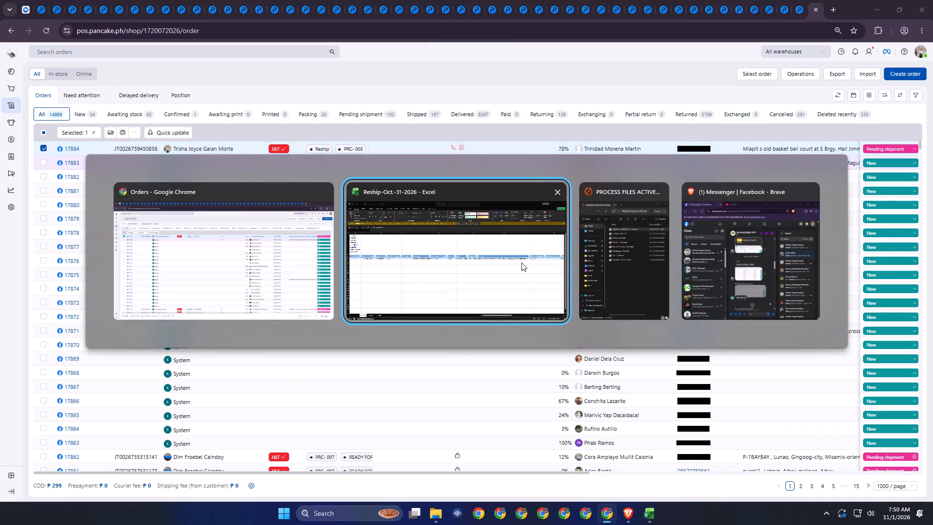
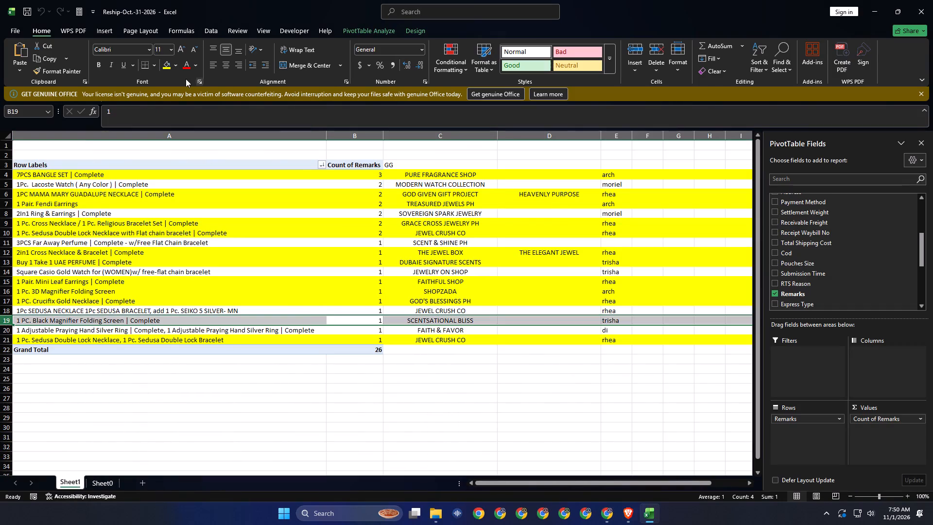
Highlight the Scentsational Bliss row for the Black Magnifier Folding Screen in Sheet1 yellow.
click(167, 68)
Copy the J&T waybill number of the new Scentsational Bliss Reship order in Pancake POS and return to the Reship workbook.
key(alt+Tab)
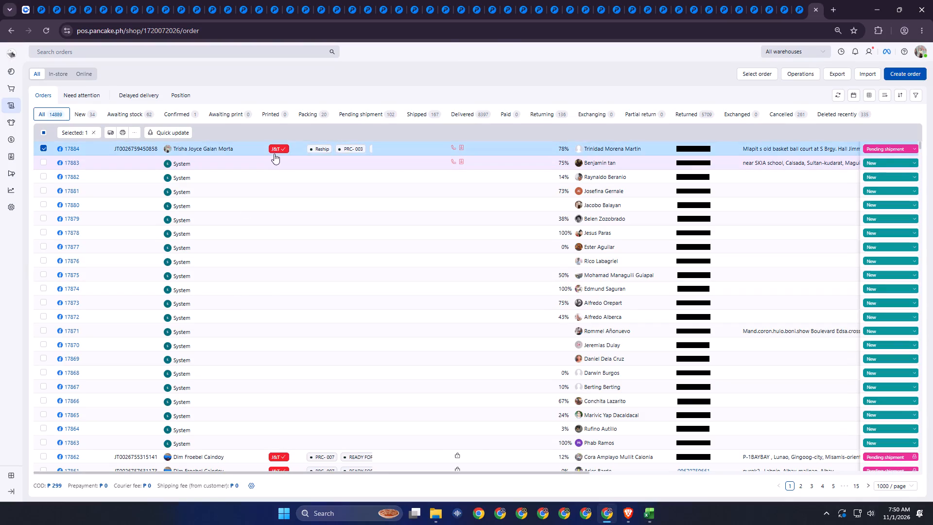
click(276, 148)
click(276, 148)
key(alt+Tab)
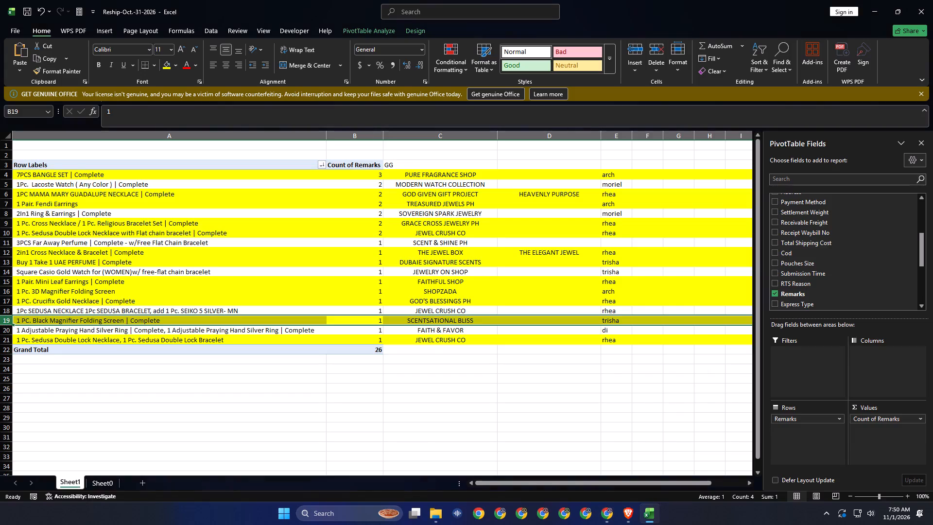
Compare the receiver of the new Scentsational Bliss order in Pancake with the receivers listed in Sheet0 of the reship workbook.
click(104, 482)
key(alt+Tab)
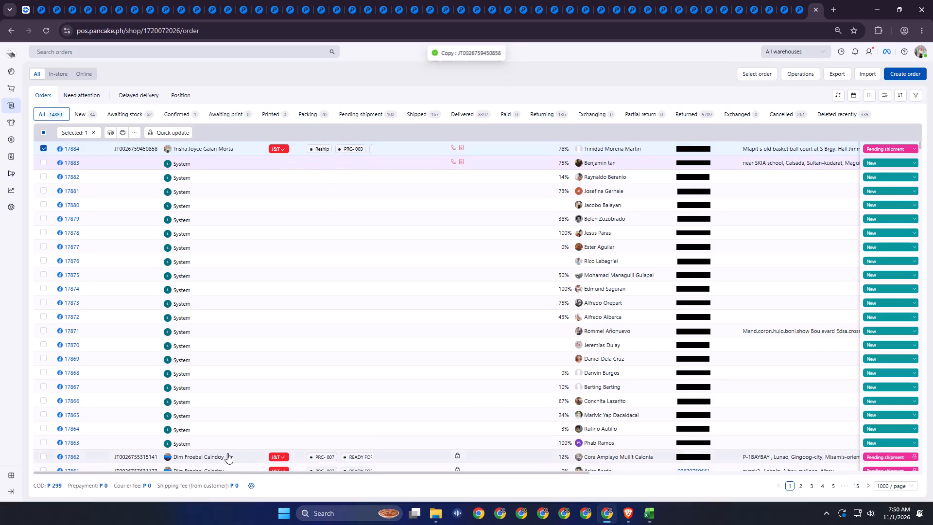
key(alt+Tab)
key(shift+space)
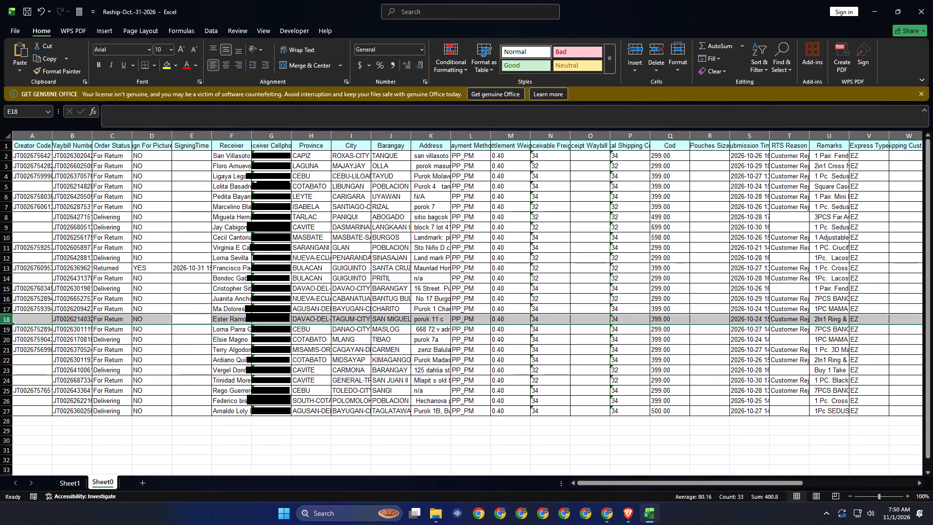
key(alt+Tab)
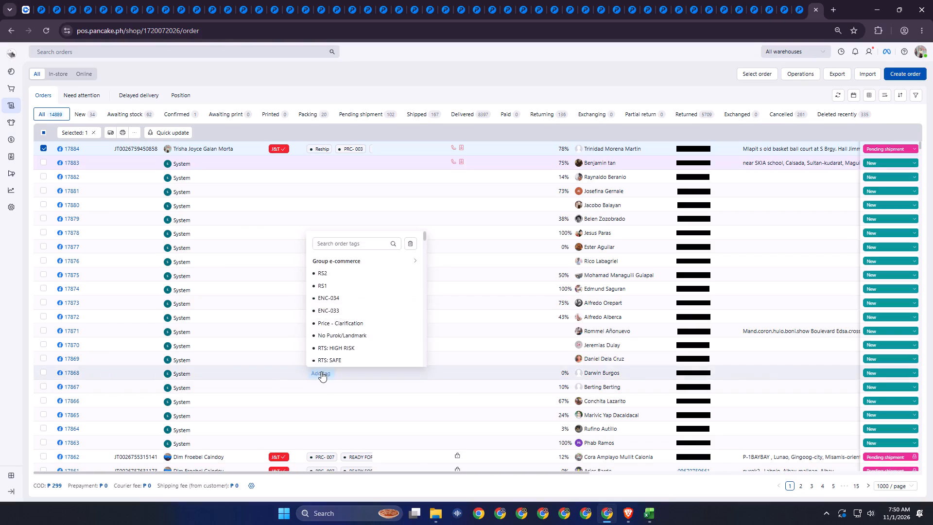
key(alt+Tab)
key(shift+space)
key(alt+Tab)
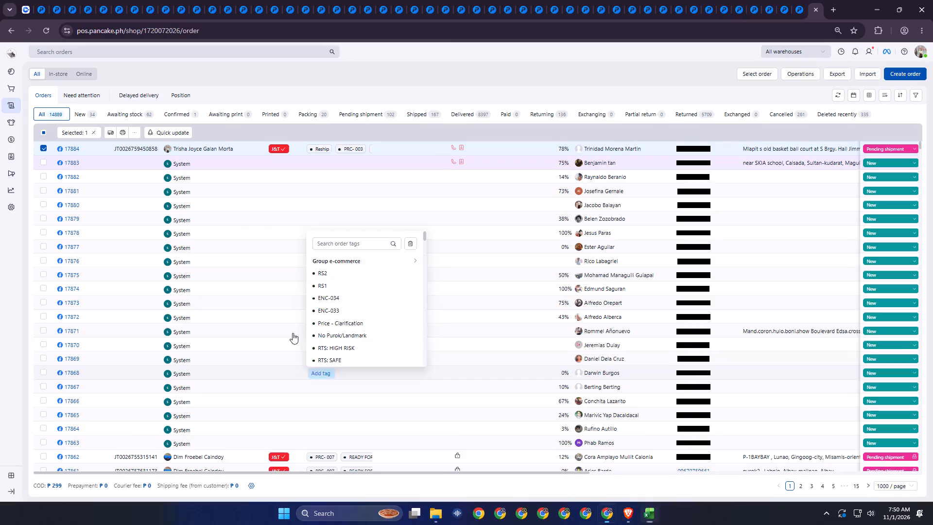
key(alt+Tab)
key(shift+space)
click(238, 160)
key(shift+space)
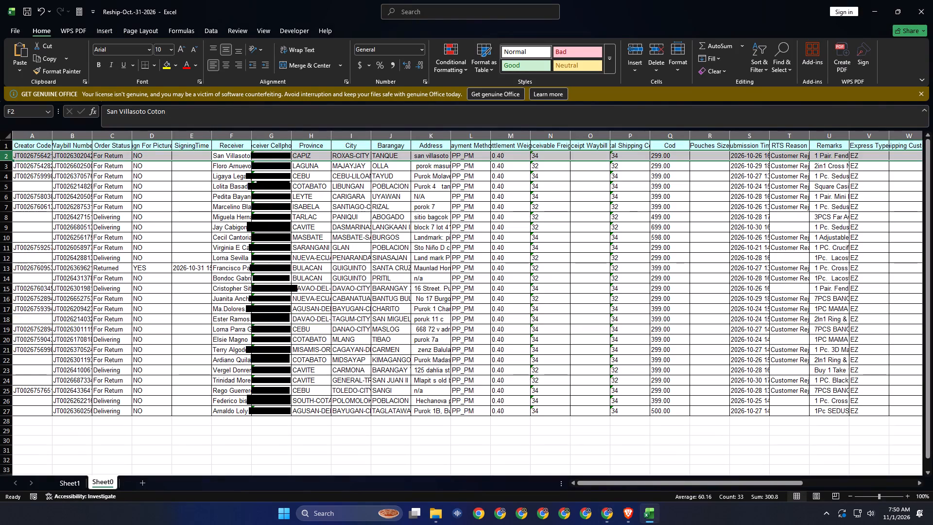
key(alt+Tab)
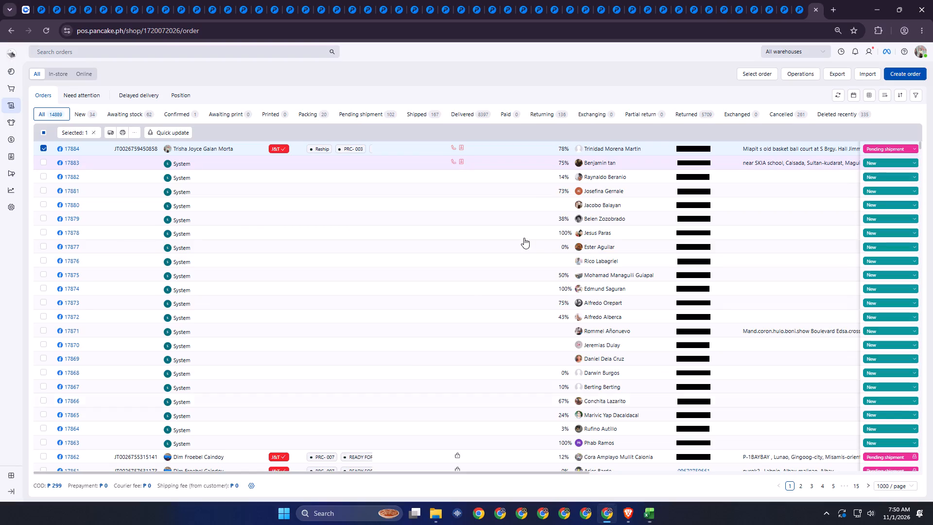
key(alt+Tab)
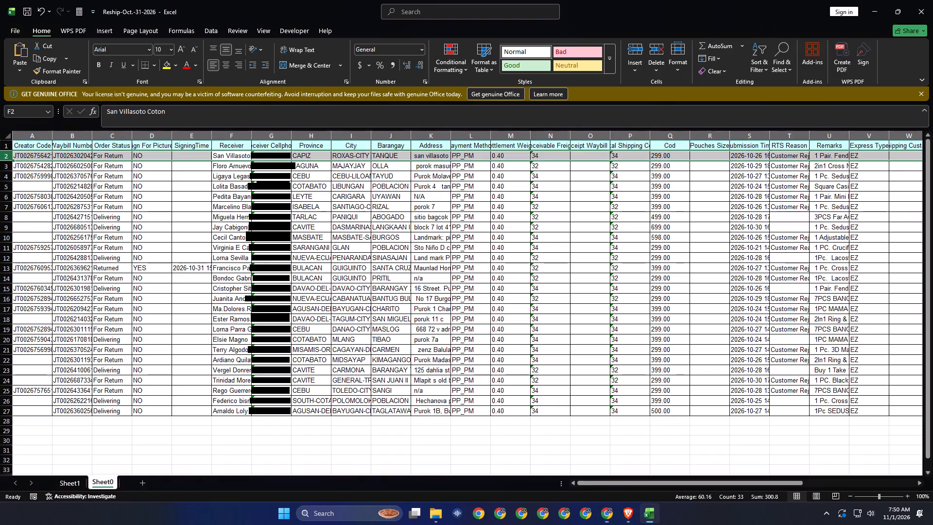
key(shift+space)
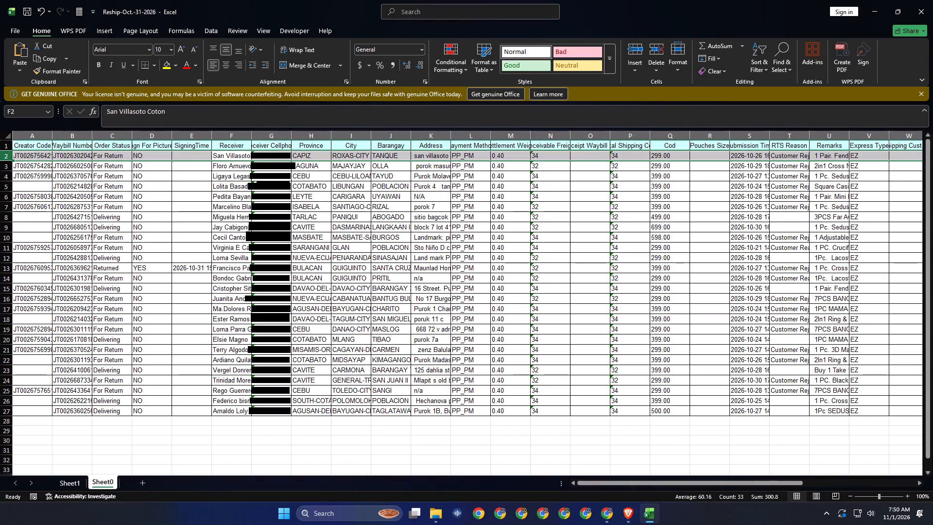
click(241, 168)
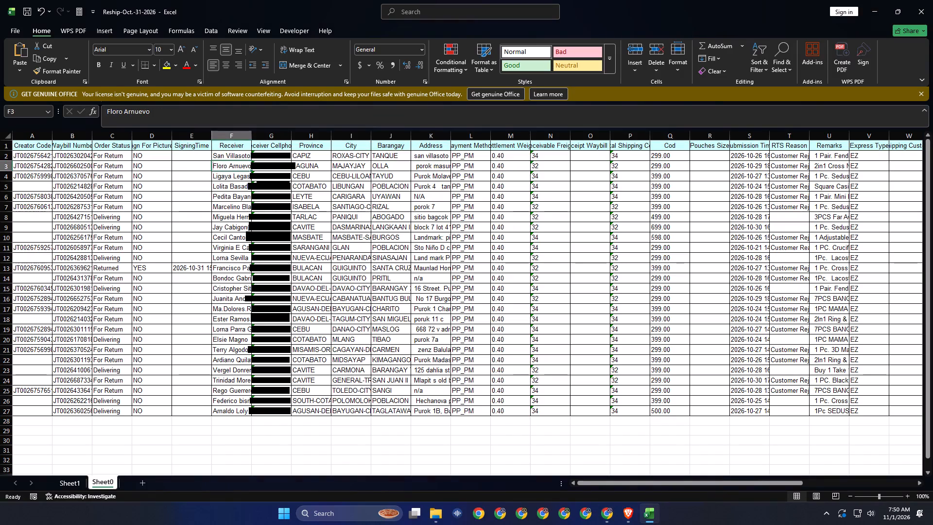
key(alt+Tab)
key(alt+Tab)
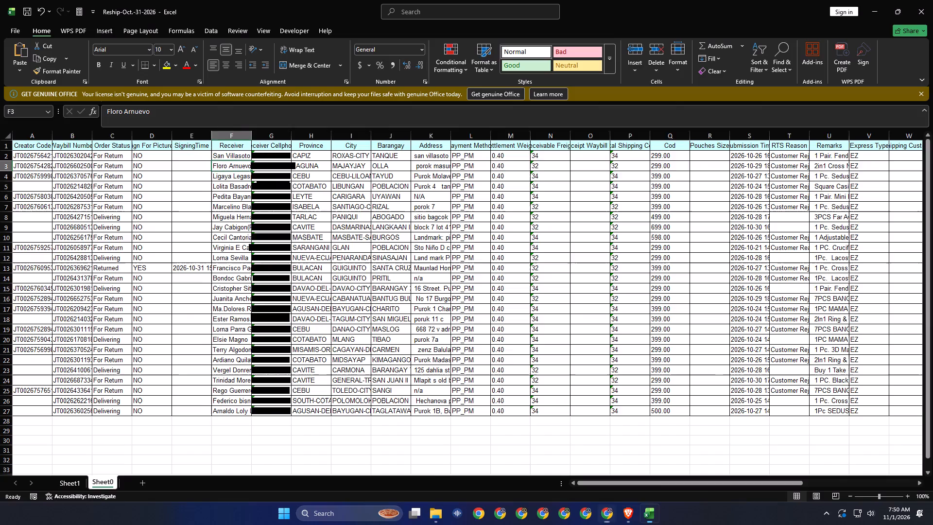
key(shift+space)
Locate the matching receiver in Sheet0, paste the copied tracking number into row 24's Creator Code cell, and save the workbook.
click(236, 417)
click(235, 160)
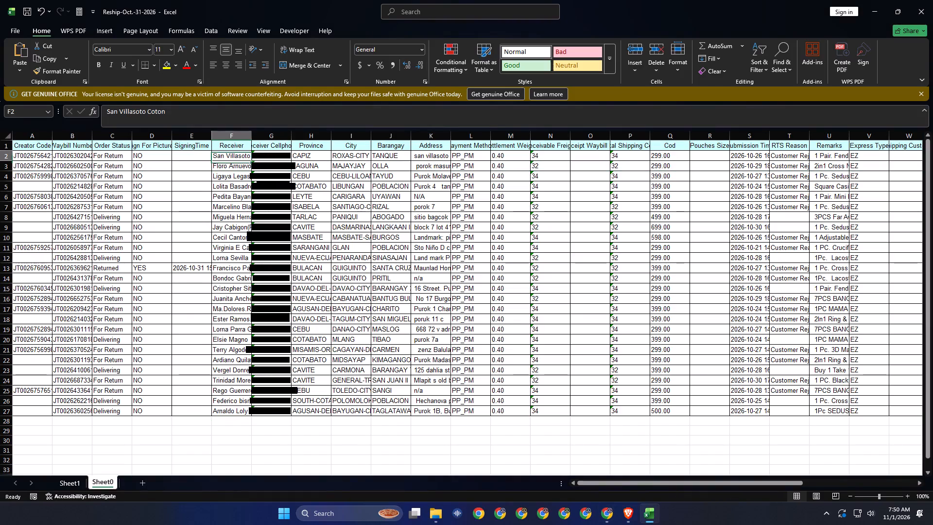
key(Right)
key(Right)
key(Right)
key(Left)
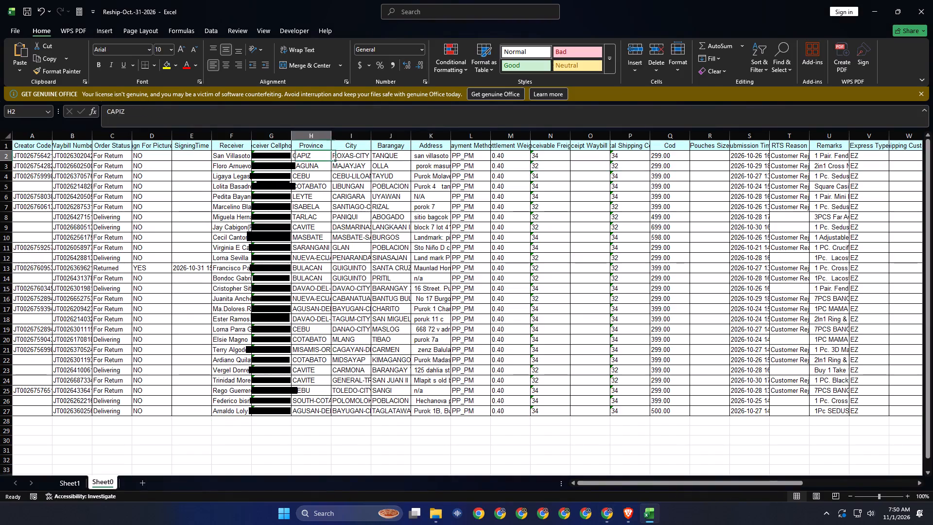
key(Left)
key(Left)
key(Left)
key(Right)
key(Down)
key(Down)
key(Down)
key(Down)
key(Down)
key(Down)
key(Down)
key(Down)
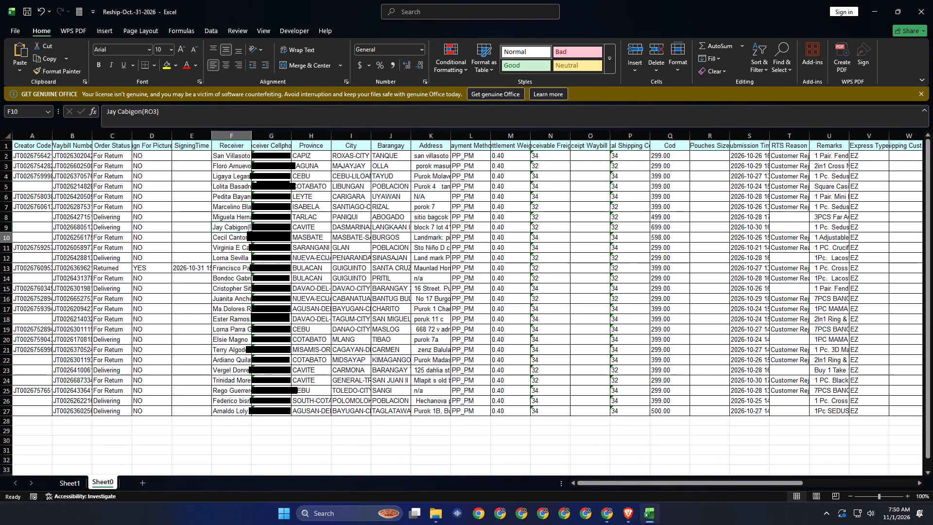
key(Down)
key(Down)
key(Down)
key(Down)
key(Down)
key(Down)
key(Down)
key(Down)
key(Down)
key(Down)
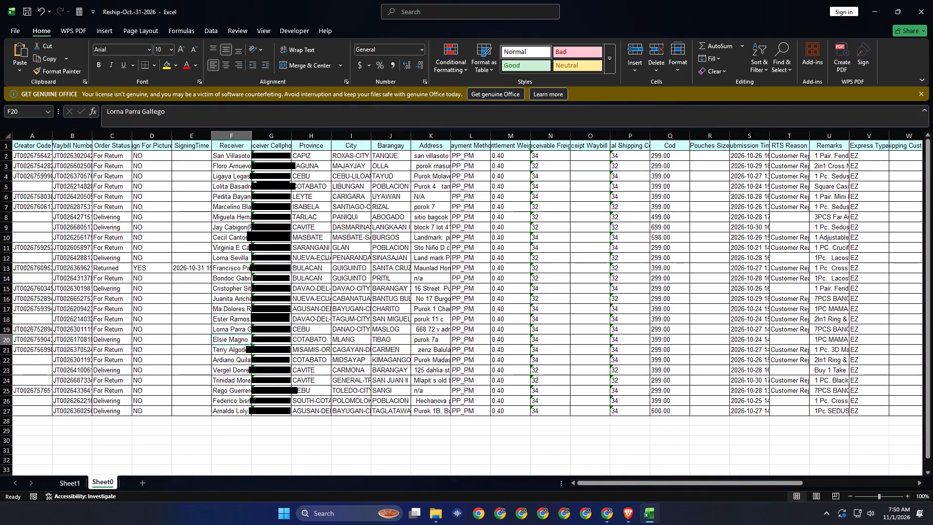
key(Down)
key(Down)
key(Down)
key(Down)
key(Down)
key(Up)
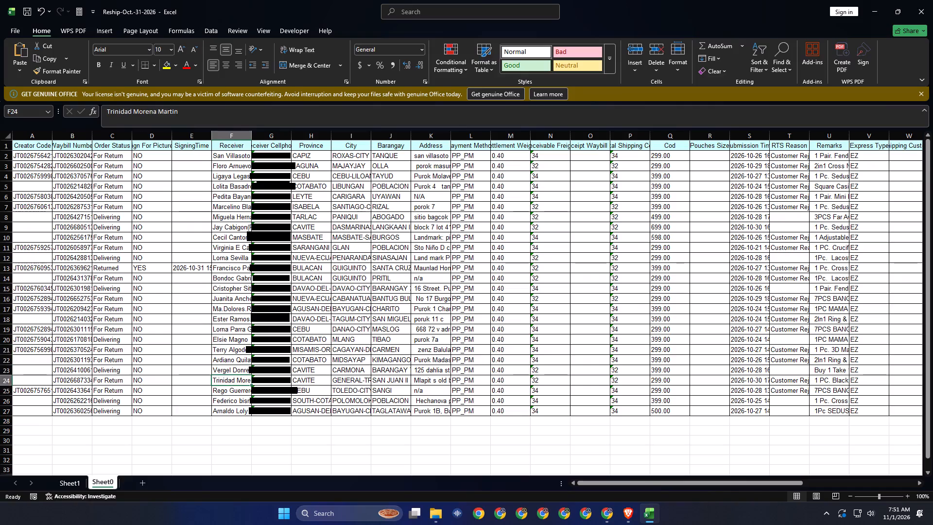
key(shift+space)
click(32, 380)
key(ctrl+v)
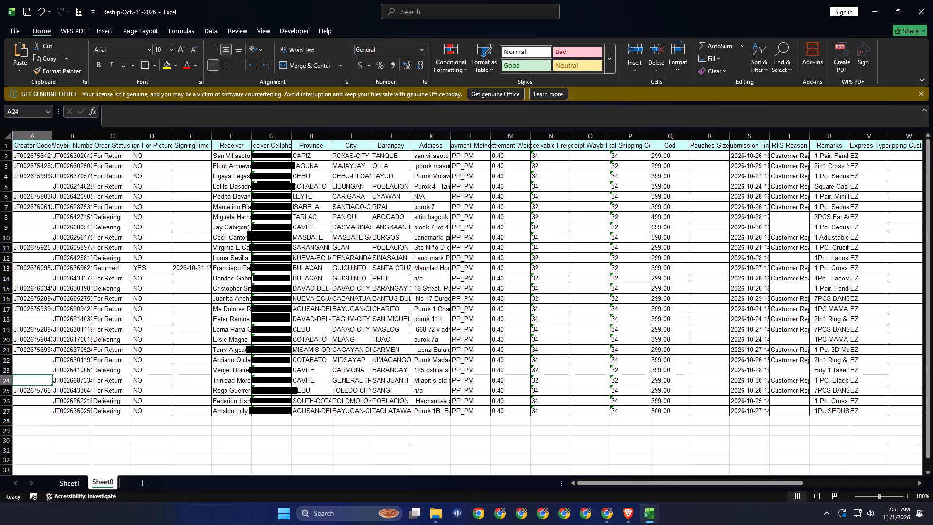
click(230, 442)
key(ctrl+s)
key(ctrl+s)
Return from the Scentsational Bliss shop to the Pancake shop dashboard and close that browser window.
key(alt+Tab)
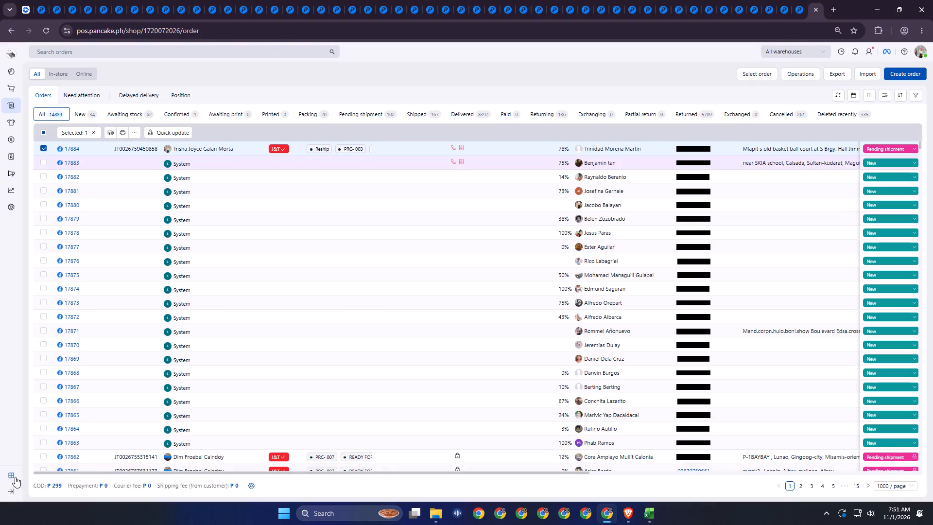
click(13, 476)
key(alt+Tab)
click(73, 480)
key(shift+space)
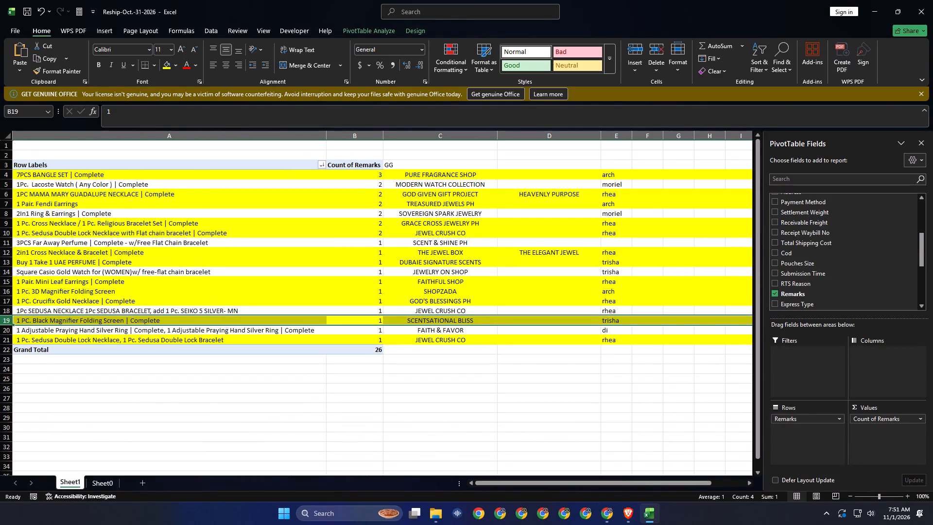
key(alt+Tab)
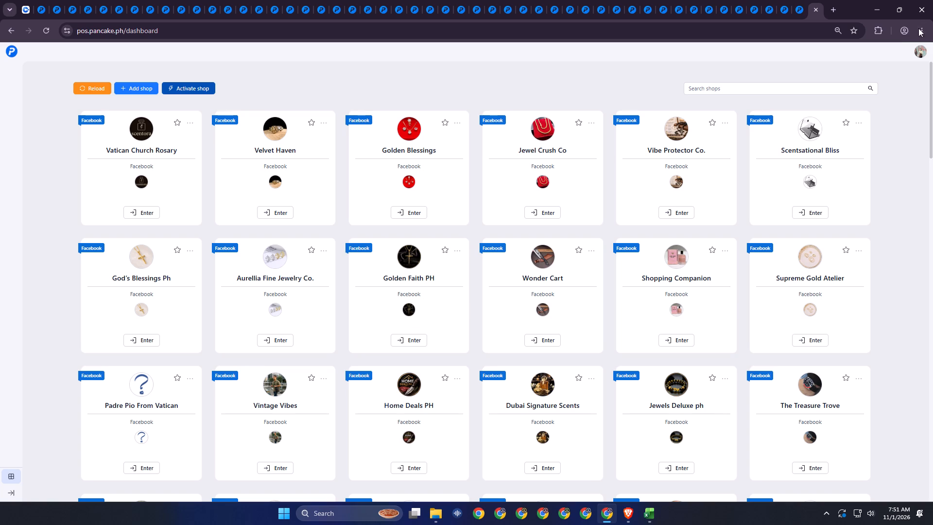
click(919, 24)
click(932, 0)
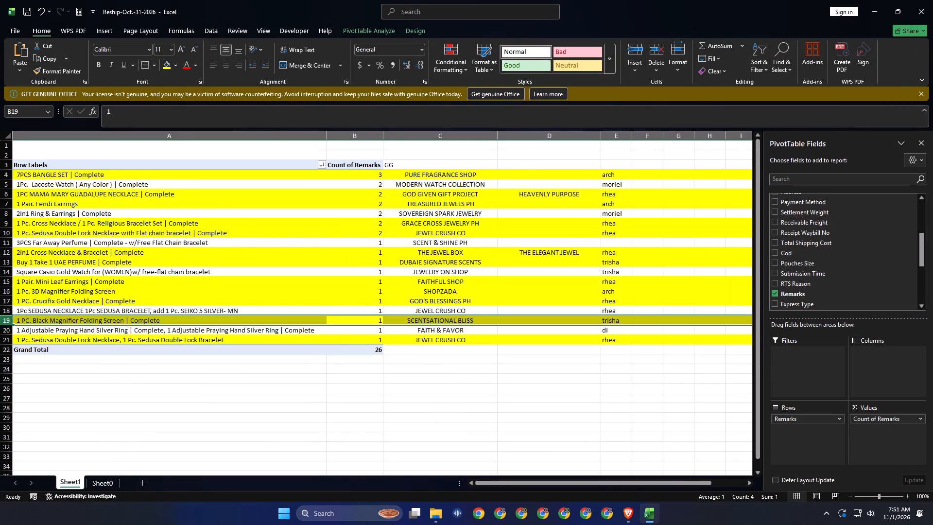
Save the reship workbook with Sheet1 active.
click(410, 340)
key(ctrl+s)
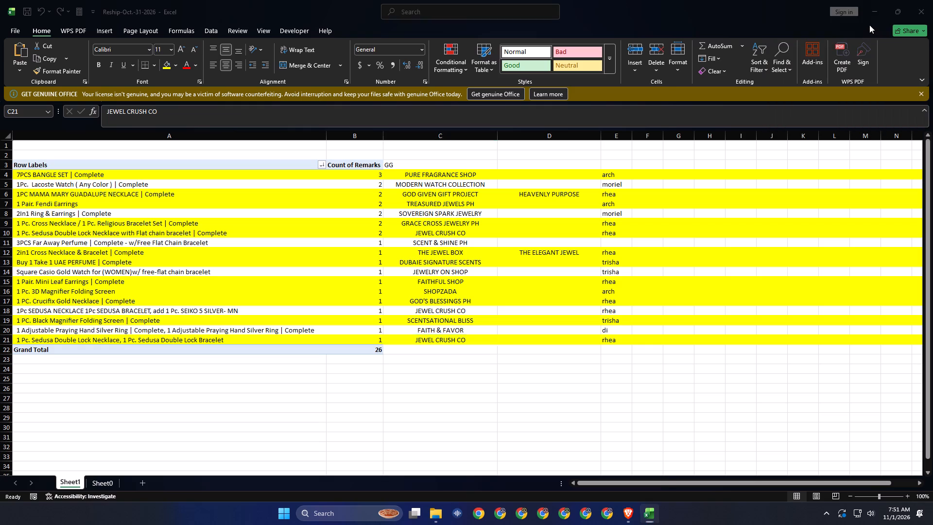
Open another Chrome window of Pancake shop tabs from the PROCESS FILES ACTIVE PAGE folder and show its last tab.
text(goo)
key(alt+Tab)
alt+click(683, 209)
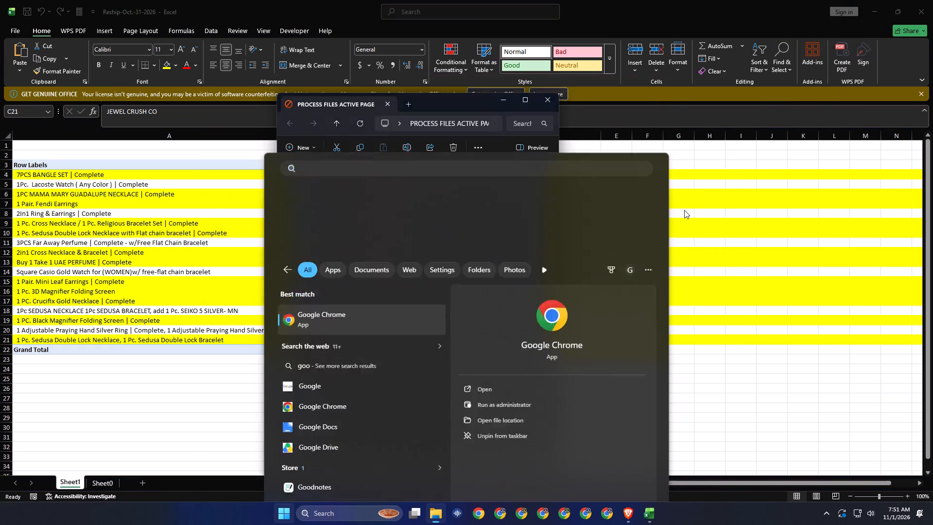
click(438, 259)
key(Return)
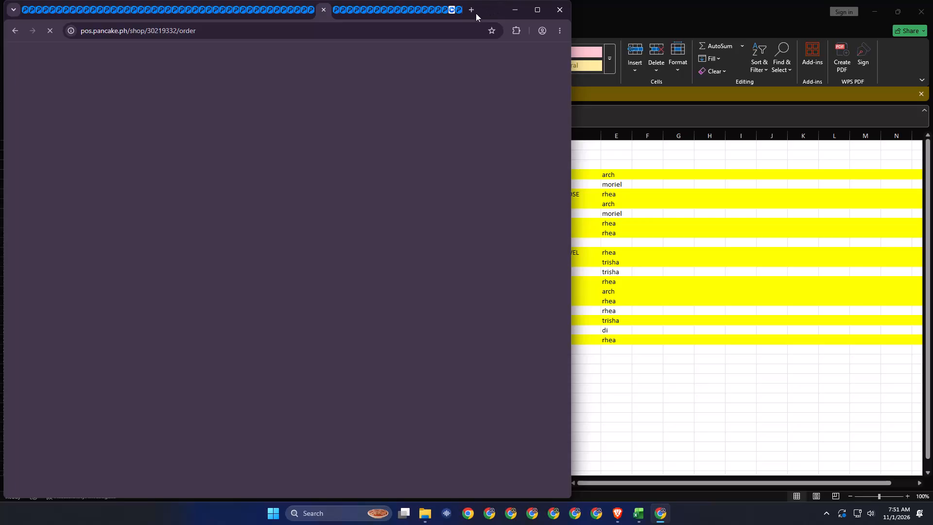
click(460, 13)
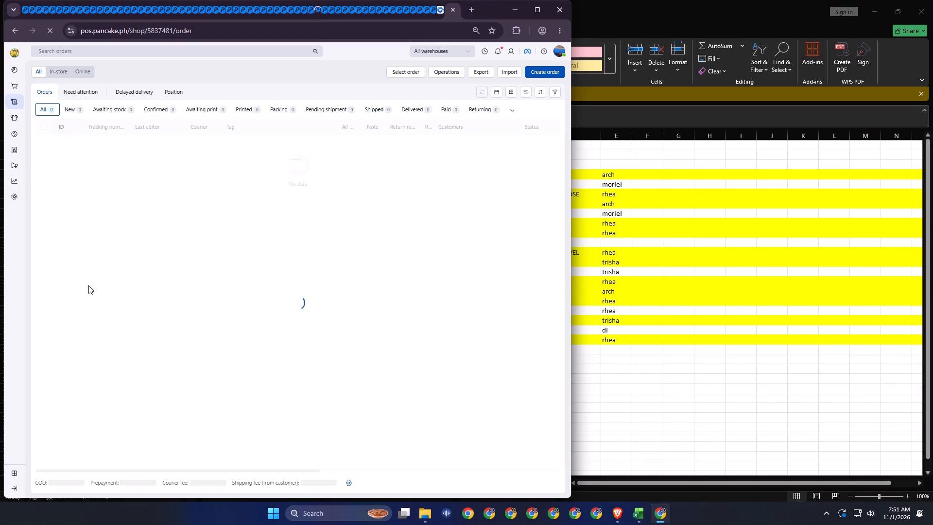
Open the Pancake shop dashboard and search the shops for "faih" to find Faith & Favor.
click(14, 468)
click(5, 446)
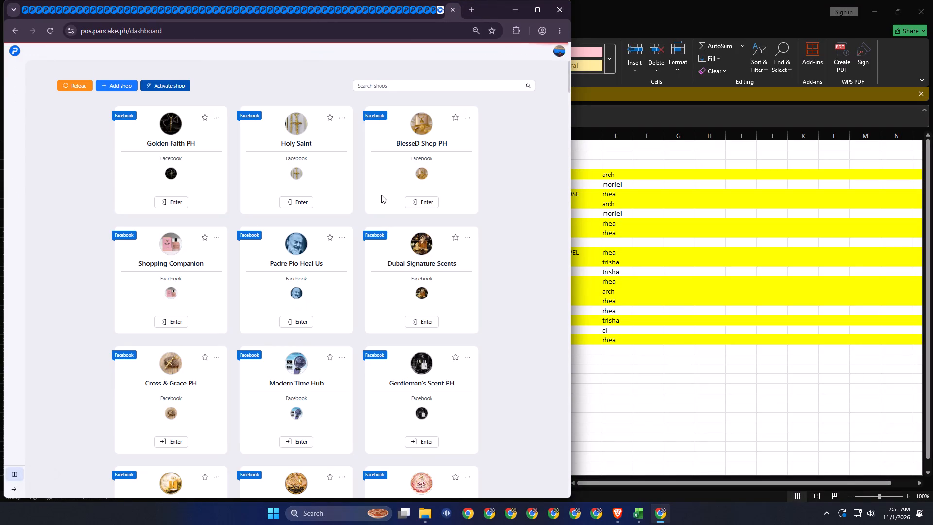
click(384, 84)
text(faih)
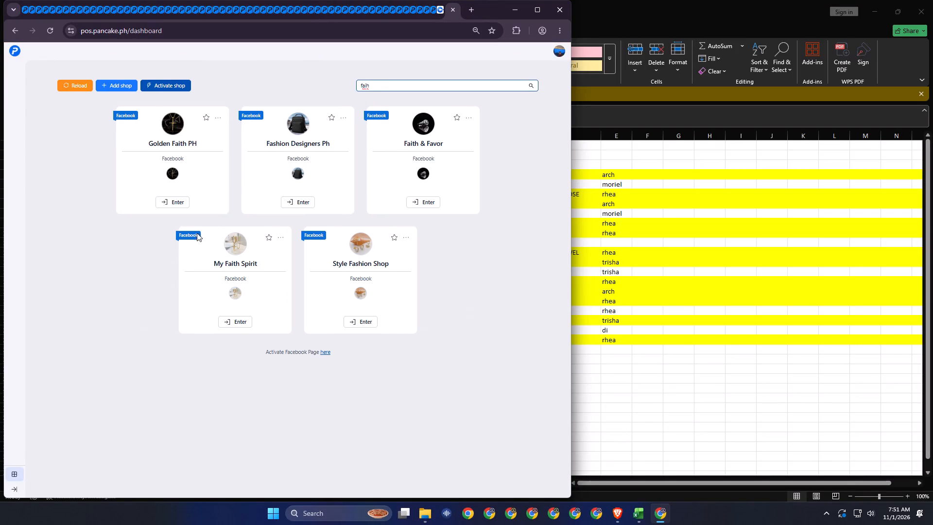
Enter the Faith & Favor shop, open its order list, and maximize the browser window.
click(423, 202)
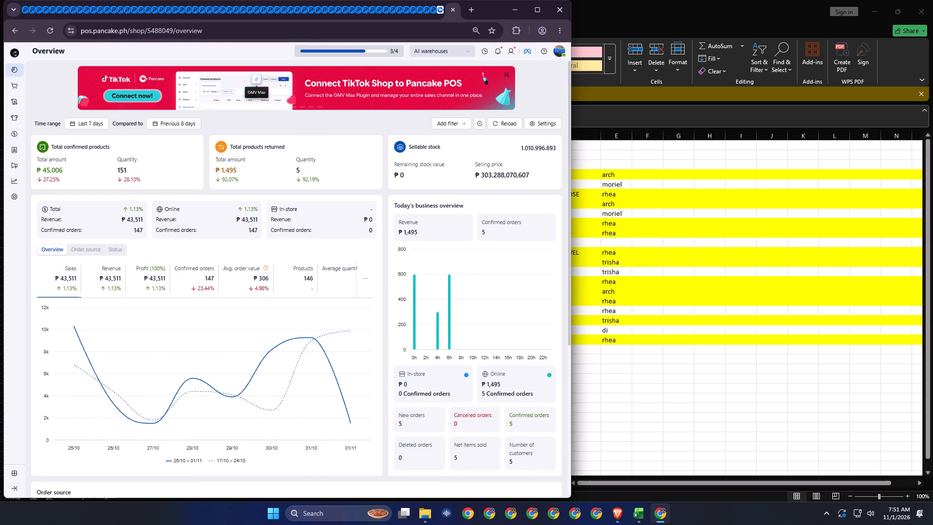
click(16, 102)
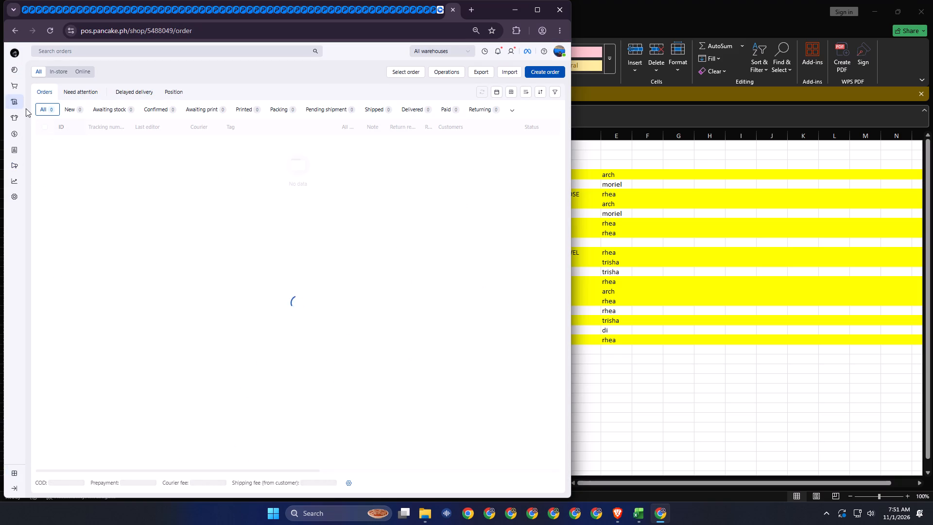
click(534, 7)
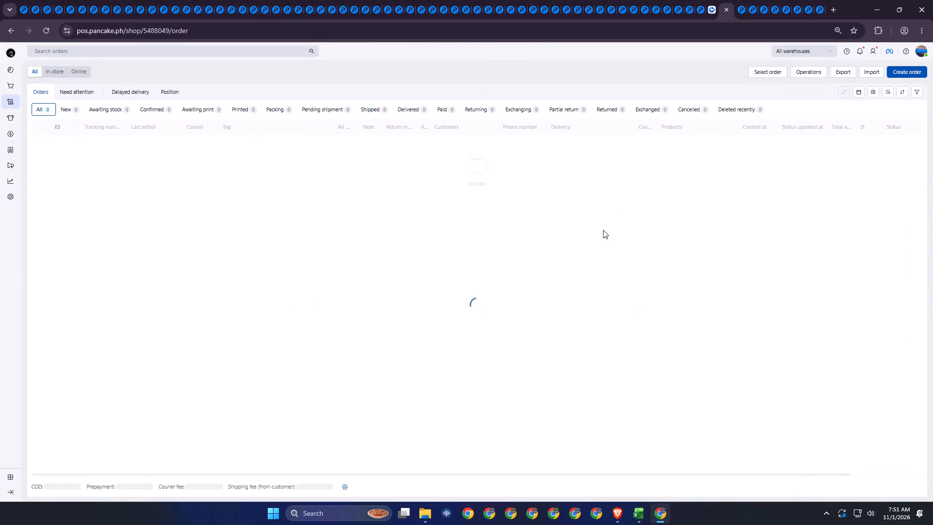
Switch from the shop's order list to the Reship-Oct.-31-2026 workbook in Excel.
key(alt+Tab)
key(alt+Tab)
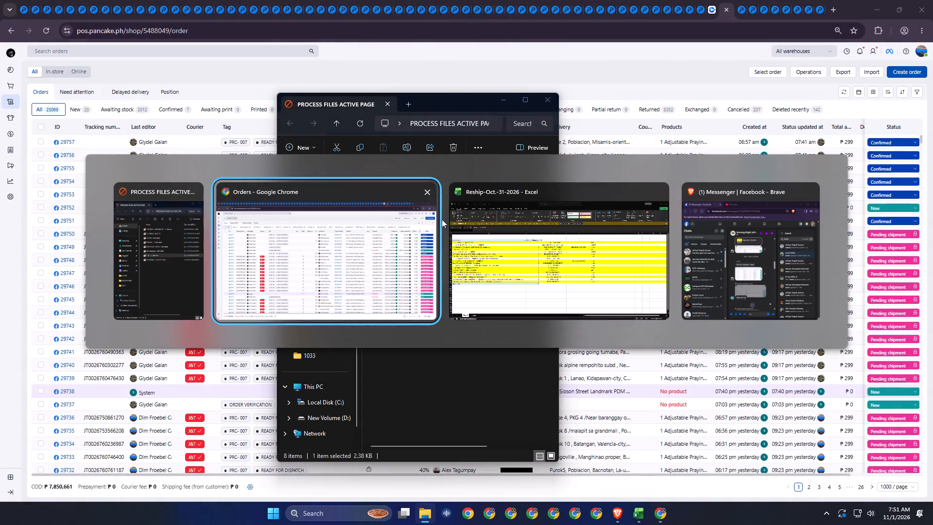
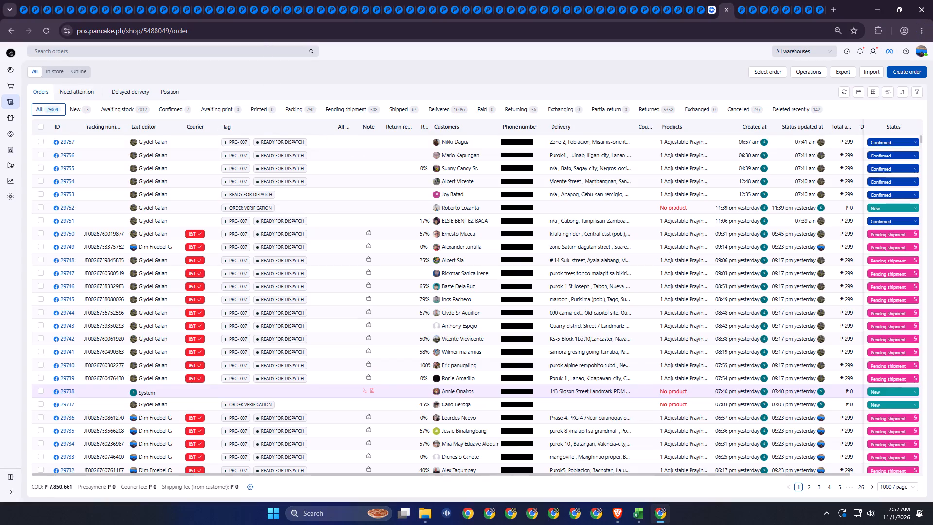
key(ctrl+v)
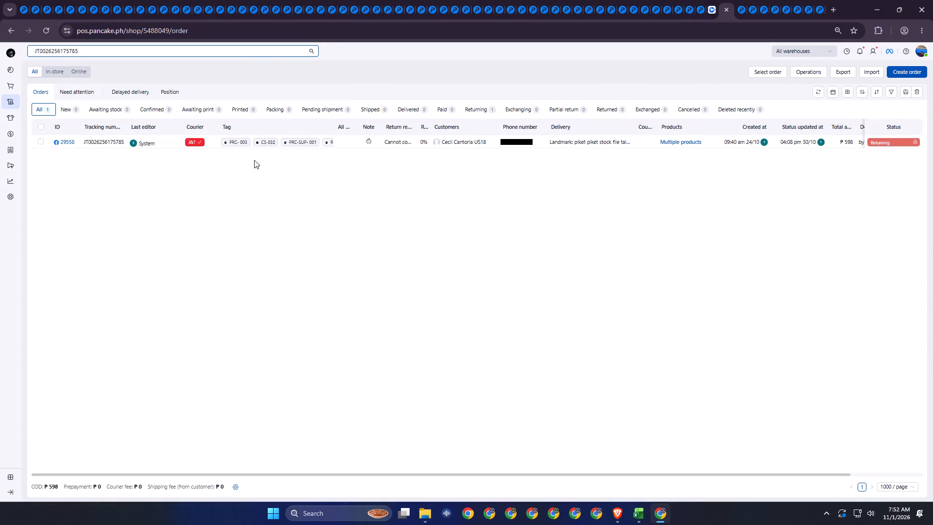
click(276, 158)
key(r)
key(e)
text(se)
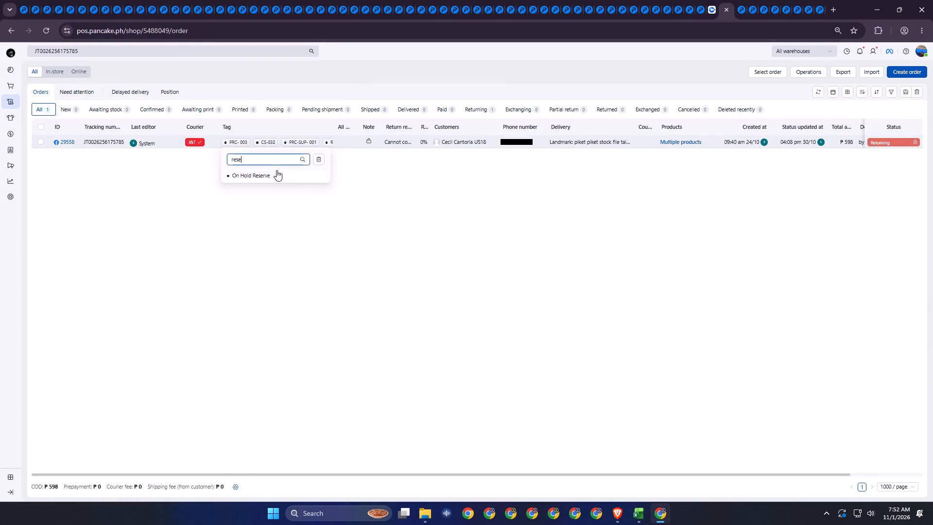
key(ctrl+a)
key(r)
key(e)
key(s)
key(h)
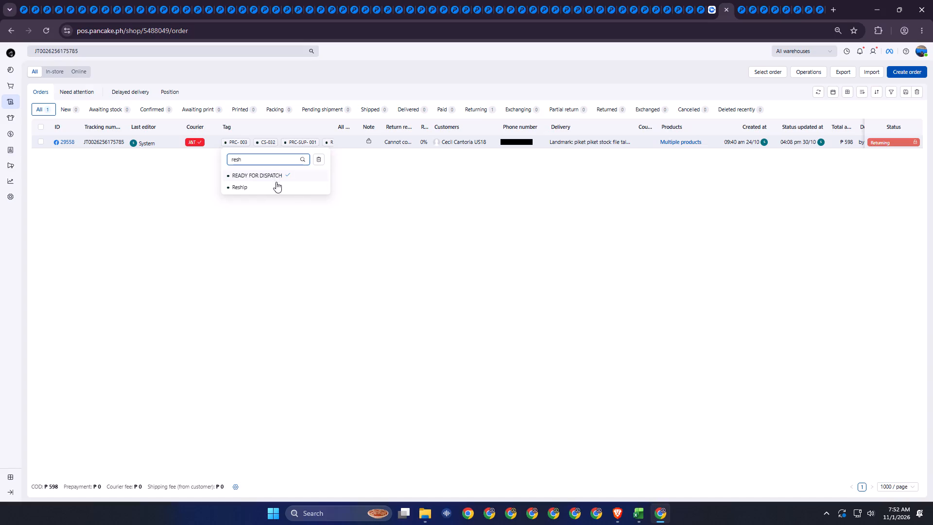
click(276, 182)
click(286, 199)
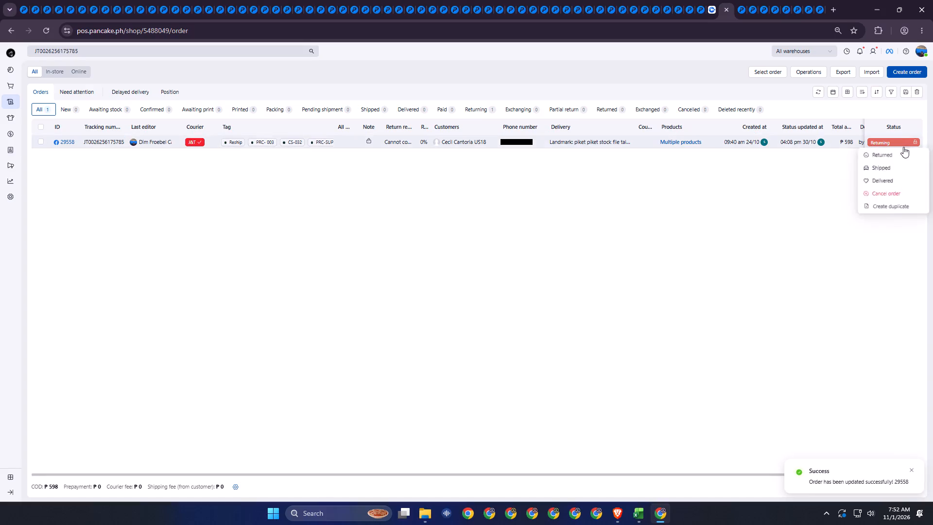
click(904, 210)
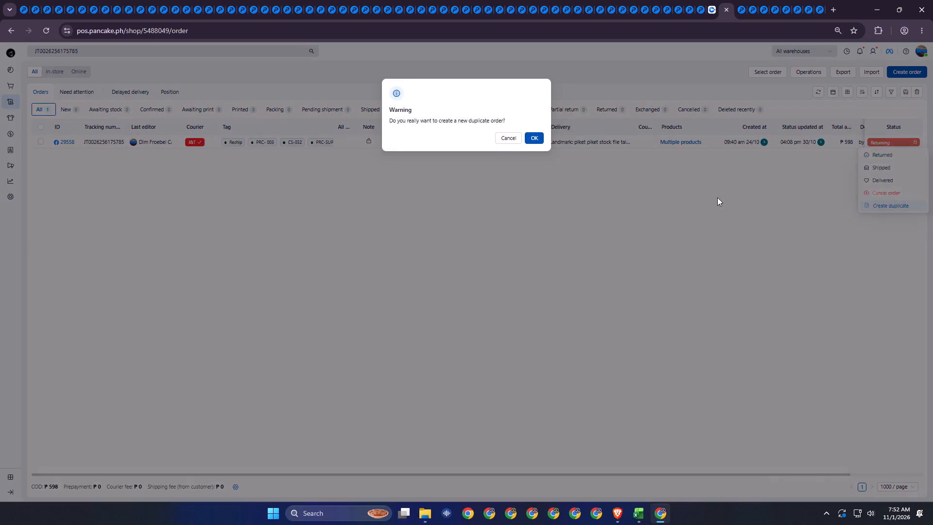
click(536, 138)
drag(558, 234, 547, 239)
click(889, 208)
click(888, 201)
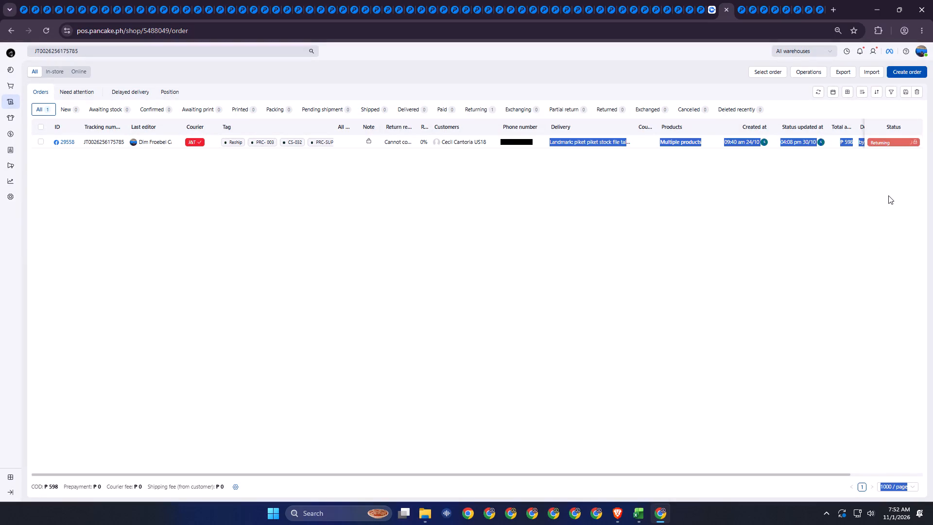
double_click(889, 193)
click(888, 196)
click(915, 95)
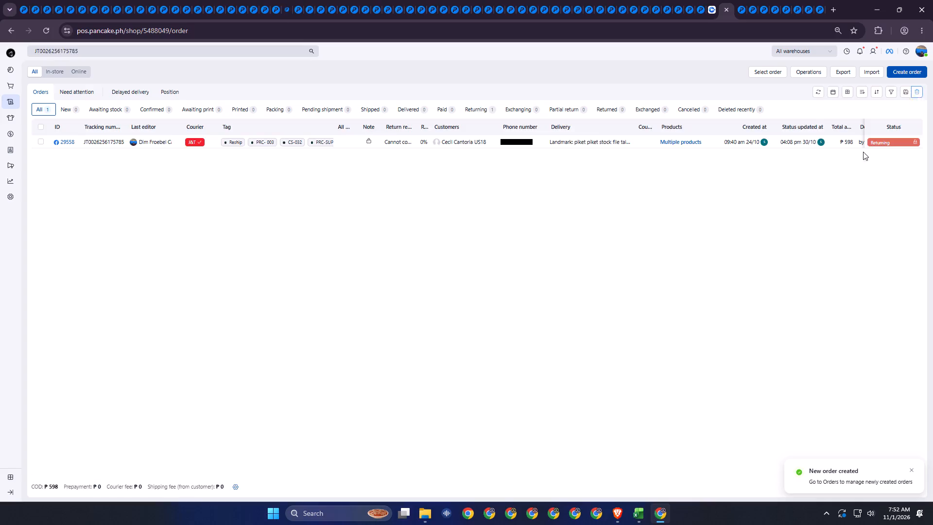
drag(583, 317, 577, 320)
Switch to the Reship-Oct.-31-2026 workbook in Excel at the Detail1 sheet.
key(alt+Tab)
key(alt+Tab)
alt+click(587, 256)
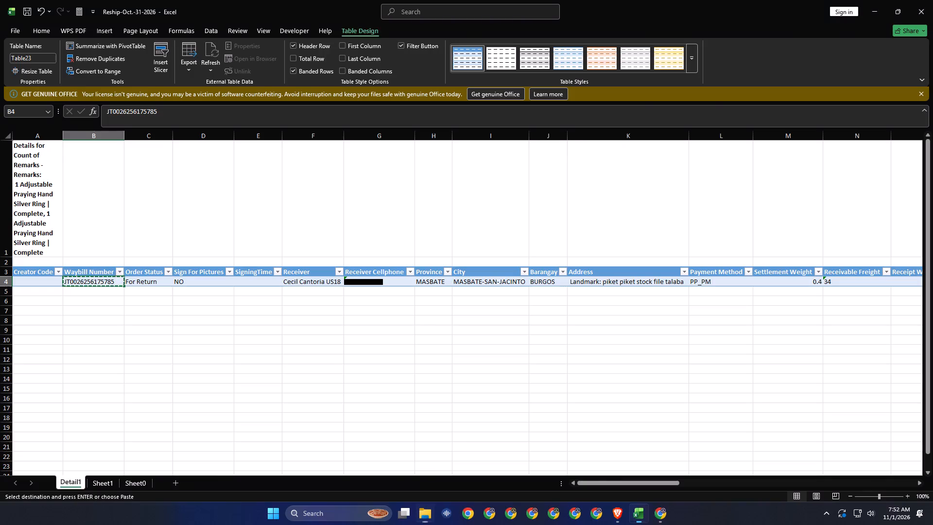
Delete the Detail1 sheet from the reship workbook.
key(alt+Tab)
key(alt+Tab)
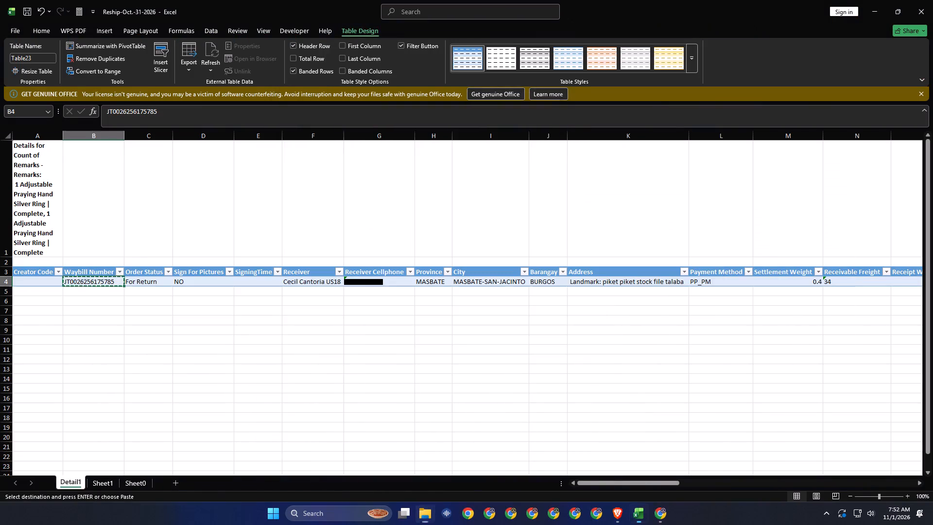
right_click(78, 480)
key(d)
key(Return)
Highlight row 20 for the FAITH & FAVOR shop in yellow on Sheet1.
key(shift+space)
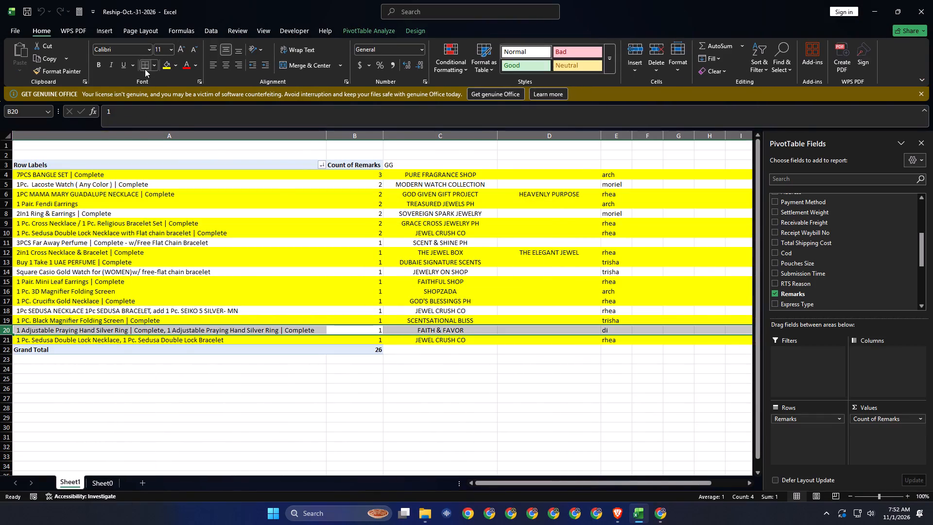
click(169, 67)
key(alt+Tab)
key(alt+Tab)
key(alt+Tab)
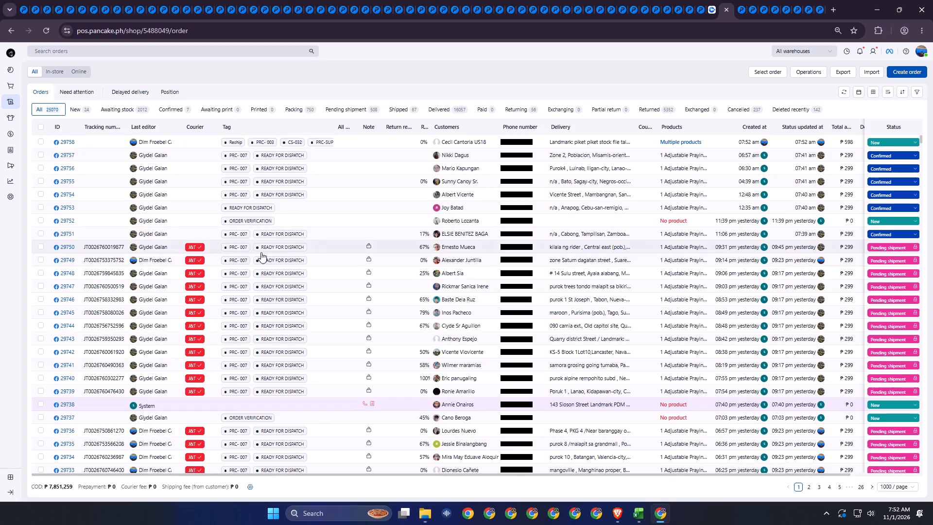
click(42, 141)
click(0, 304)
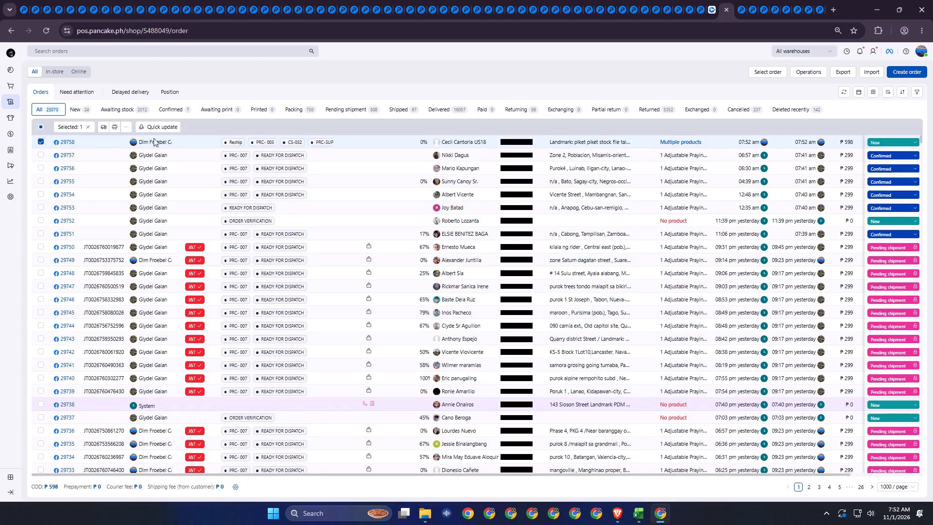
click(102, 128)
click(116, 139)
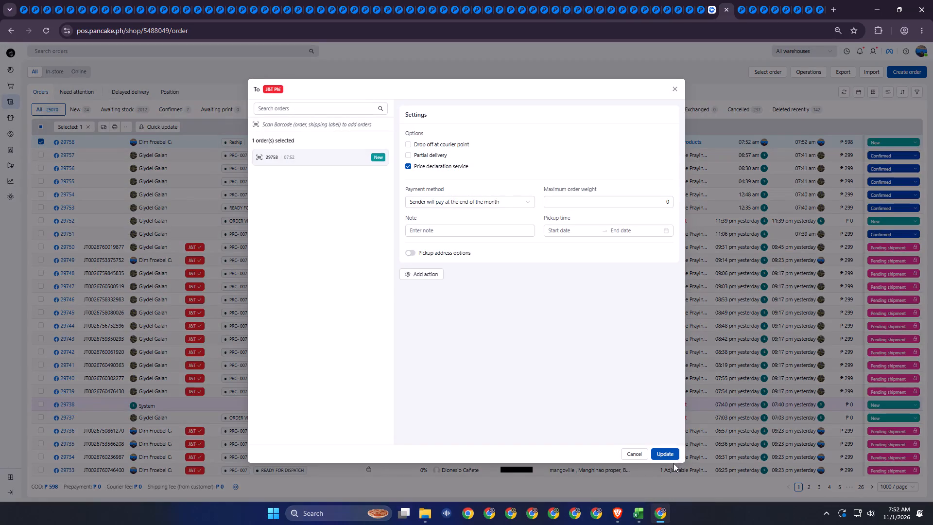
click(672, 457)
click(0, 408)
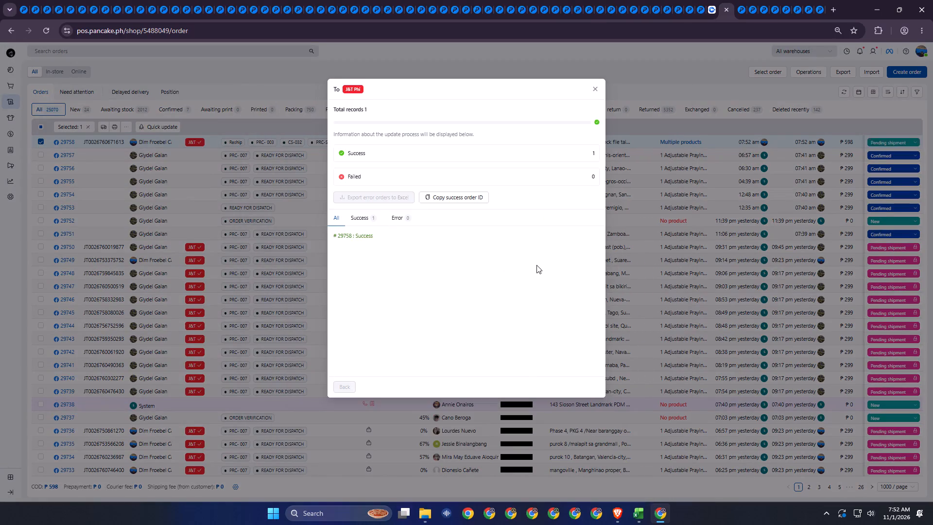
key(Escape)
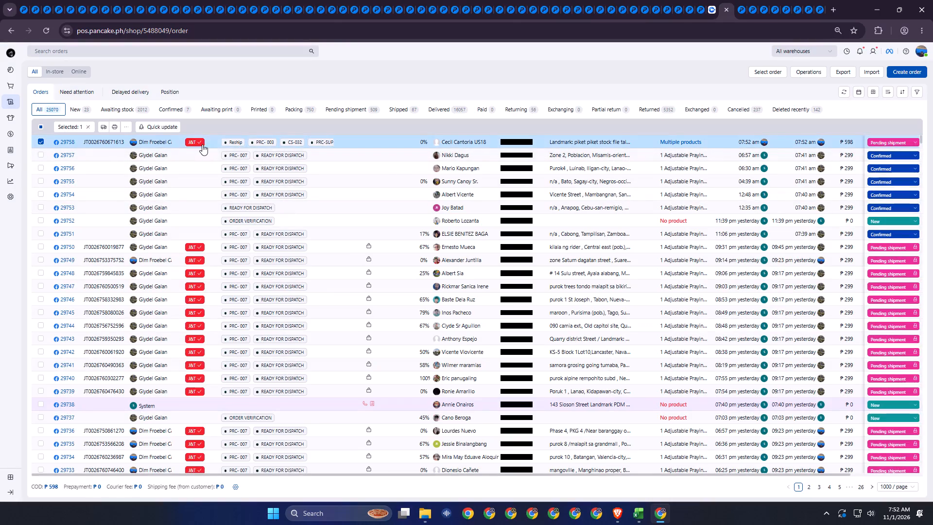
click(201, 144)
click(198, 143)
key(alt+Tab)
alt+click(523, 255)
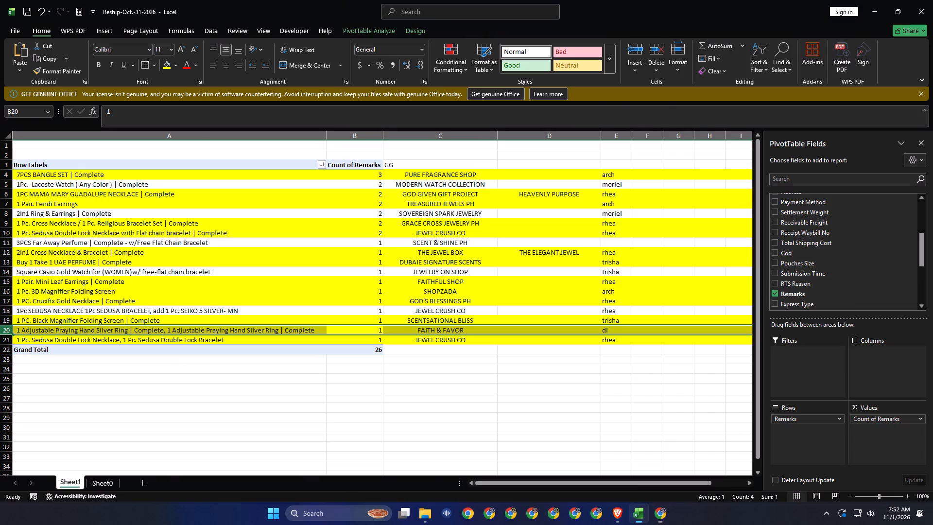
key(alt+Tab)
alt+click(207, 323)
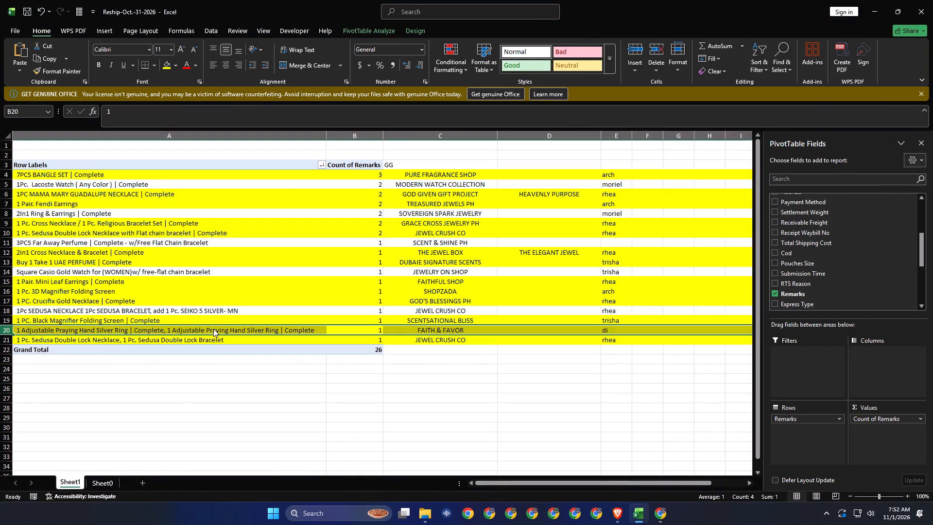
click(106, 484)
key(shift+space)
click(100, 490)
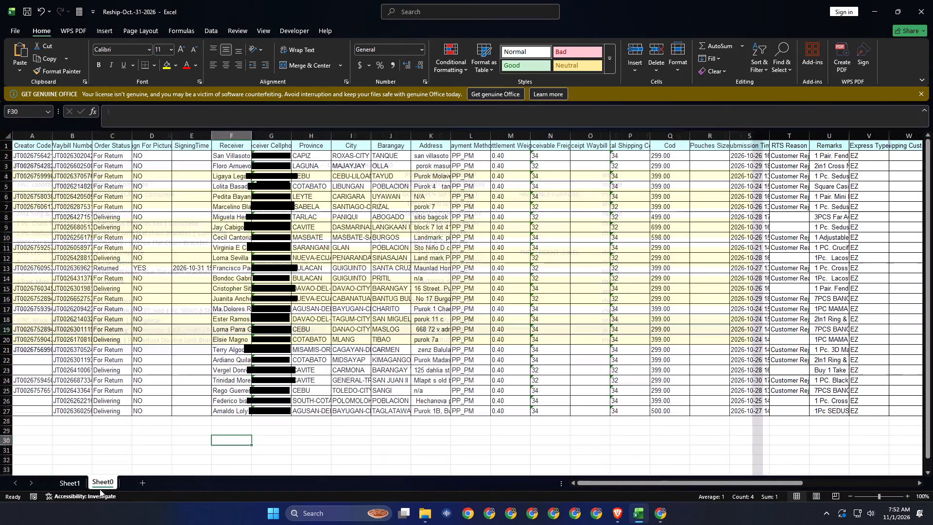
key(shift+space)
key(shift+space)
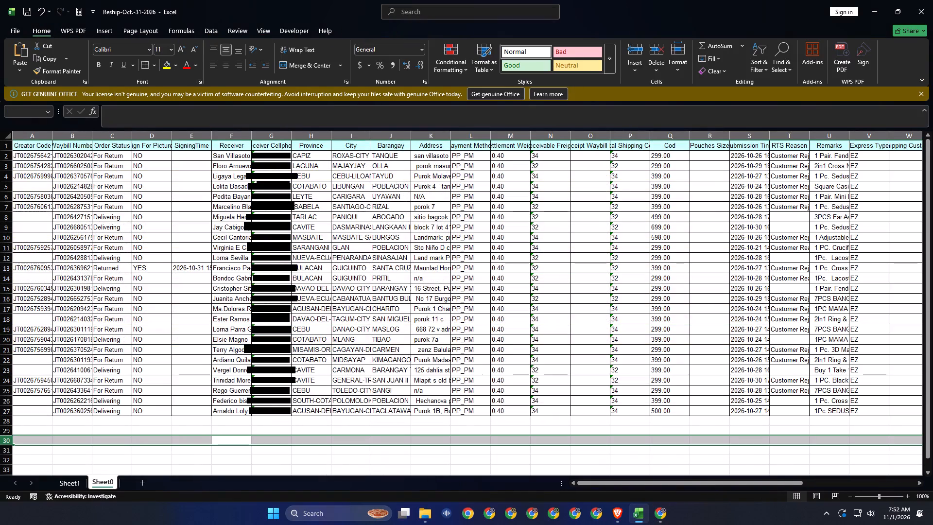
click(249, 399)
click(246, 359)
click(247, 341)
key(shift+space)
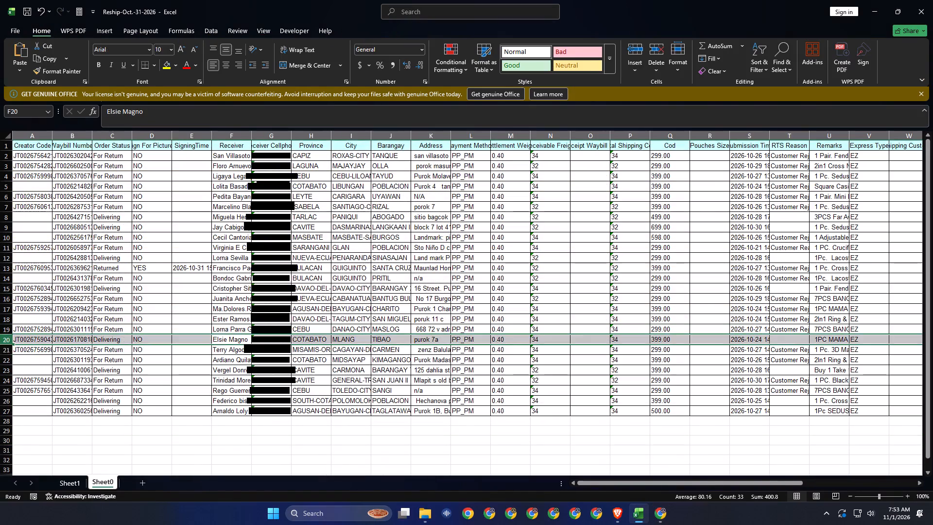
click(232, 206)
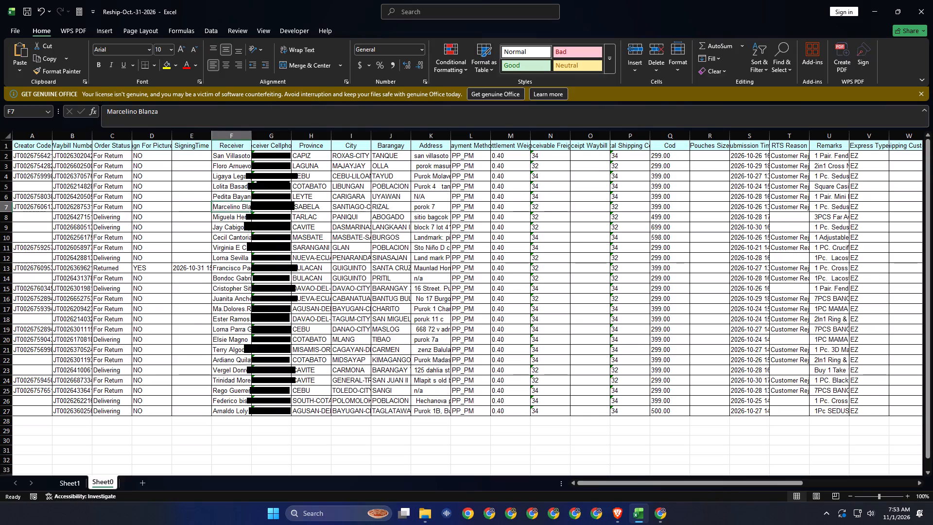
click(232, 238)
key(shift+space)
click(35, 238)
key(ctrl+v)
Return from the Faith & Favor orders to the Pancake shop dashboard in Chrome.
key(alt+Tab)
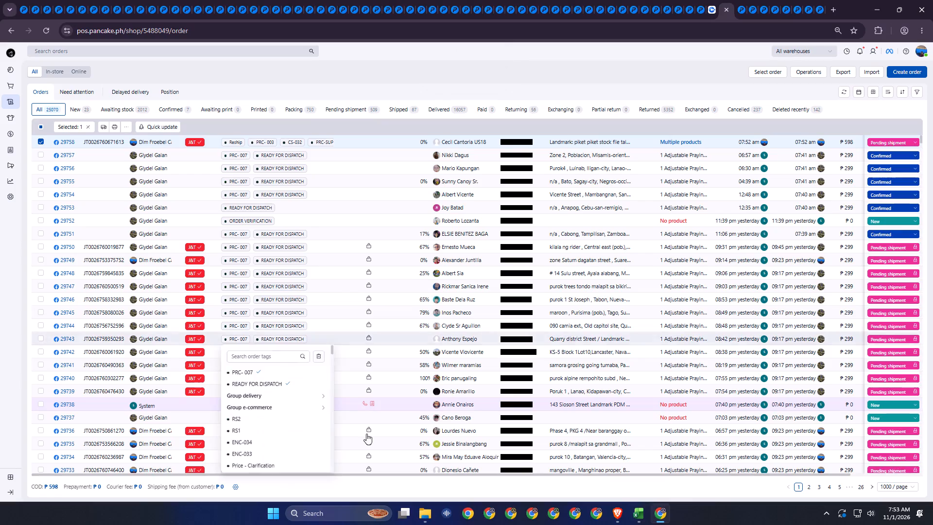
click(11, 479)
click(0, 454)
key(alt+Tab)
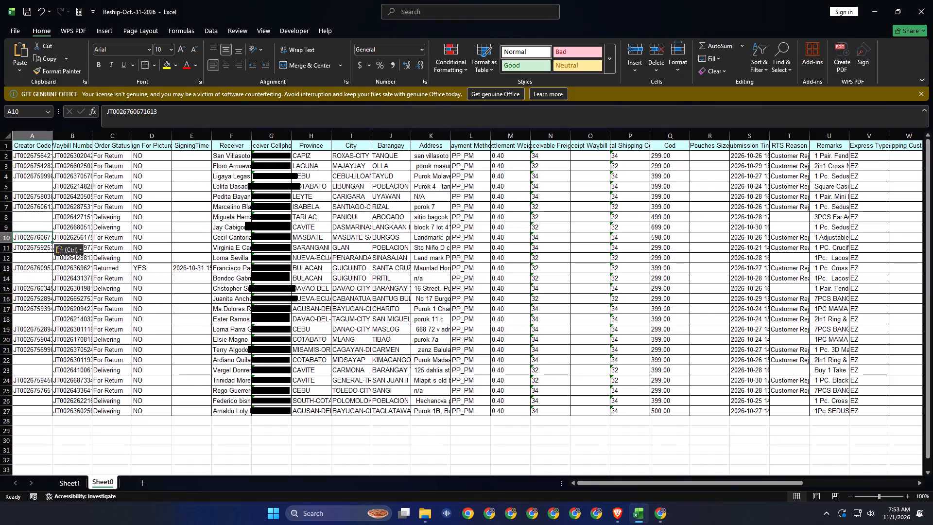
key(alt+Tab)
alt+click(533, 304)
Save the reship workbook and return to row 20 on Sheet1.
key(alt+Tab)
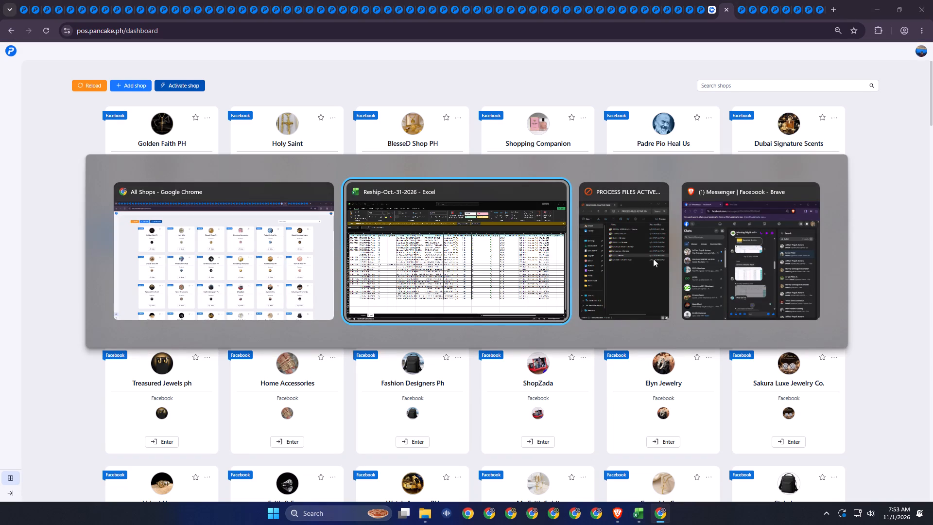
alt+click(482, 281)
click(165, 414)
key(ctrl+s)
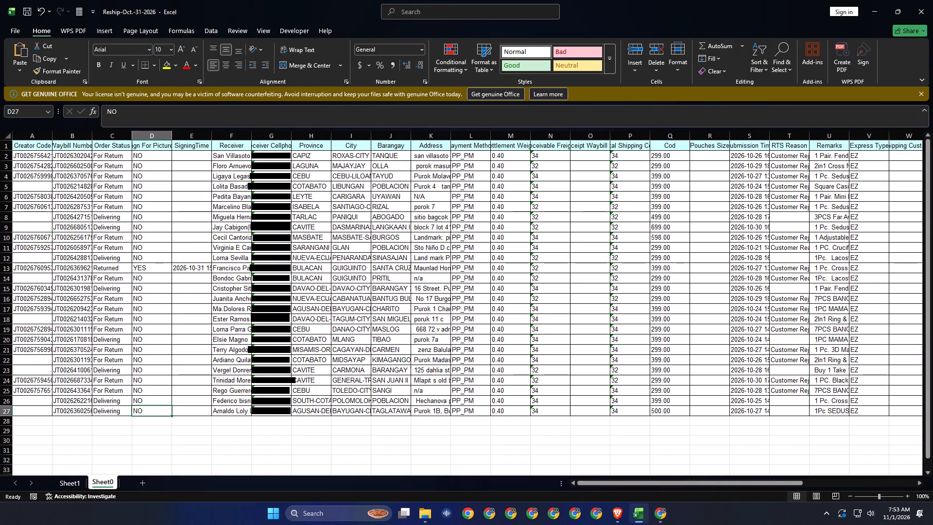
click(70, 482)
key(shift+space)
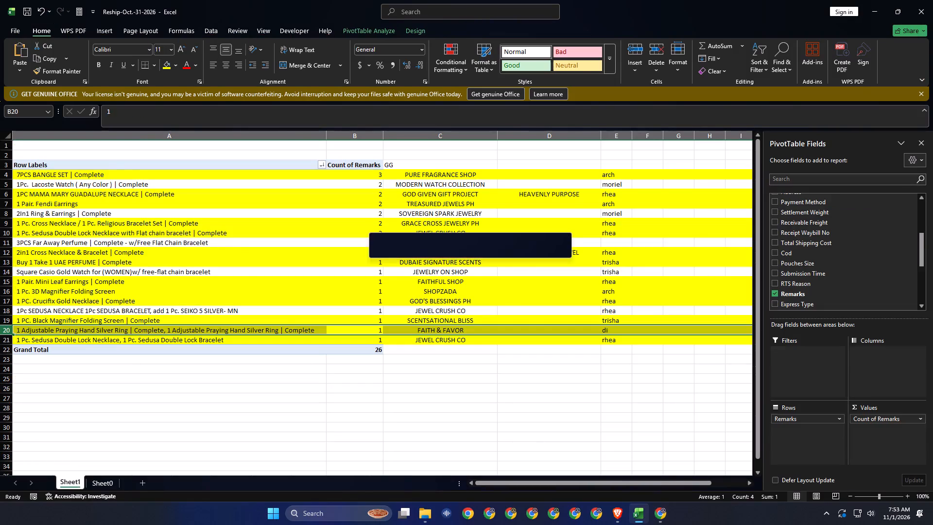
Close the Chrome window showing the Pancake shop dashboard.
key(alt+Tab)
click(932, 0)
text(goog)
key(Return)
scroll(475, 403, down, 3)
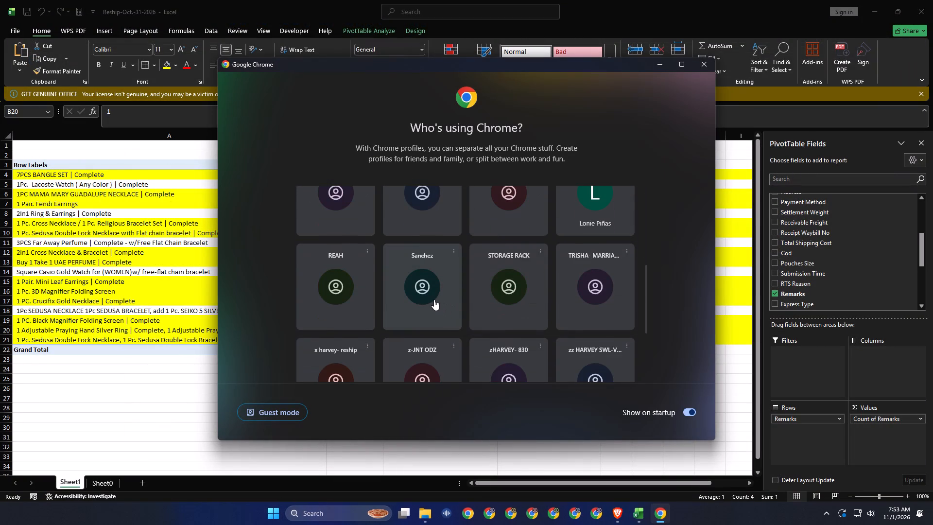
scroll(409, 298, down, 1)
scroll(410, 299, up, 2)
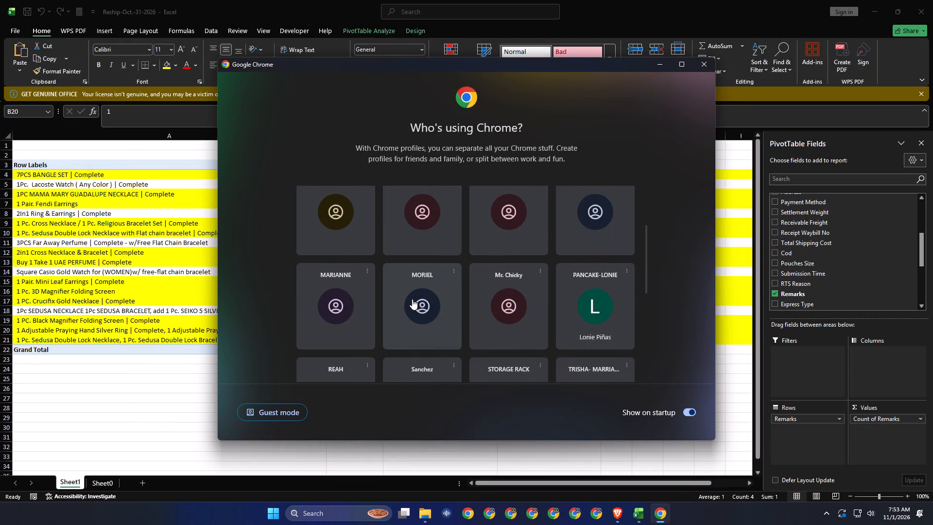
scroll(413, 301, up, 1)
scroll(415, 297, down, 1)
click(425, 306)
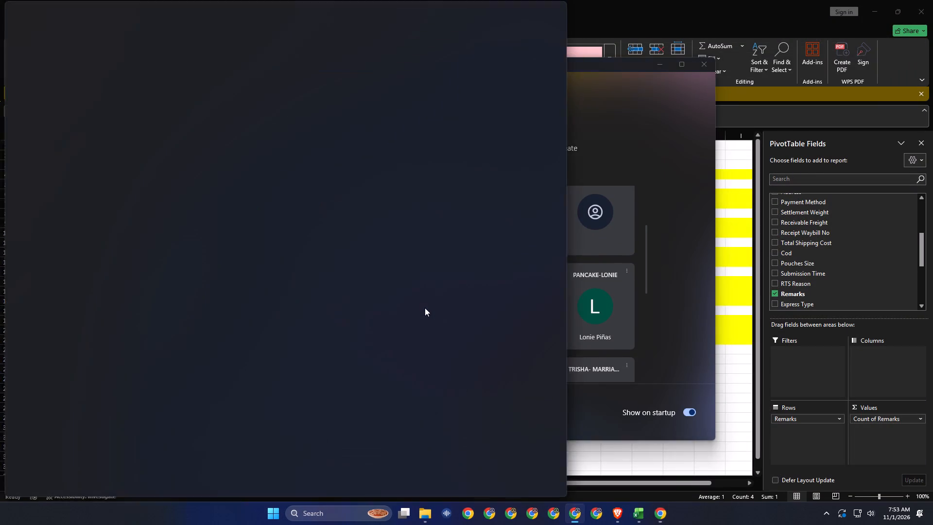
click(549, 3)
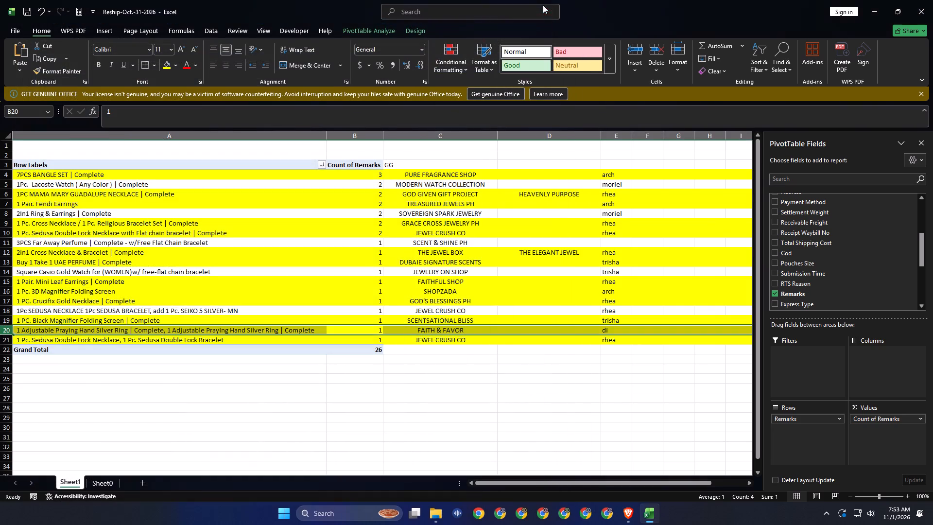
Launch Chrome with the MORIEL profile and show its Pancake POS shop dashboard tab.
text(goo)
key(Return)
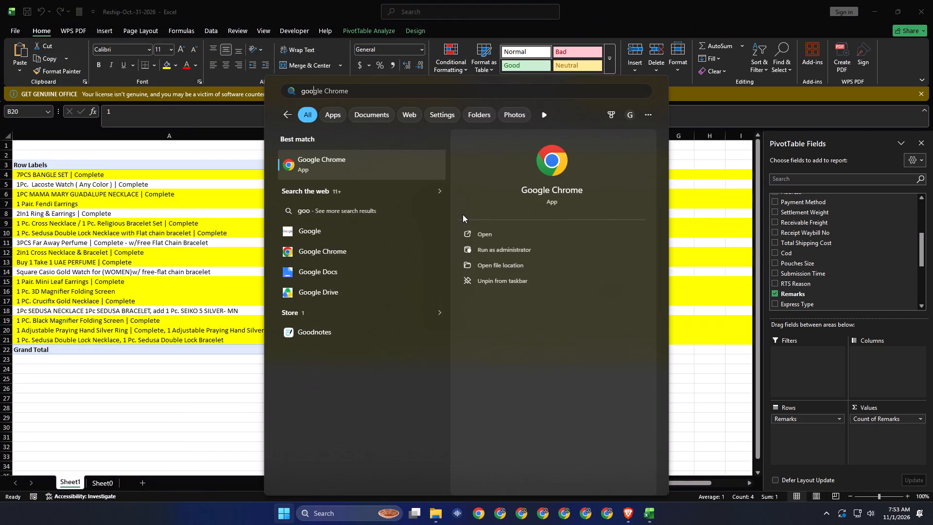
scroll(490, 298, down, 4)
scroll(543, 335, up, 2)
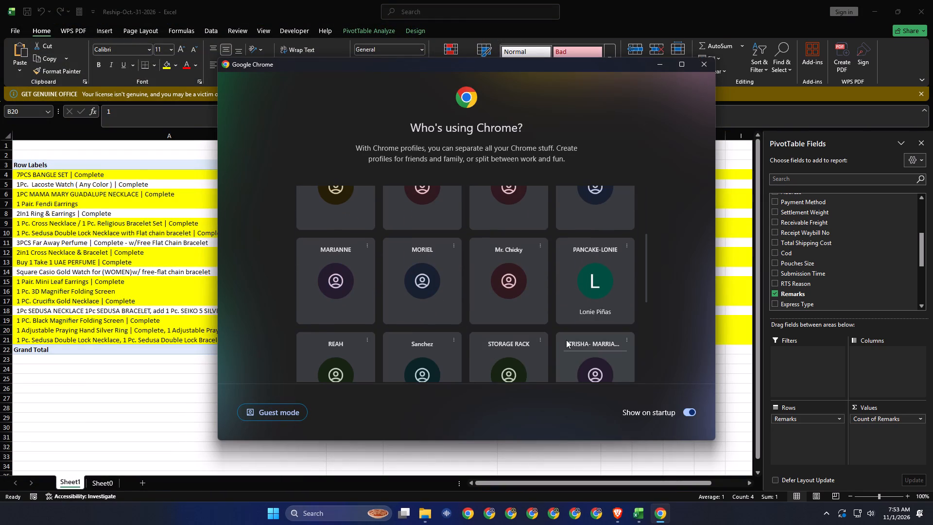
scroll(566, 340, up, 1)
scroll(566, 339, down, 1)
scroll(540, 306, down, 1)
scroll(511, 316, up, 2)
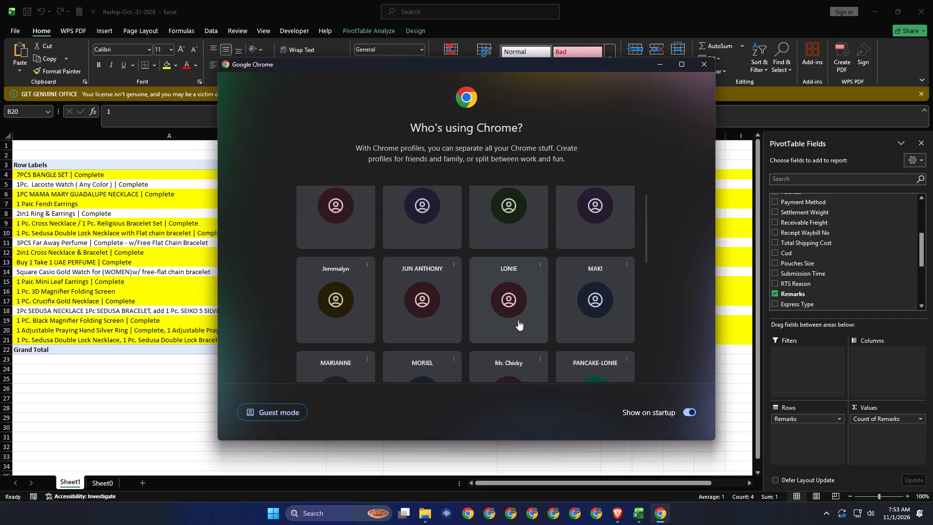
scroll(584, 319, down, 2)
scroll(301, 293, up, 1)
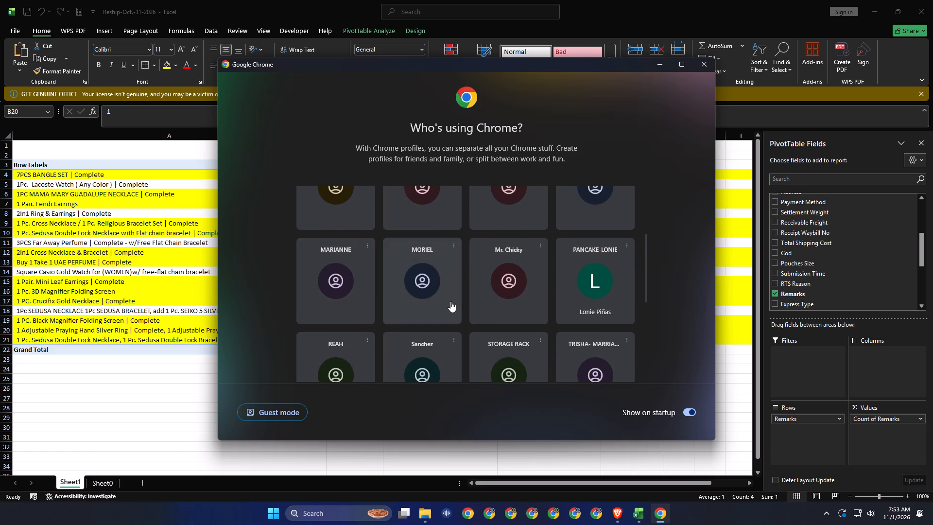
click(430, 302)
click(541, 6)
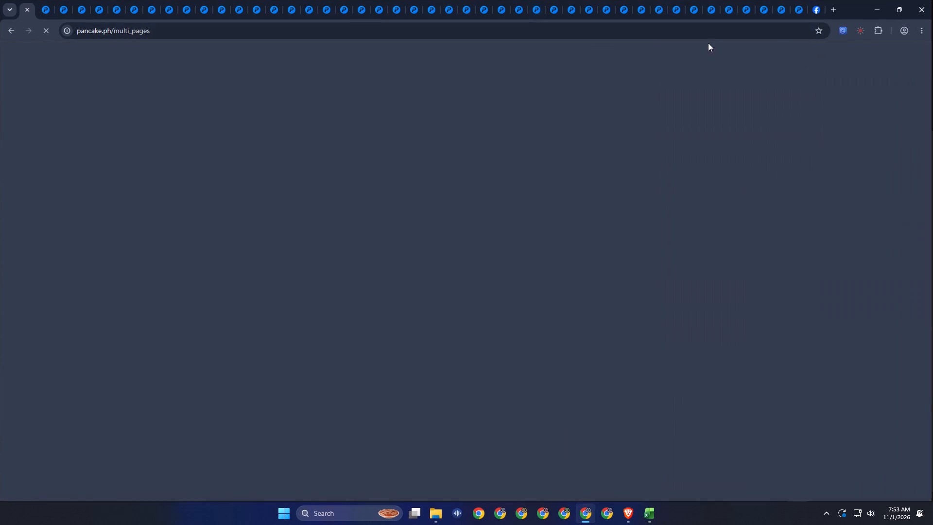
click(793, 15)
Copy the shop name MODERN WATCH COLLECTION from Sheet1 and search the Pancake shops for it.
key(alt+Tab)
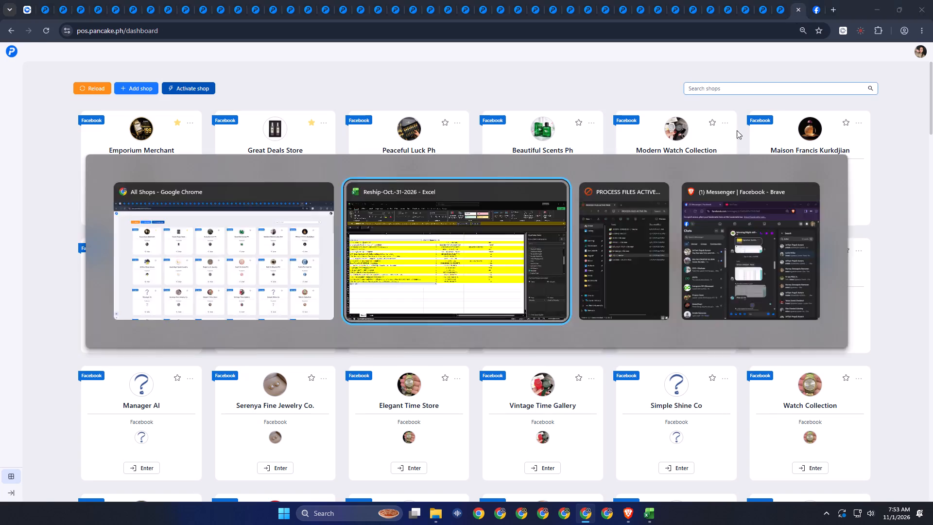
click(445, 186)
key(ctrl+c)
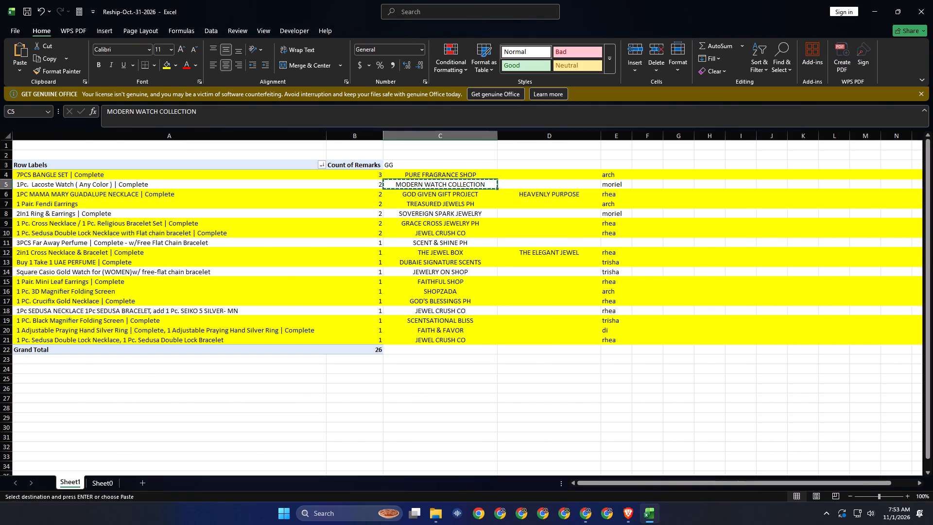
key(alt+Tab)
click(726, 92)
key(ctrl+v)
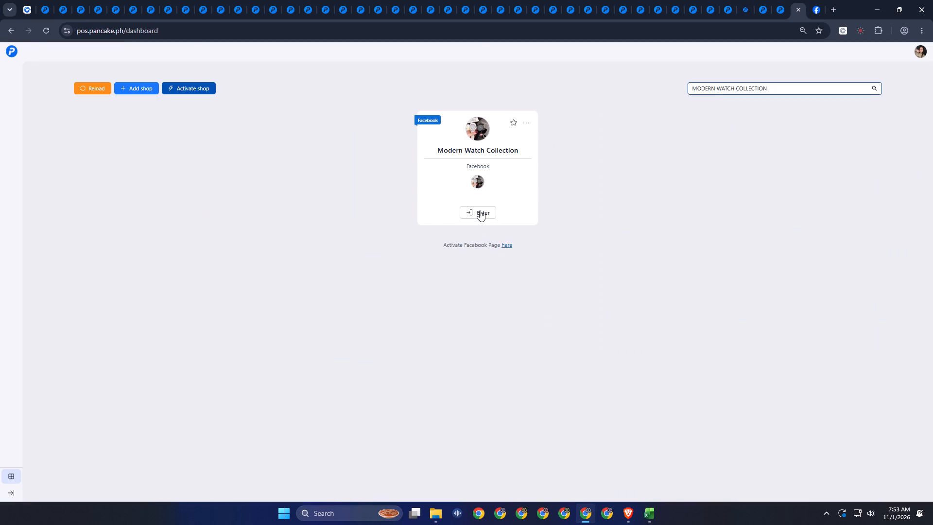
Enter the Modern Watch Collection shop and open its orders list.
click(480, 209)
key(space)
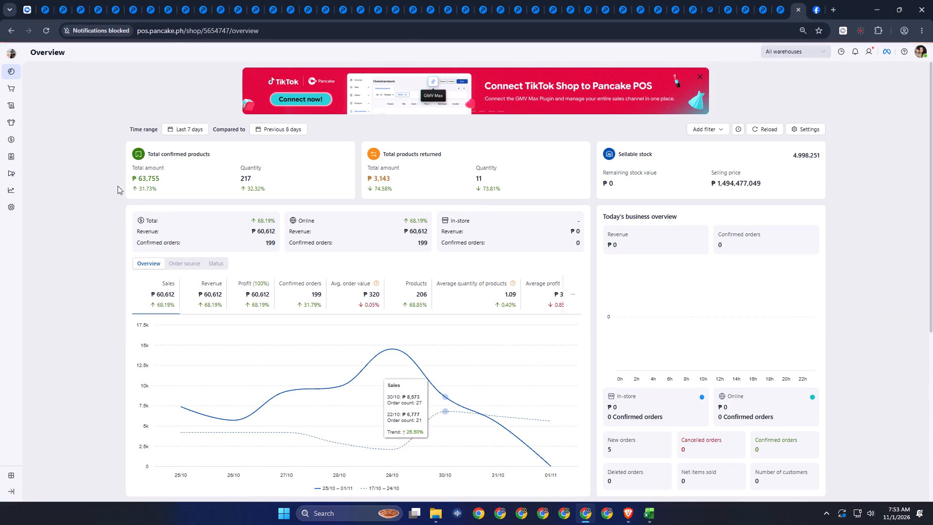
click(12, 106)
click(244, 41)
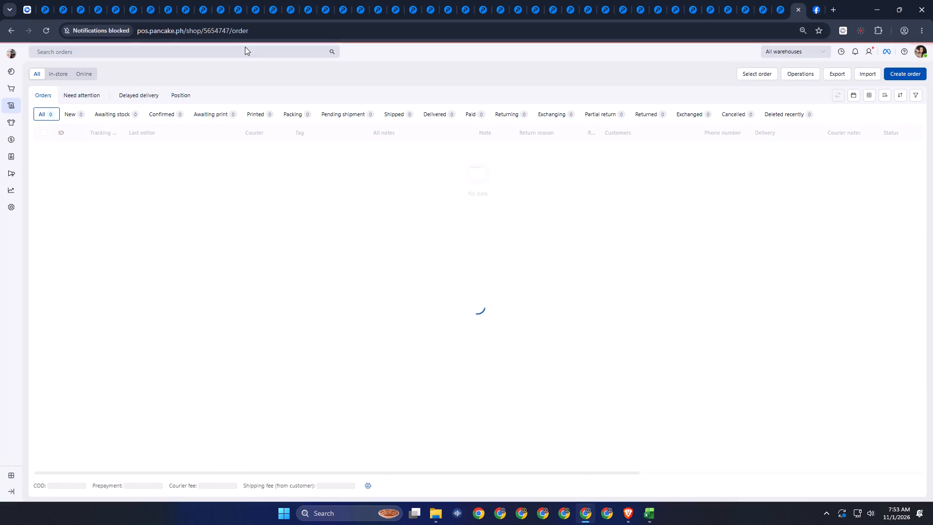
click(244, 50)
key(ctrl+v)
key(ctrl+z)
Open the detail records behind the Lacoste Watch count in row 5 of the Sheet1 pivot table.
key(alt+Tab)
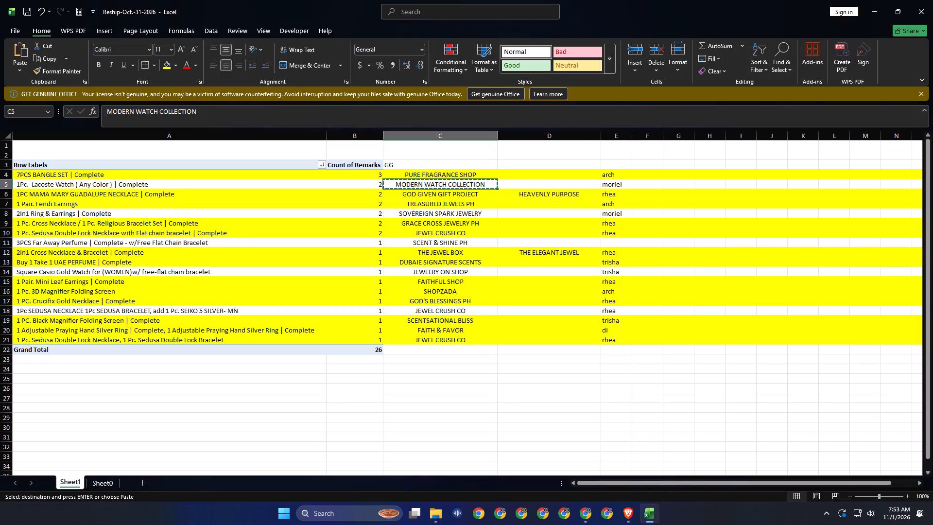
click(387, 184)
double_click(380, 185)
click(379, 189)
drag(115, 245, 112, 253)
key(ctrl+c)
key(alt+Tab)
click(277, 50)
key(ctrl+v)
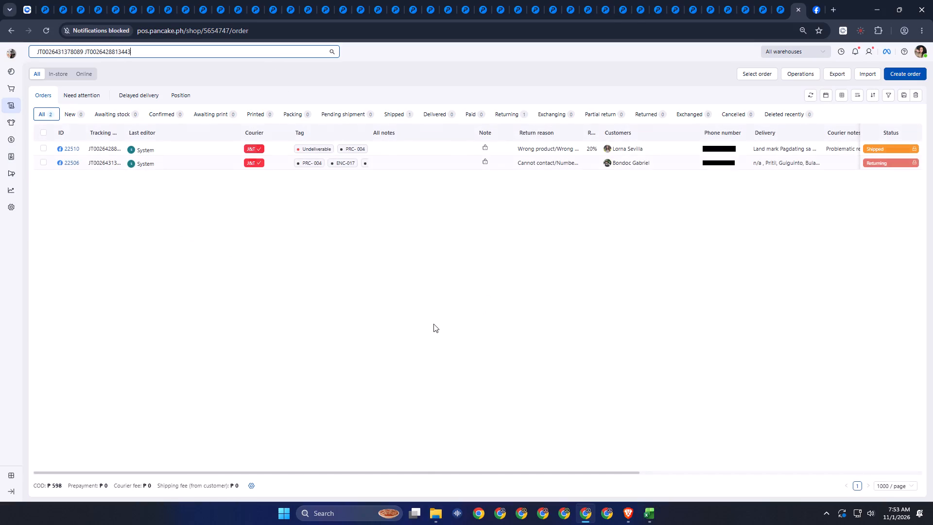
click(579, 145)
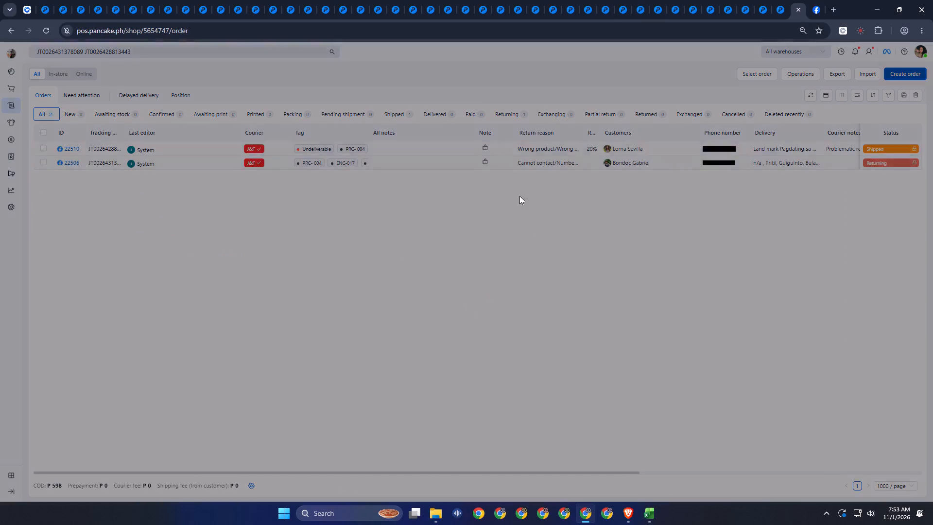
scroll(510, 254, down, 6)
scroll(497, 140, up, 1)
click(498, 204)
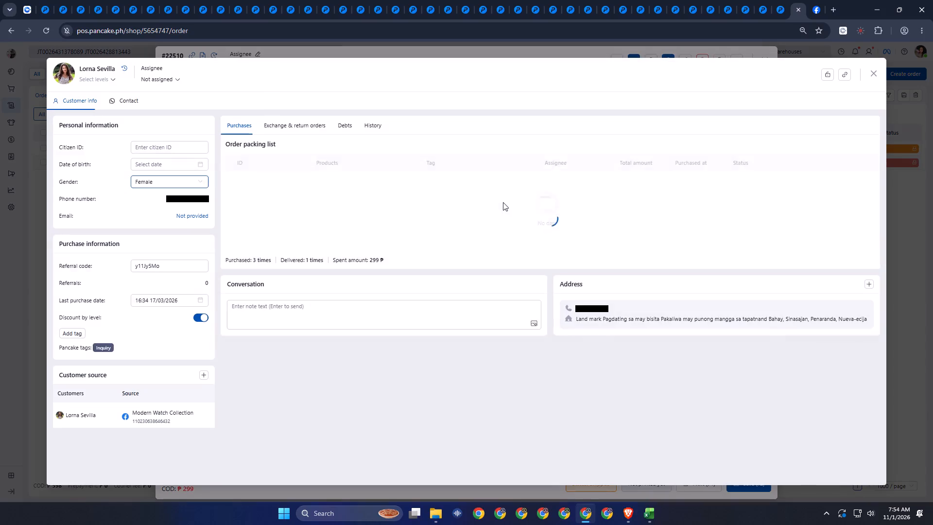
key(Escape)
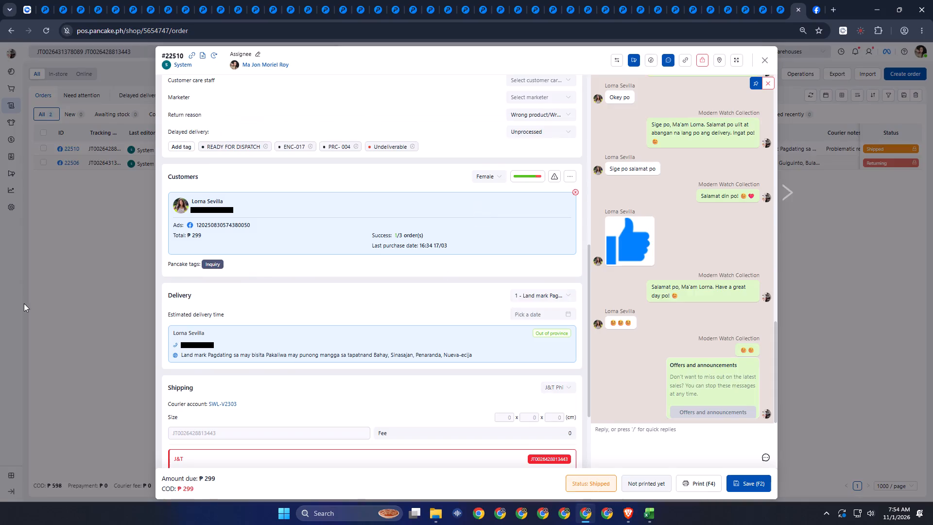
click(24, 303)
key(Escape)
click(40, 163)
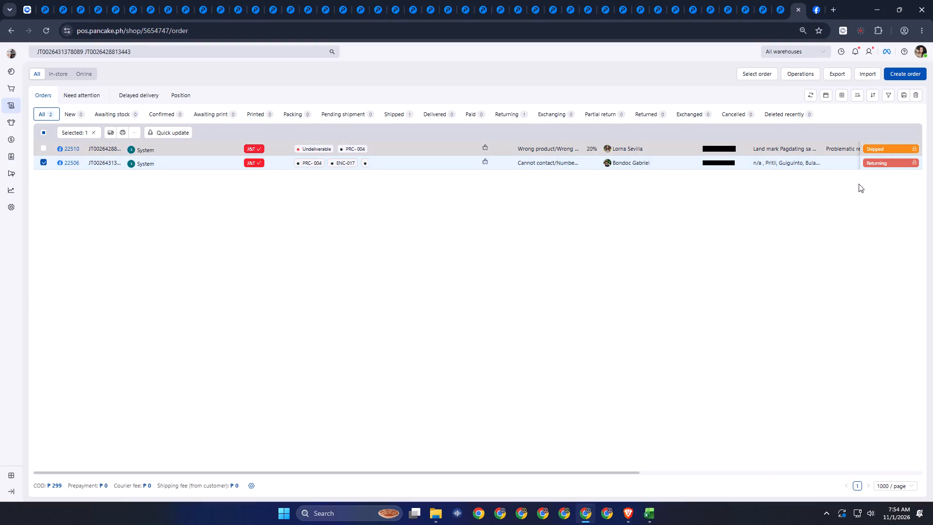
click(882, 231)
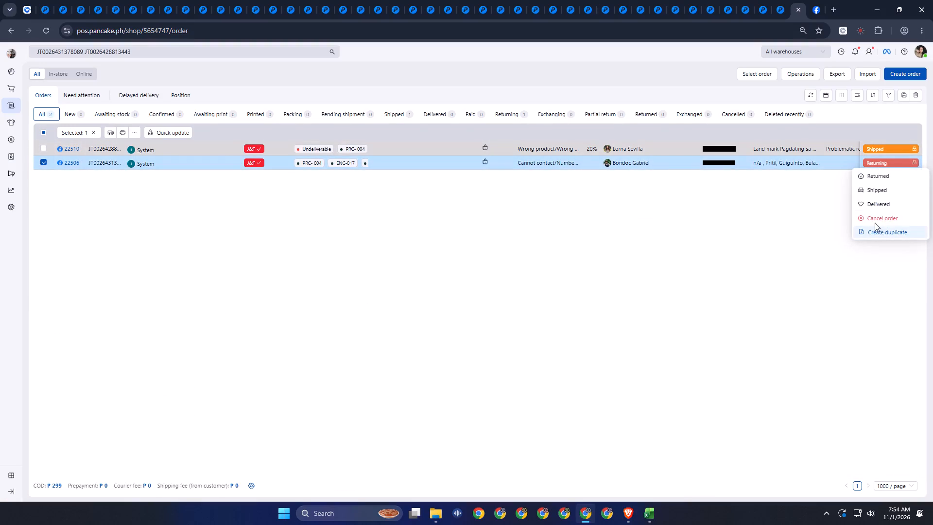
click(543, 148)
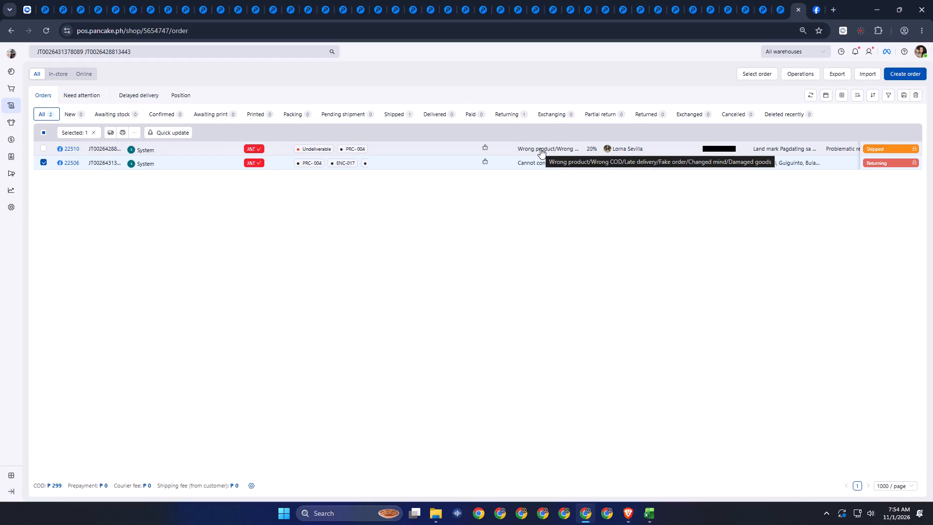
click(619, 240)
click(912, 96)
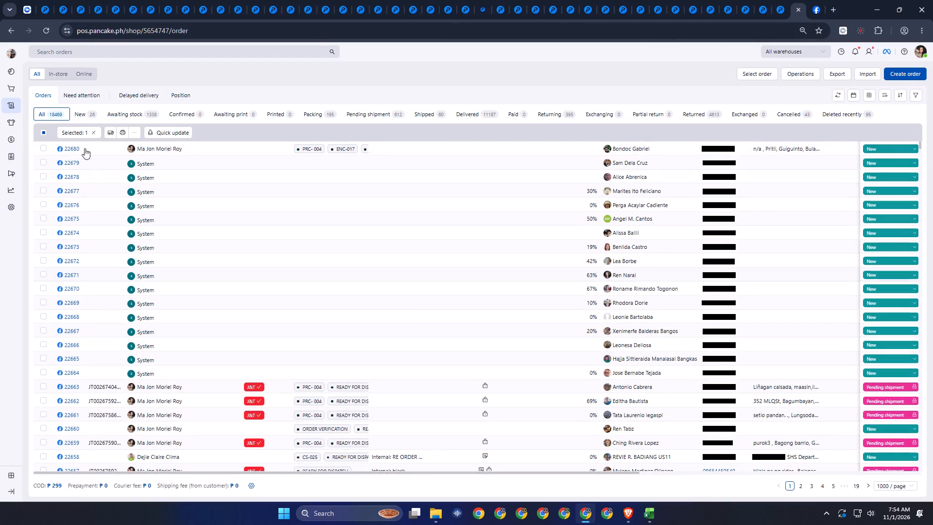
click(93, 134)
click(44, 150)
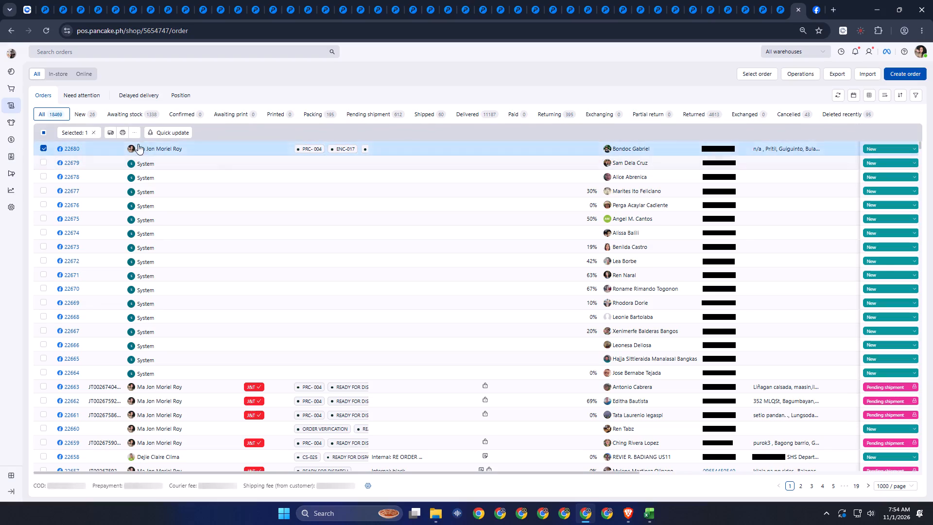
click(109, 136)
click(136, 148)
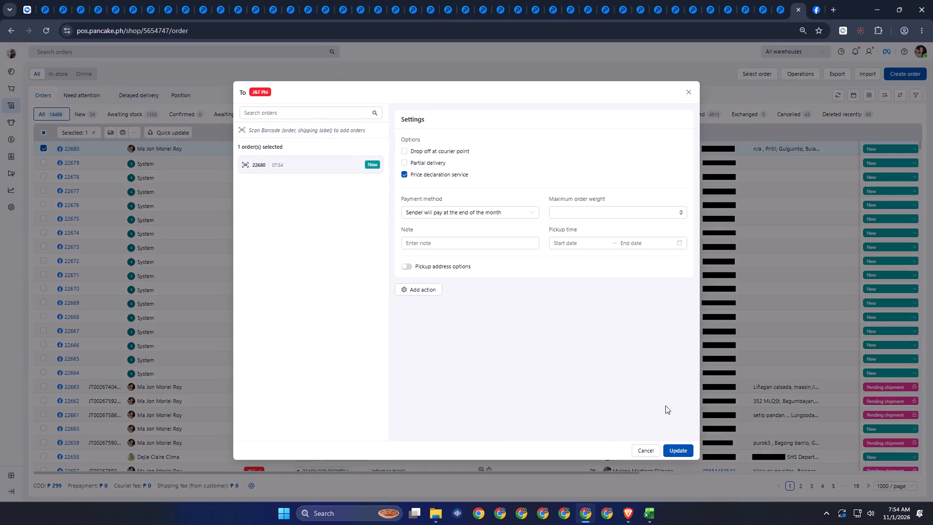
click(683, 451)
click(584, 384)
click(596, 360)
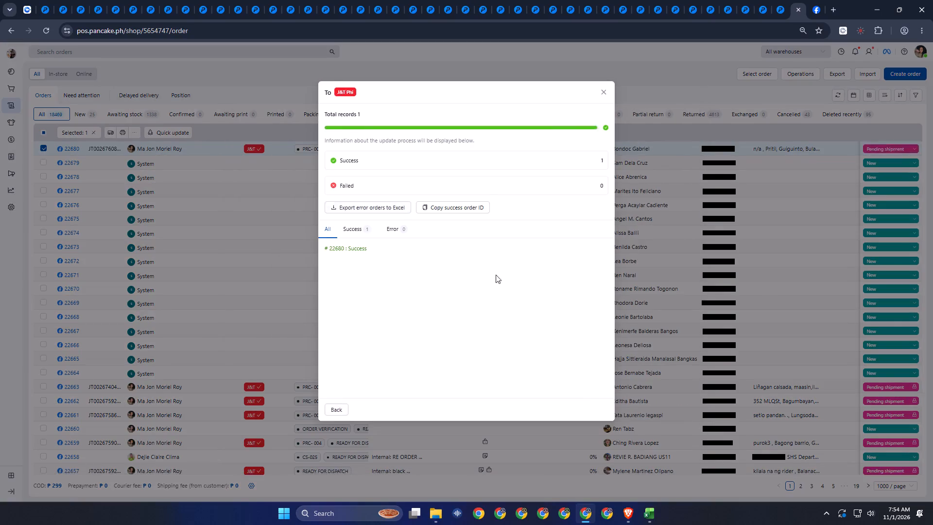
key(Escape)
click(258, 149)
key(alt+Tab)
alt+drag(513, 284, 533, 290)
alt+click(533, 290)
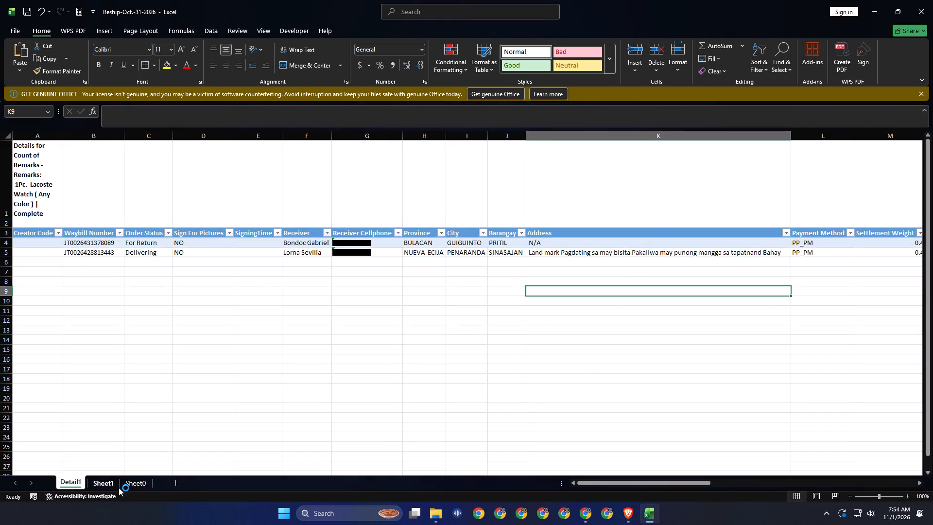
click(129, 486)
key(shift+space)
click(234, 166)
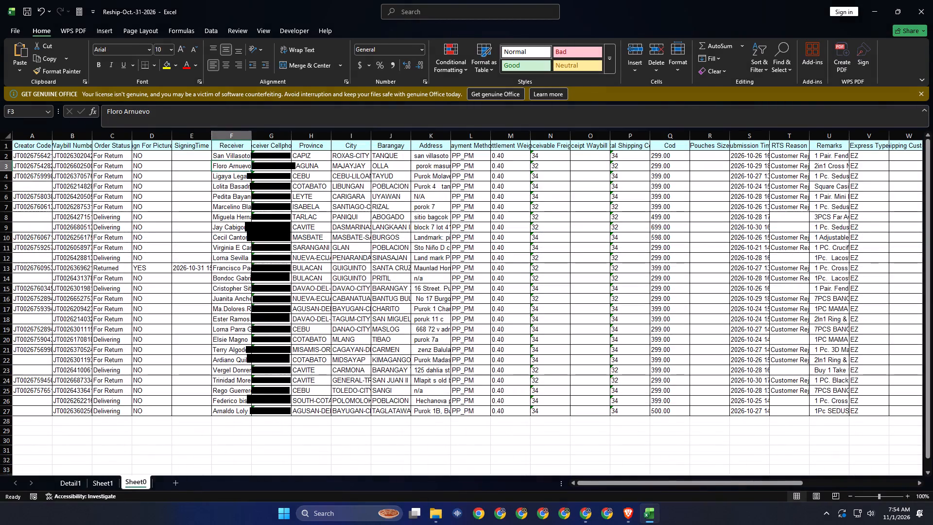
key(alt+Tab)
key(alt+Tab)
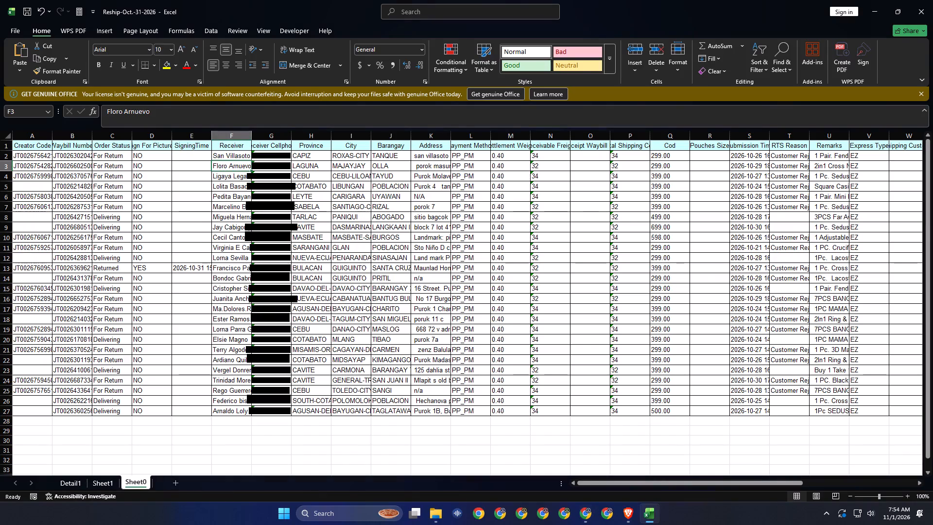
Find the matching receiver's row 14 in Sheet0, paste the tracking number into its Creator Code cell and save the workbook.
click(241, 157)
key(Down)
key(Down)
key(Down)
key(Down)
key(Down)
key(Down)
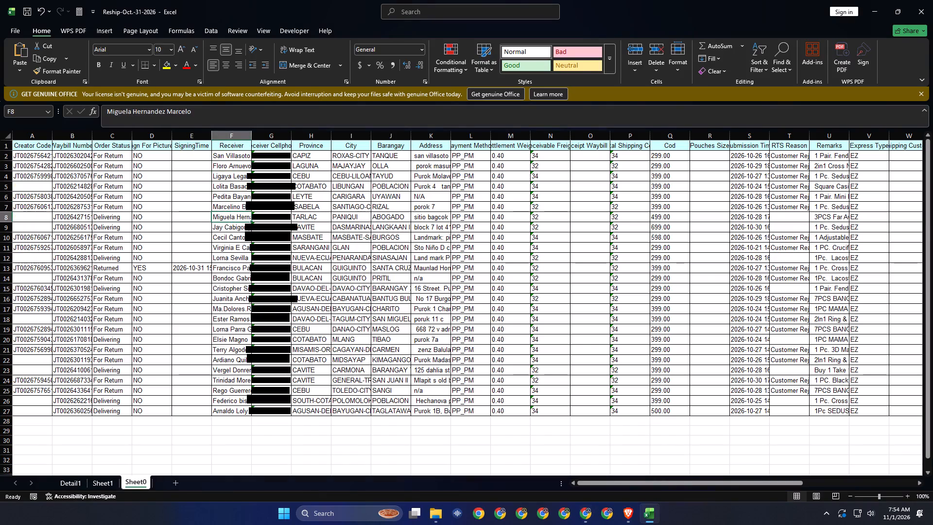
key(Down)
key(Down)
key(Down)
key(Down)
key(Down)
key(Down)
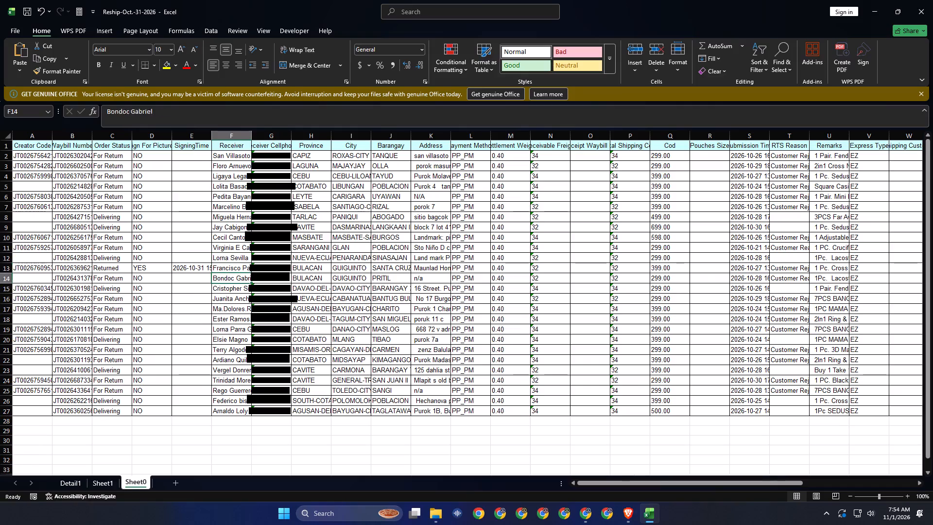
key(Down)
key(Down)
key(Up)
key(Up)
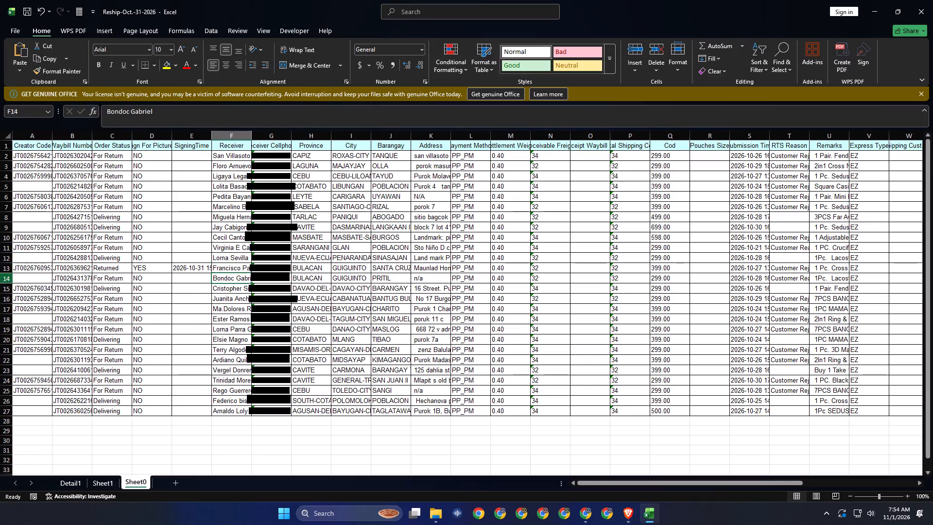
click(40, 280)
key(ctrl+v)
click(260, 376)
key(ctrl+s)
key(ctrl+s)
Switch to Chrome and return to the Pancake shop list.
key(alt+Tab)
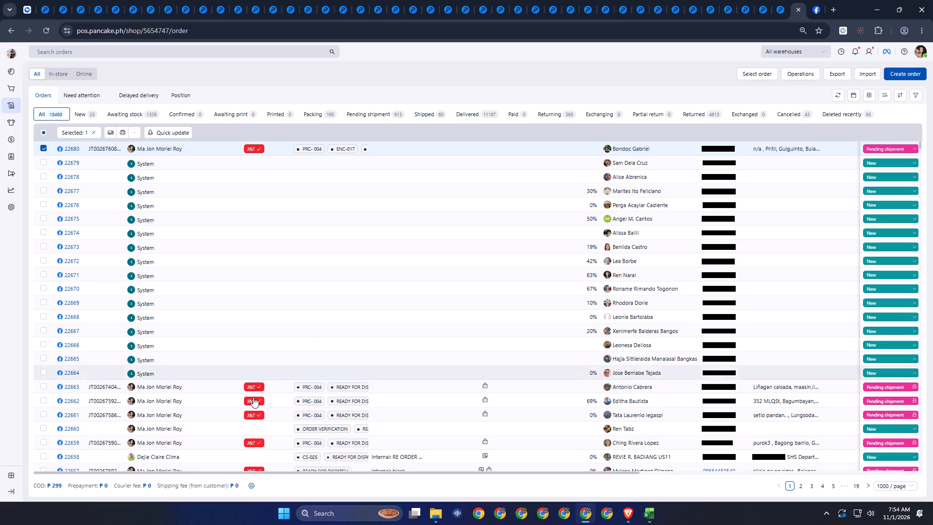
click(11, 474)
Switch to Excel, delete the Detail1 sheet and select the Modern Watch Collection row 5 in Sheet1.
key(alt+Tab)
alt+click(476, 287)
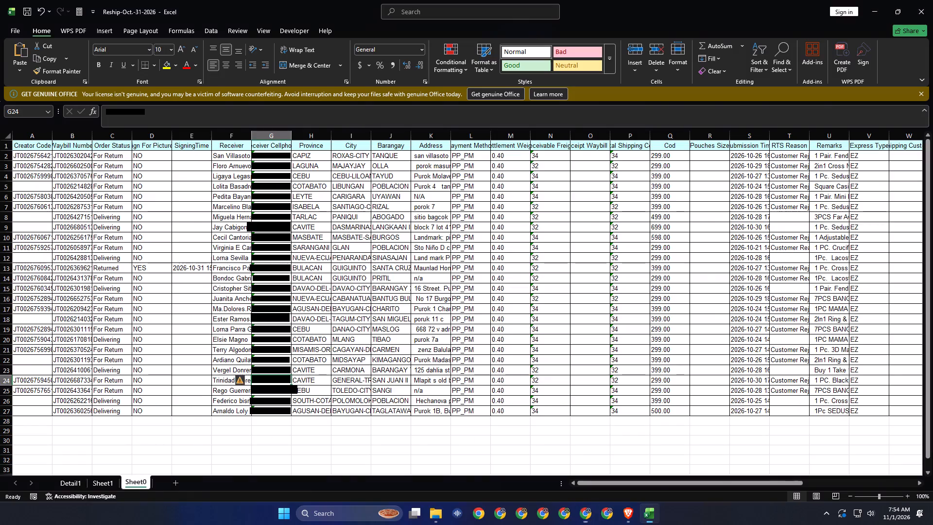
right_click(73, 478)
key(d)
key(Return)
key(shift+space)
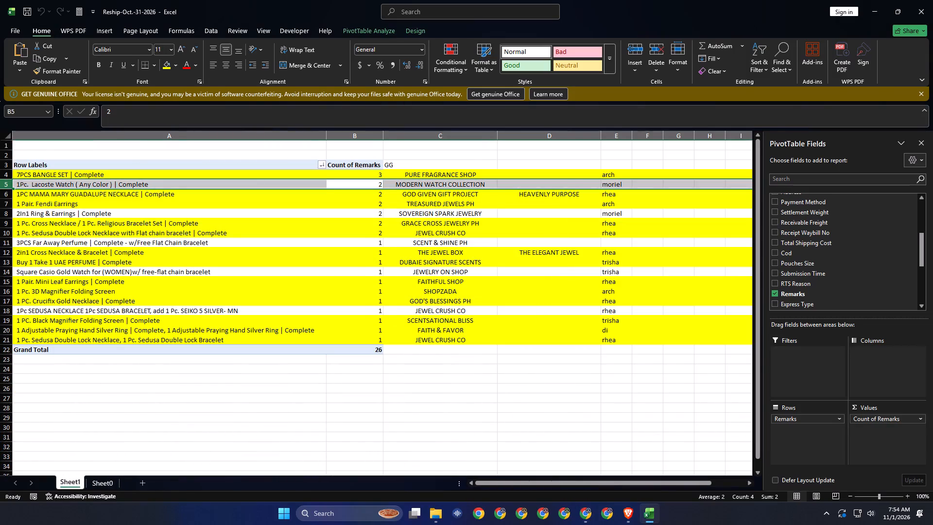
Open the detail records behind the 2In1 Ring & Earrings count in row 8 and copy both waybill numbers.
double_click(366, 215)
click(395, 259)
drag(93, 236, 92, 245)
key(ctrl+c)
key(ctrl+c)
Search the Pancake shops for "sove", enter Sovereign Spark Jewelry and open its orders list.
key(alt+Tab)
click(724, 91)
text(sove)
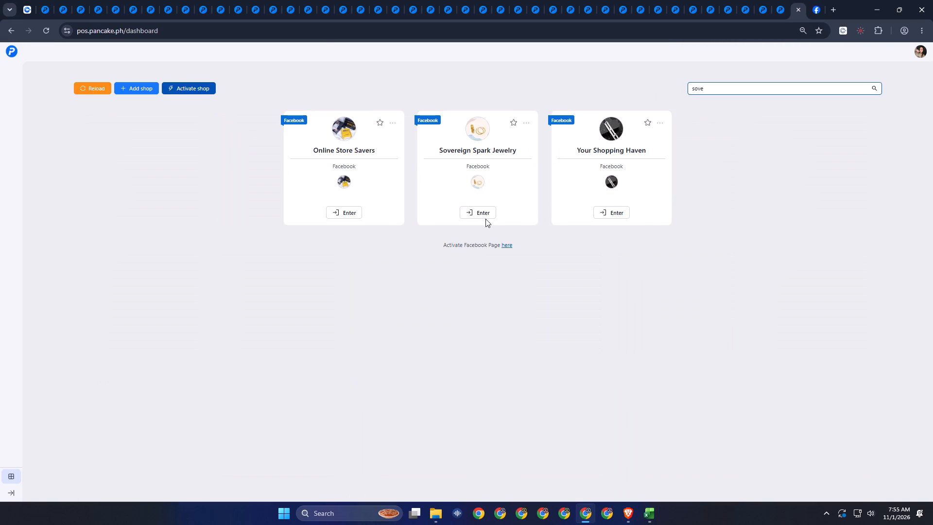
click(483, 216)
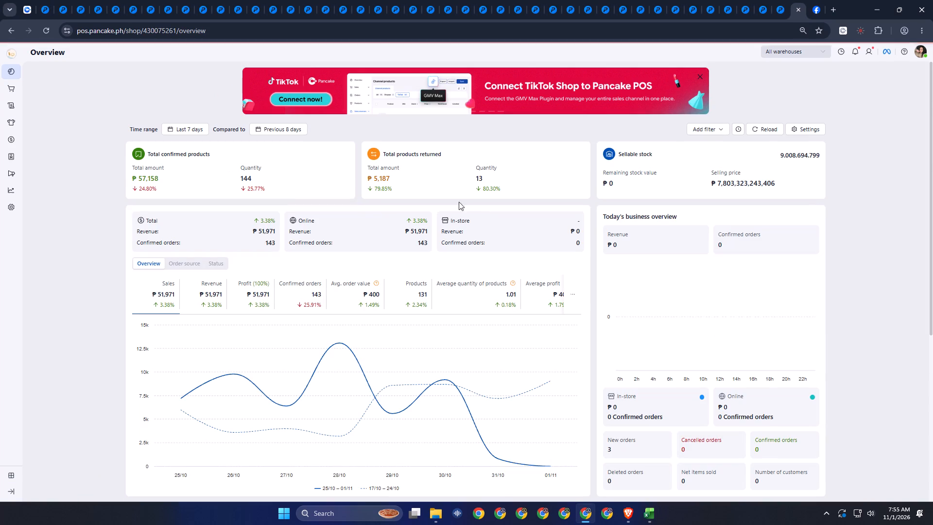
click(15, 107)
click(169, 50)
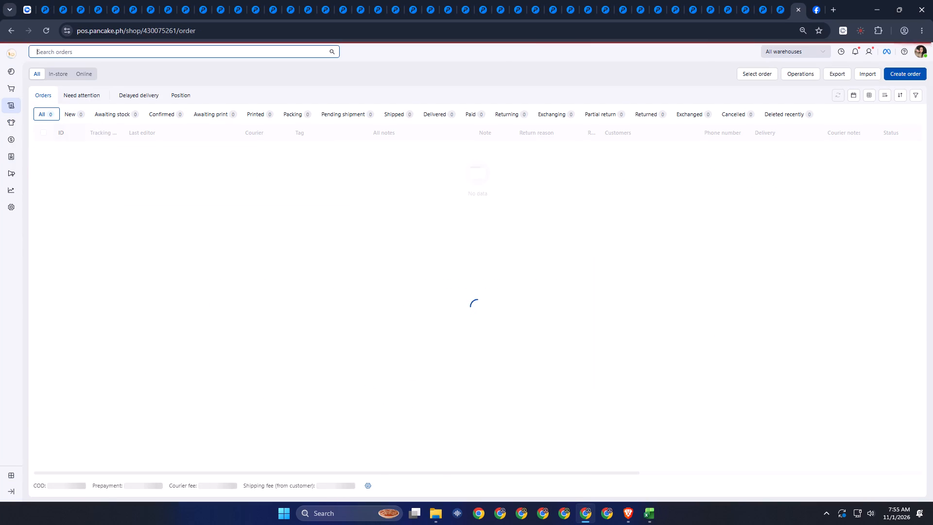
key(alt+Tab)
key(Tab)
key(alt+Tab)
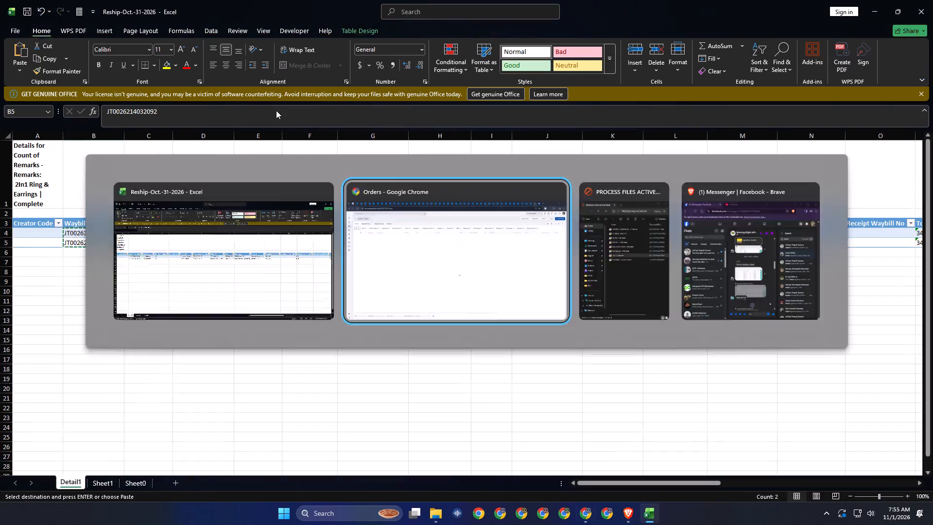
click(305, 51)
key(ctrl+v)
click(280, 48)
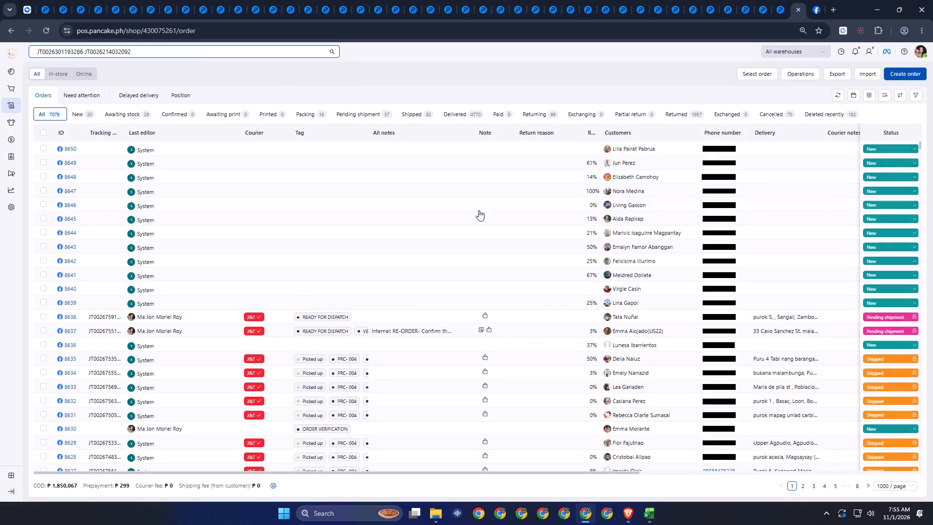
drag(532, 357, 536, 364)
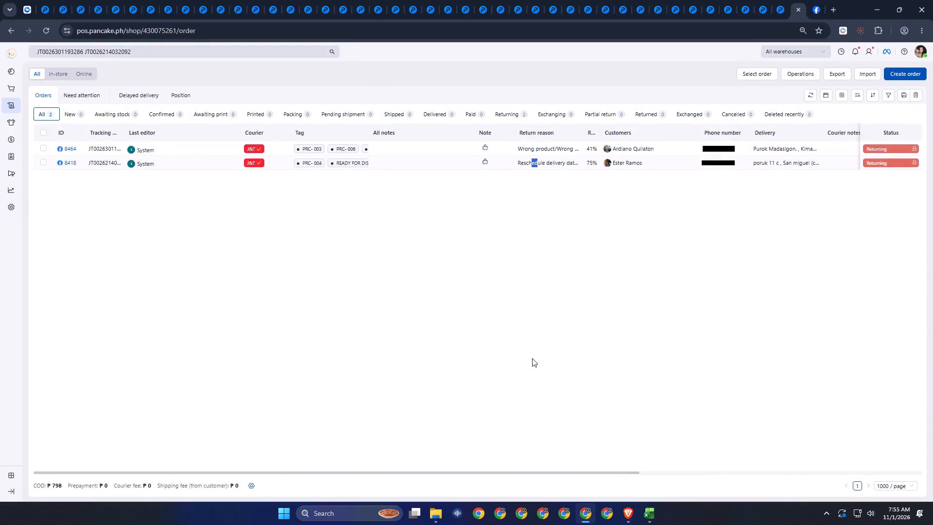
click(45, 133)
drag(130, 221, 134, 228)
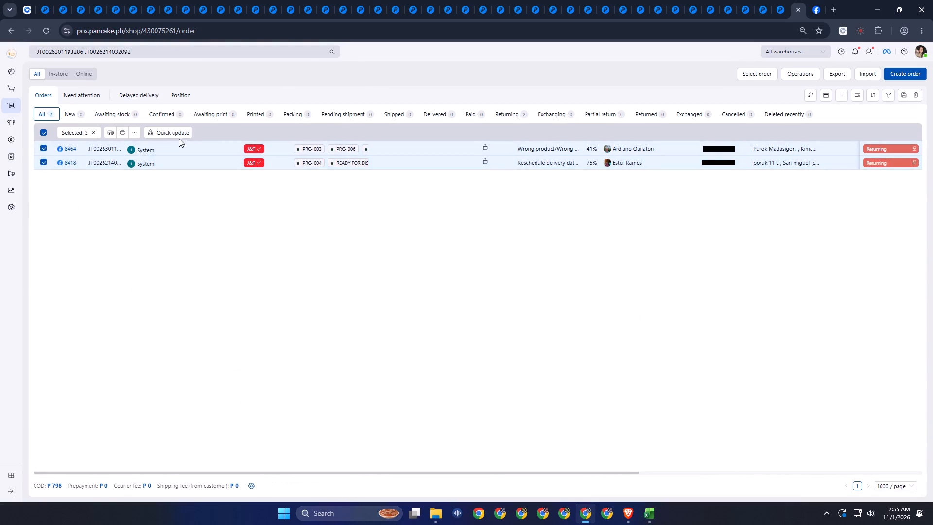
click(173, 136)
click(163, 157)
click(164, 148)
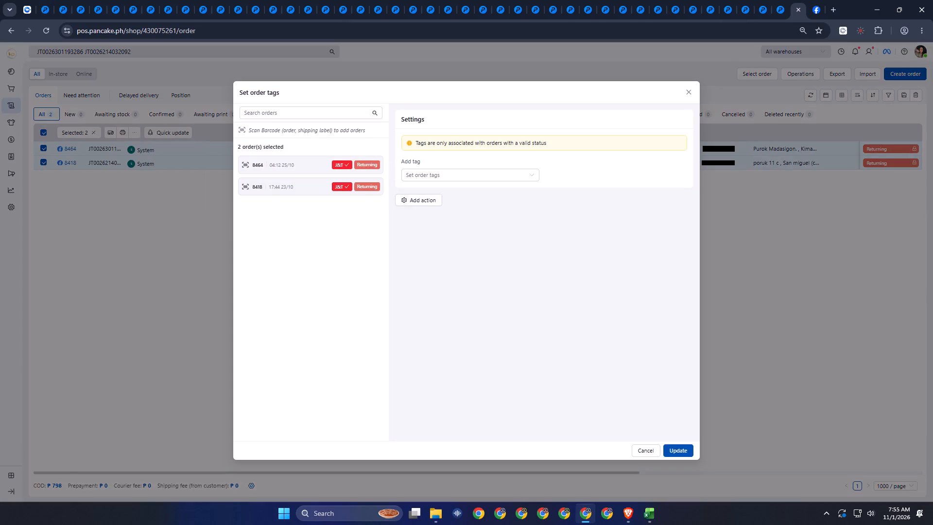
click(440, 176)
key(r)
key(e)
key(s)
key(e)
key(BackSpace)
key(h)
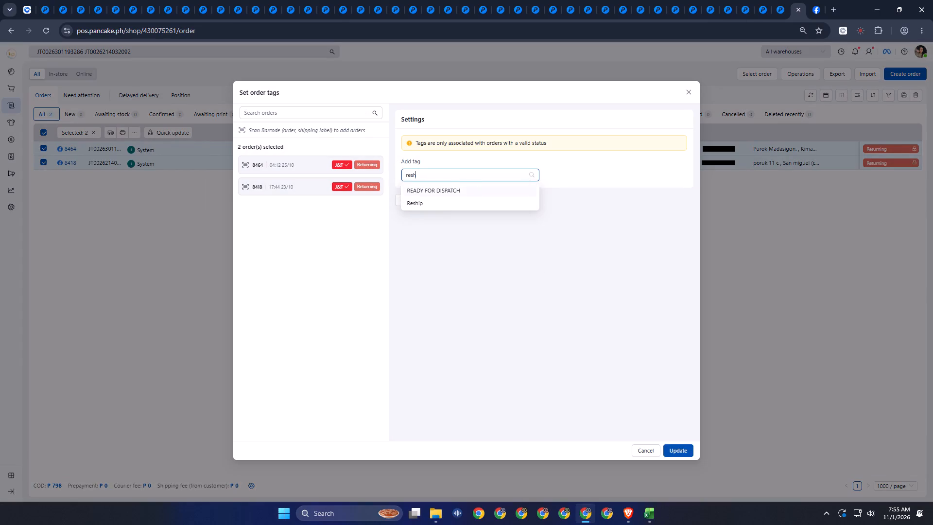
click(463, 209)
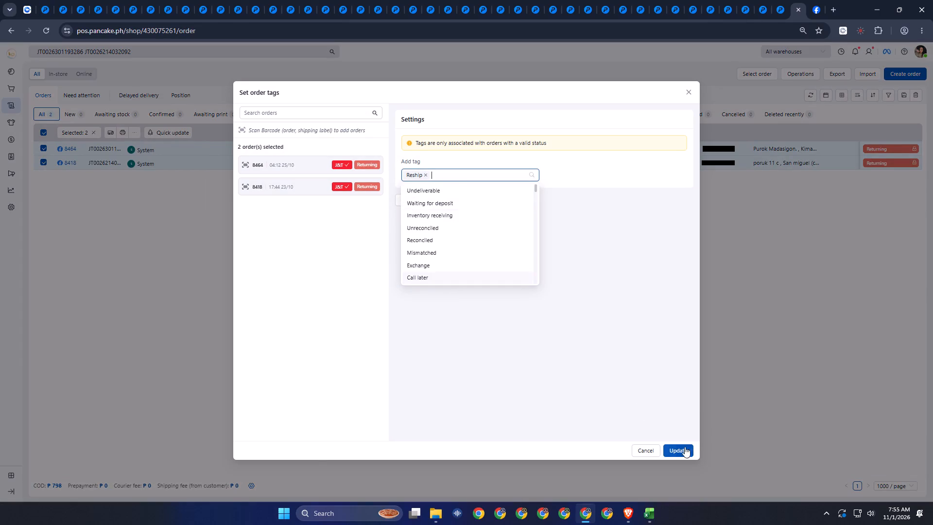
click(683, 449)
click(423, 319)
key(Escape)
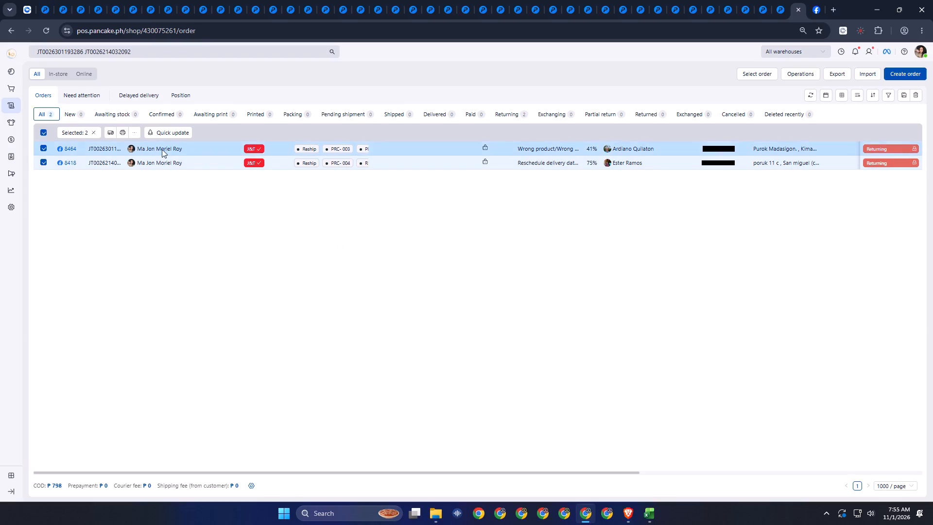
Create duplicates of orders 8464 and 8418, keeping the assigned staff, and clear the order search.
click(134, 134)
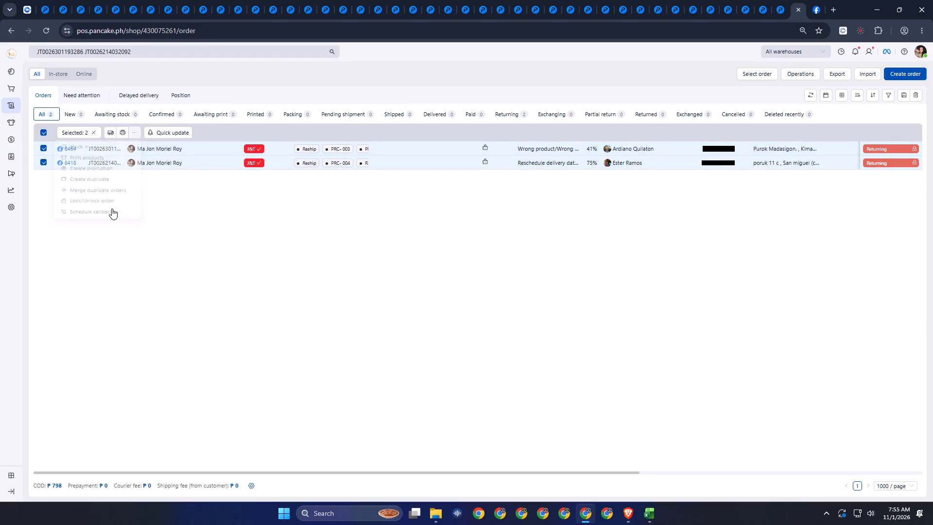
click(110, 188)
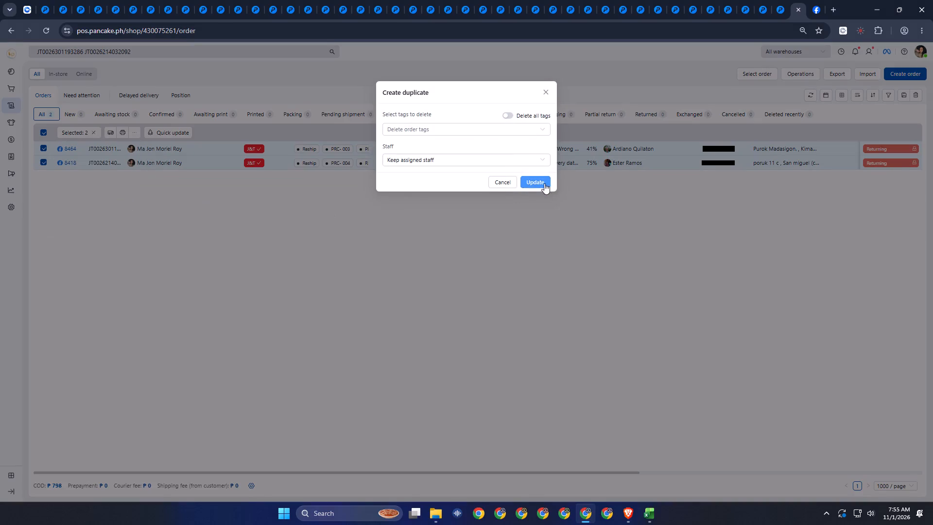
click(544, 183)
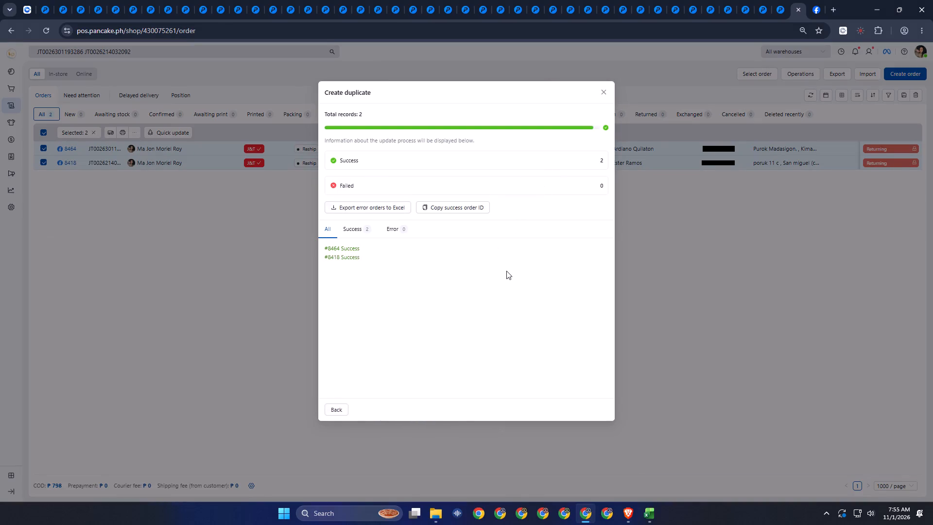
click(784, 350)
key(Escape)
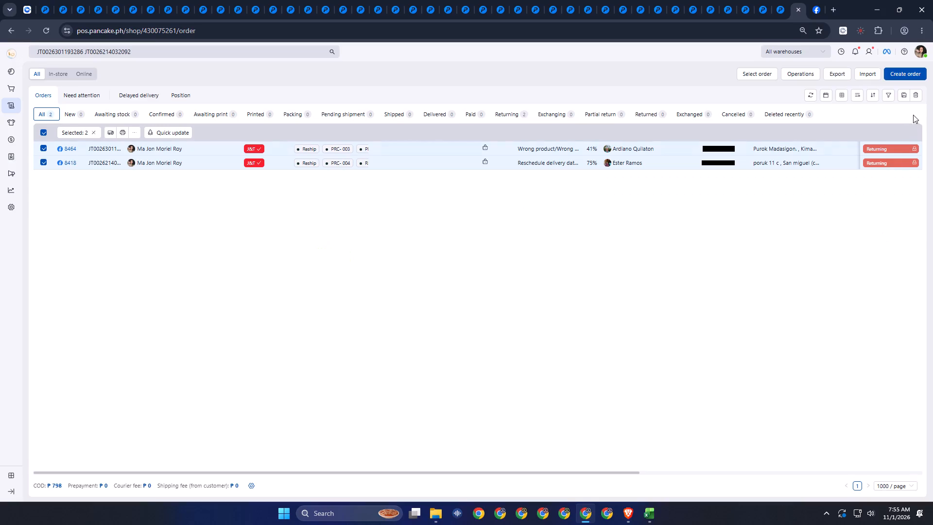
click(920, 94)
click(625, 403)
key(alt+Tab)
key(alt+Tab)
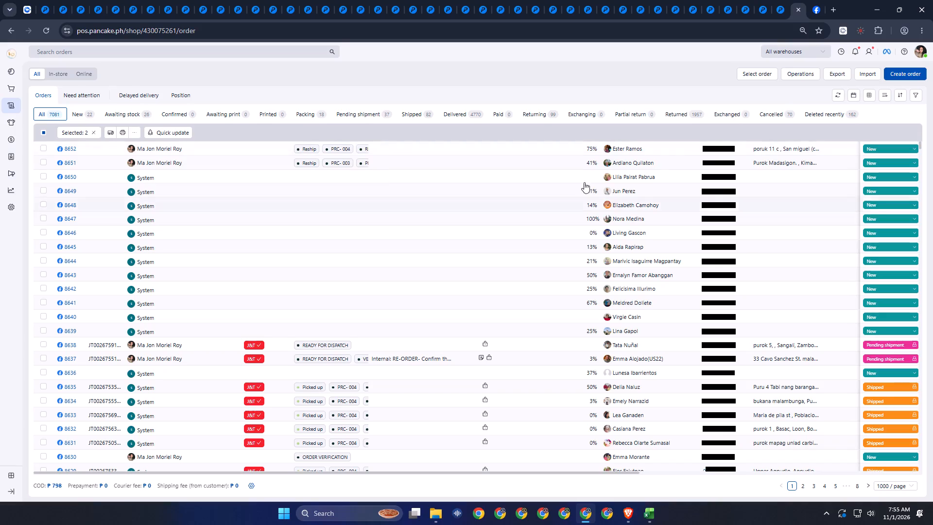
click(601, 164)
scroll(465, 321, down, 7)
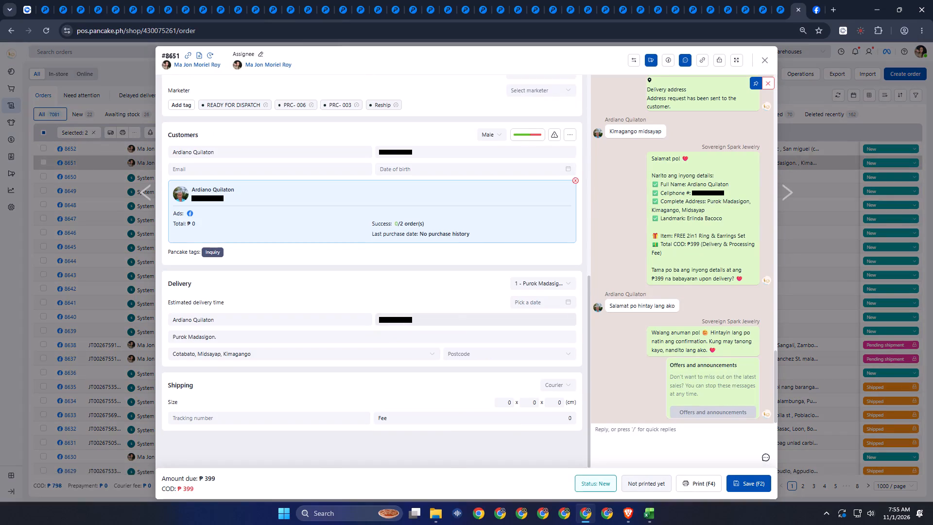
scroll(723, 350, up, 4)
scroll(700, 339, down, 2)
key(Escape)
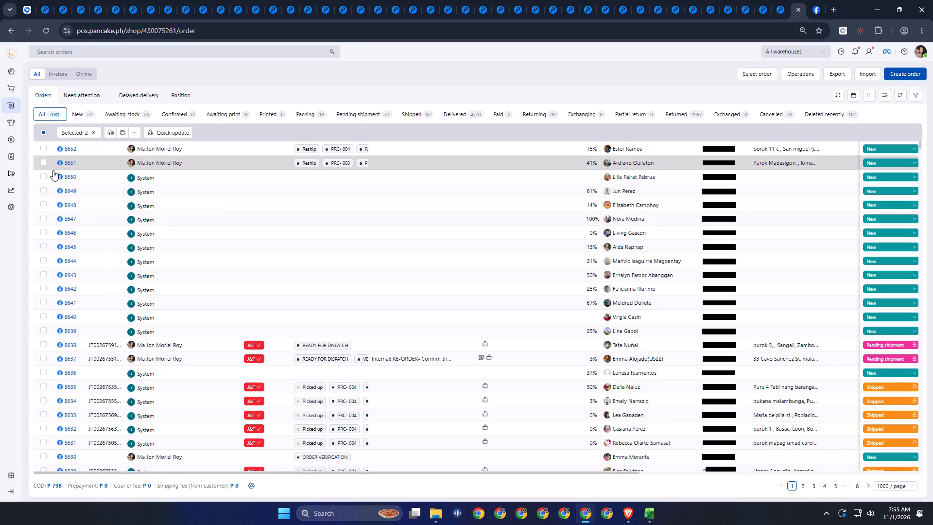
click(41, 158)
click(92, 132)
click(45, 163)
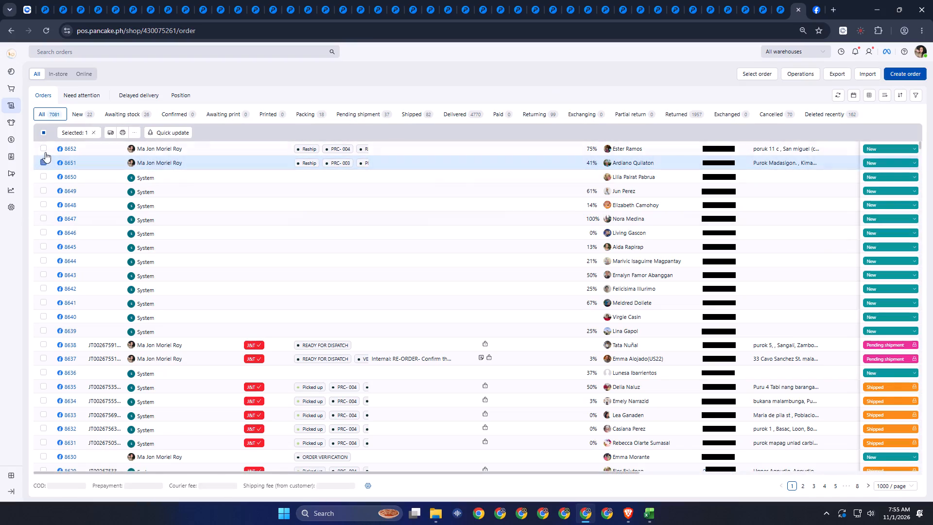
click(46, 149)
click(15, 241)
key(Escape)
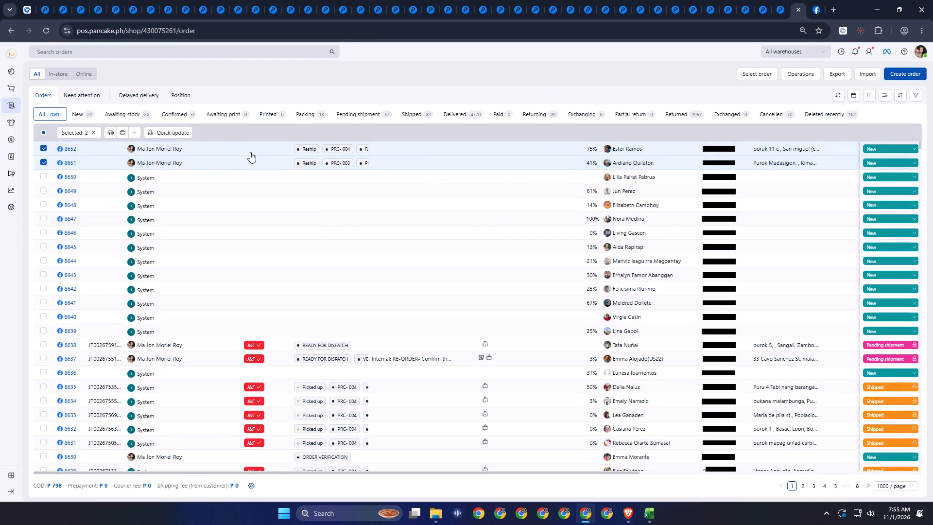
click(111, 132)
click(141, 150)
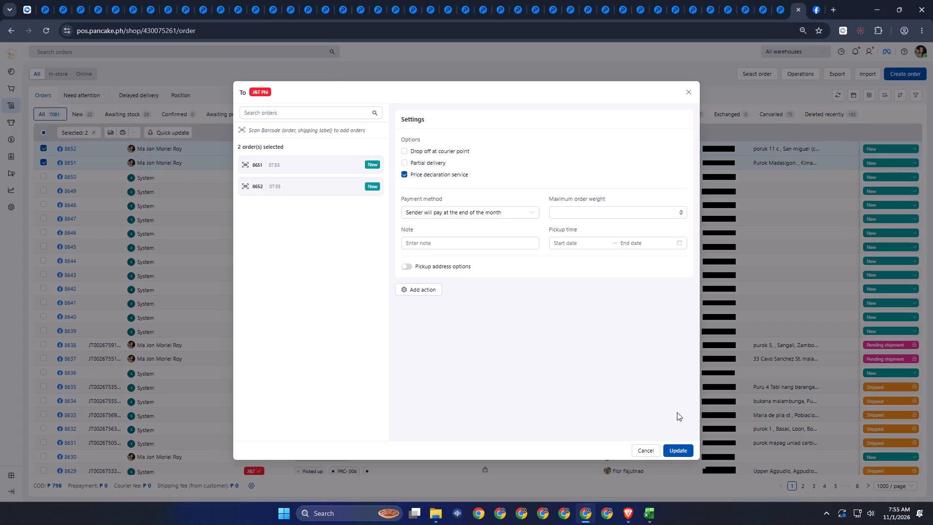
click(682, 446)
click(527, 398)
click(605, 92)
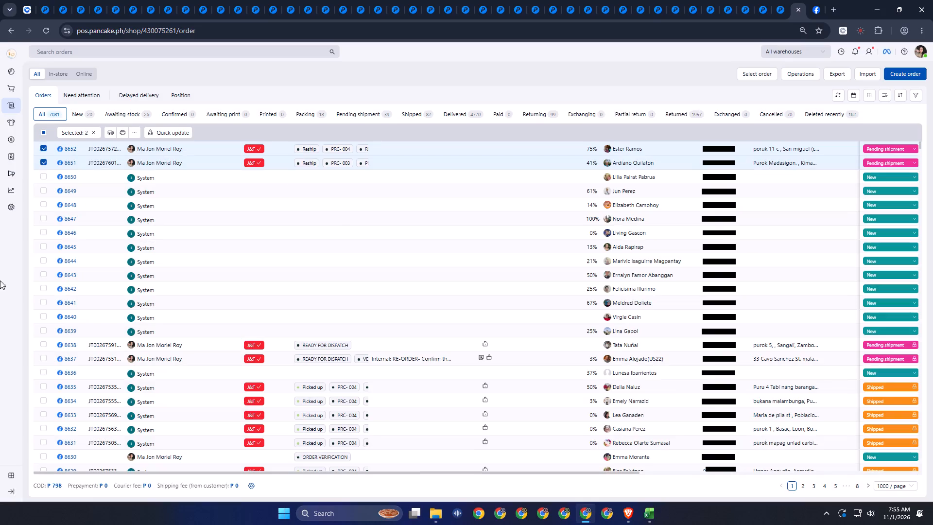
click(0, 285)
click(254, 162)
key(alt+Tab)
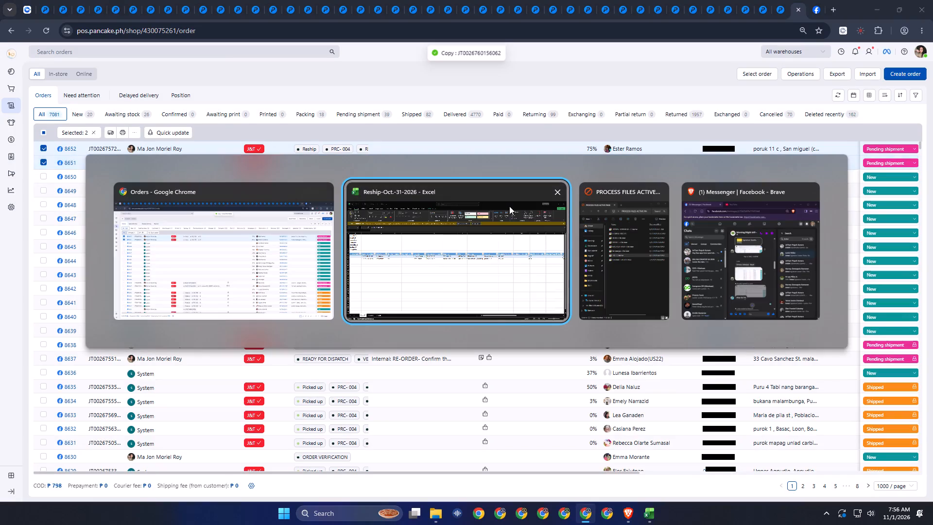
alt+click(511, 232)
right_click(69, 484)
key(d)
key(Return)
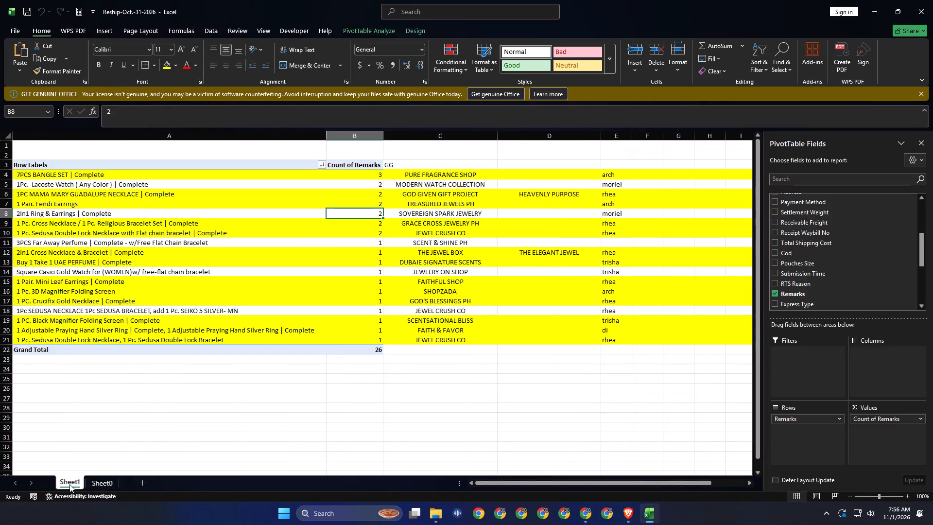
click(105, 482)
key(shift+space)
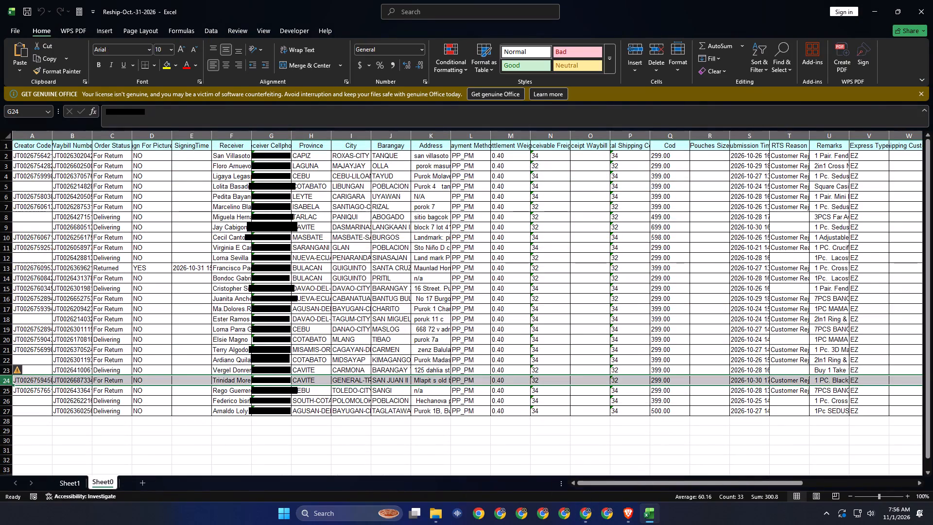
click(238, 365)
key(shift+space)
click(37, 360)
key(ctrl+v)
key(alt+Tab)
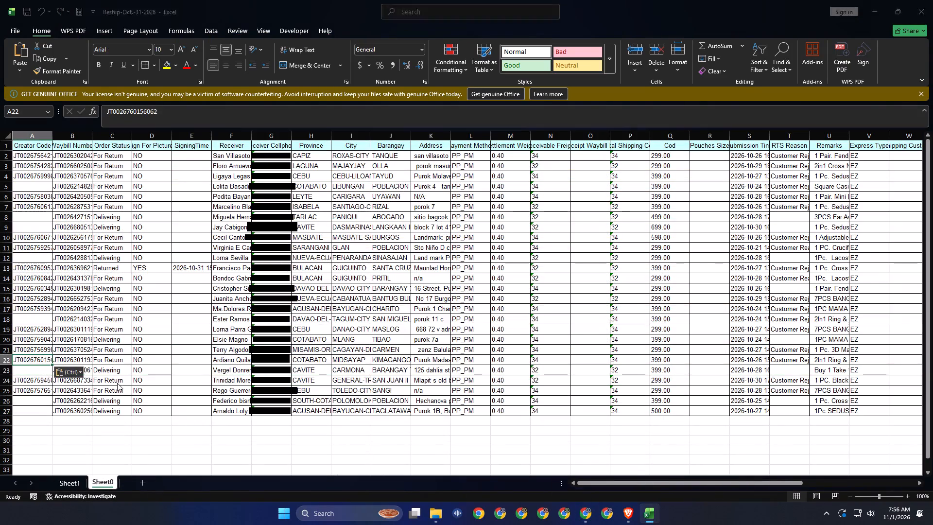
click(259, 148)
key(alt+Tab)
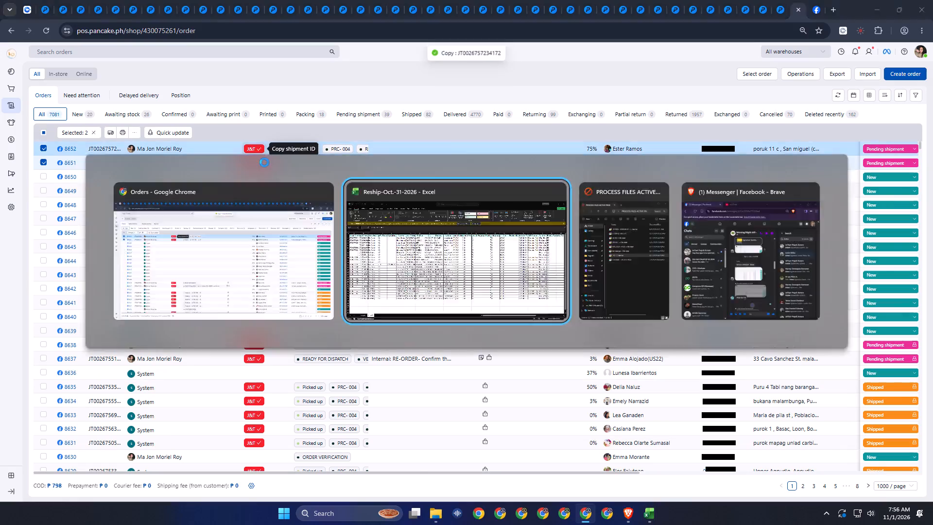
key(shift+space)
key(alt+Tab)
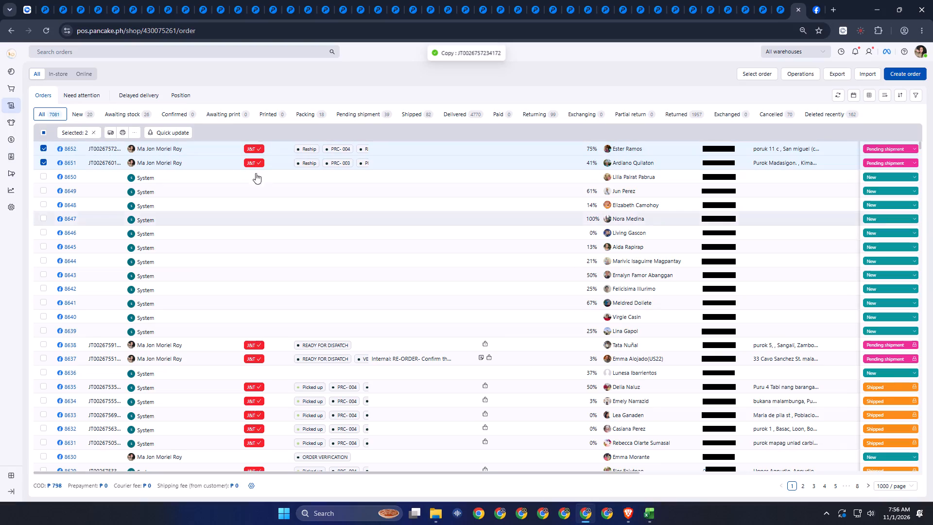
click(254, 147)
key(alt+Tab)
key(shift+space)
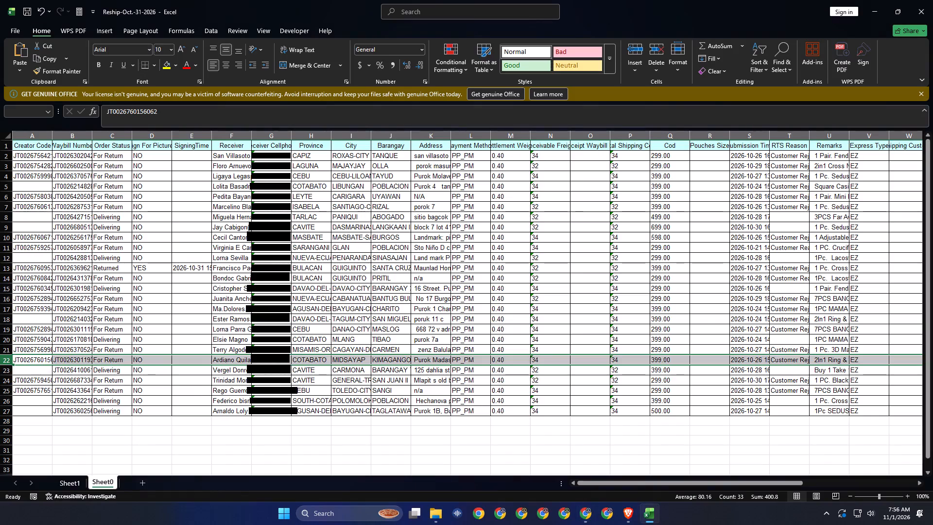
click(257, 366)
click(242, 472)
click(238, 435)
key(Escape)
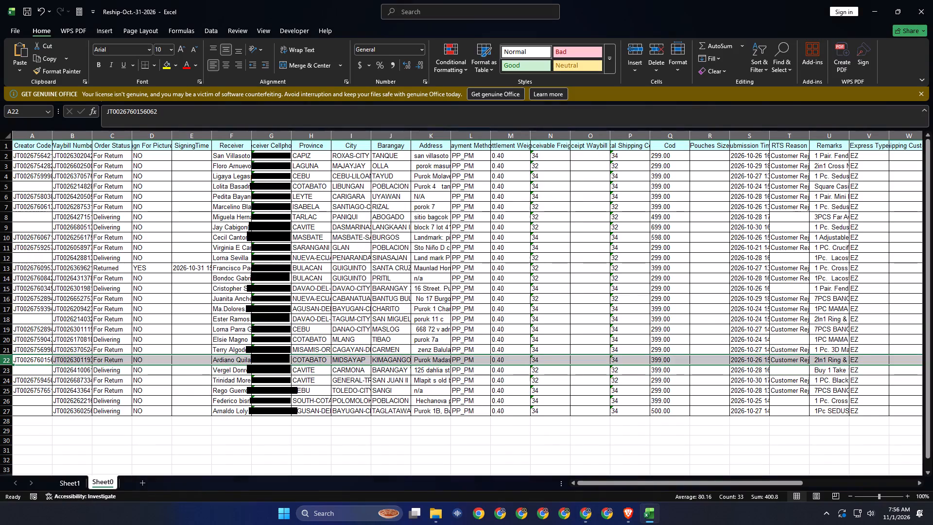
key(Escape)
click(304, 411)
key(alt+Tab)
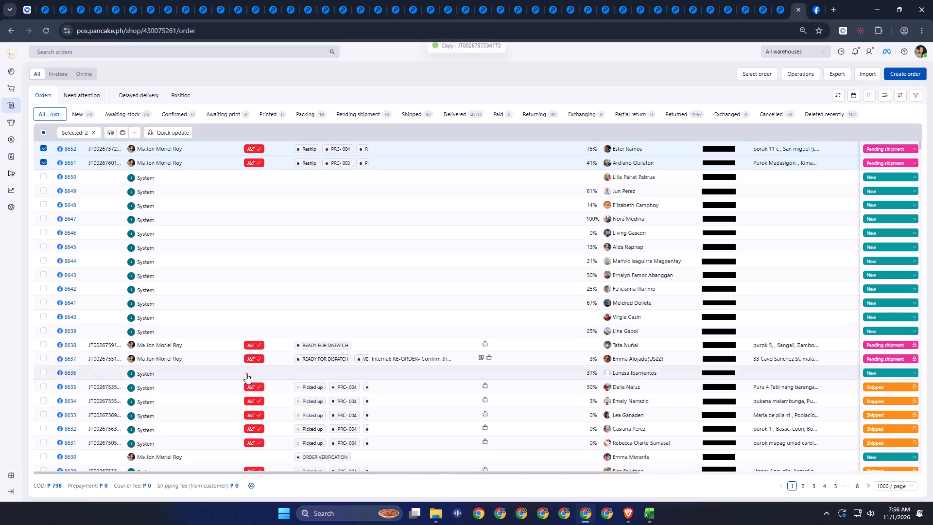
key(alt+Tab)
key(shift+space)
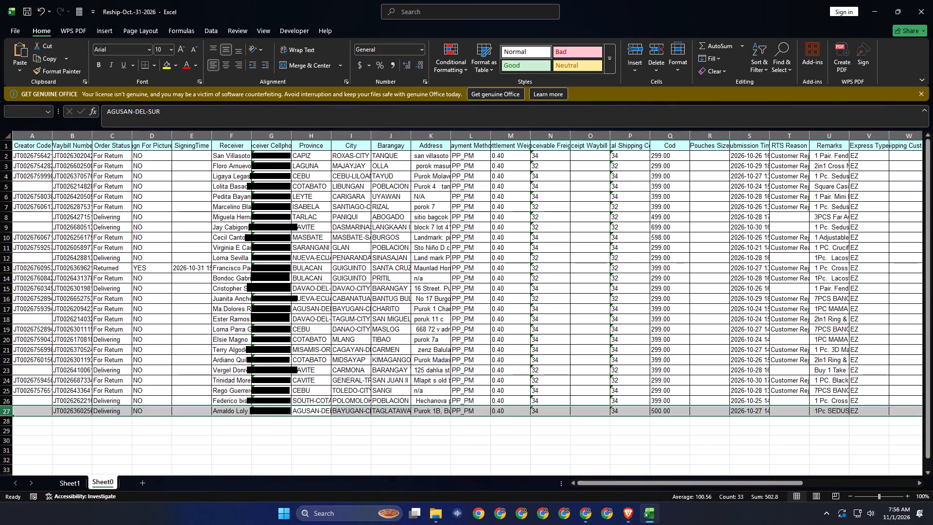
click(233, 157)
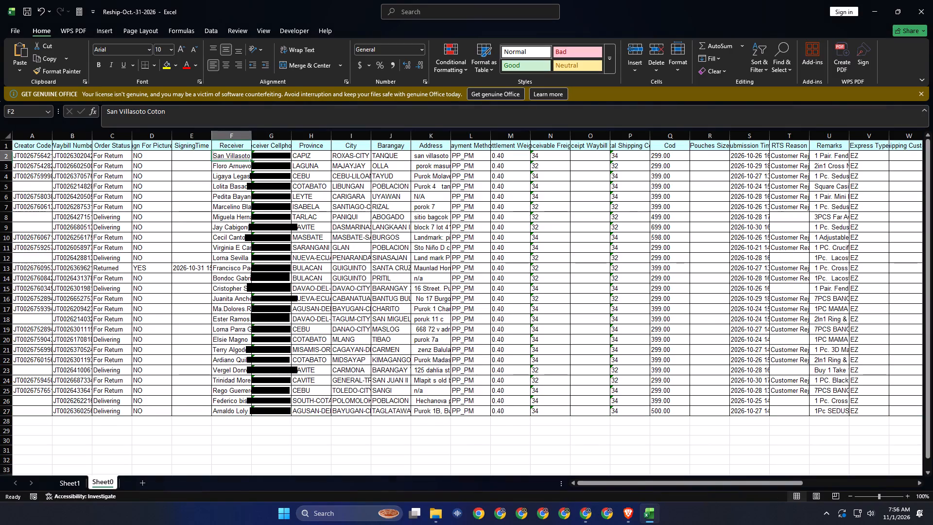
click(42, 323)
key(ctrl+v)
click(200, 367)
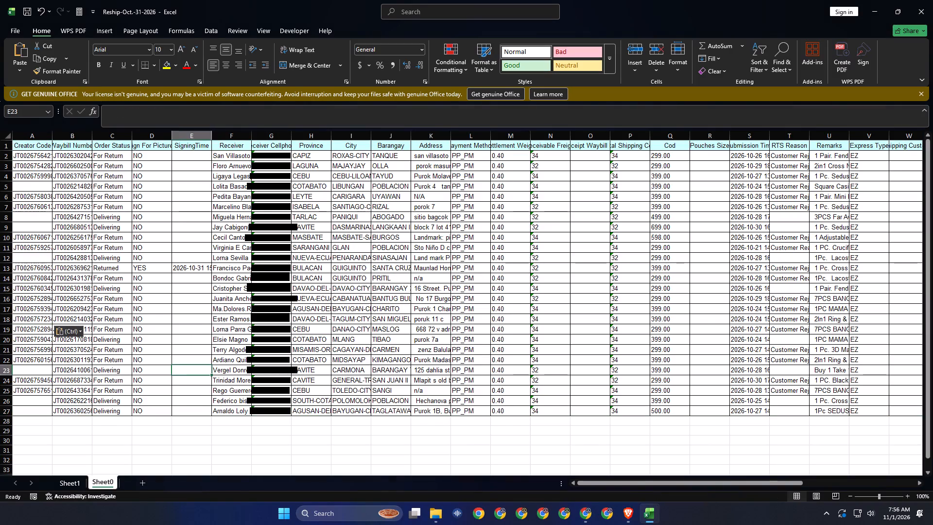
Save the reship workbook.
key(ctrl+s)
key(ctrl+s)
key(ctrl+s)
key(ctrl+s)
key(ctrl+s)
key(ctrl+s)
key(ctrl+s)
key(ctrl+s)
key(ctrl+s)
key(ctrl+s)
key(ctrl+s)
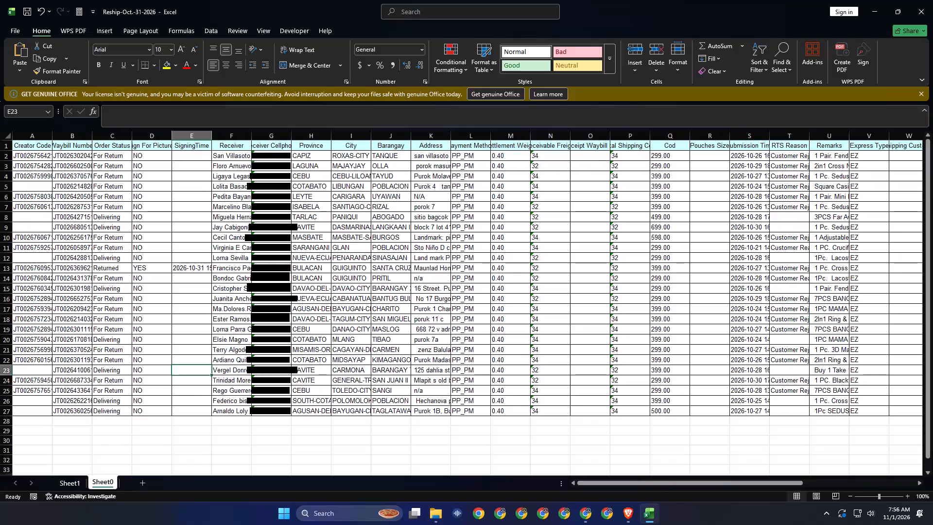
Highlight the Sovereign Spark Jewelry row in Sheet1 of the reship workbook yellow.
key(alt+Tab)
key(alt+Tab)
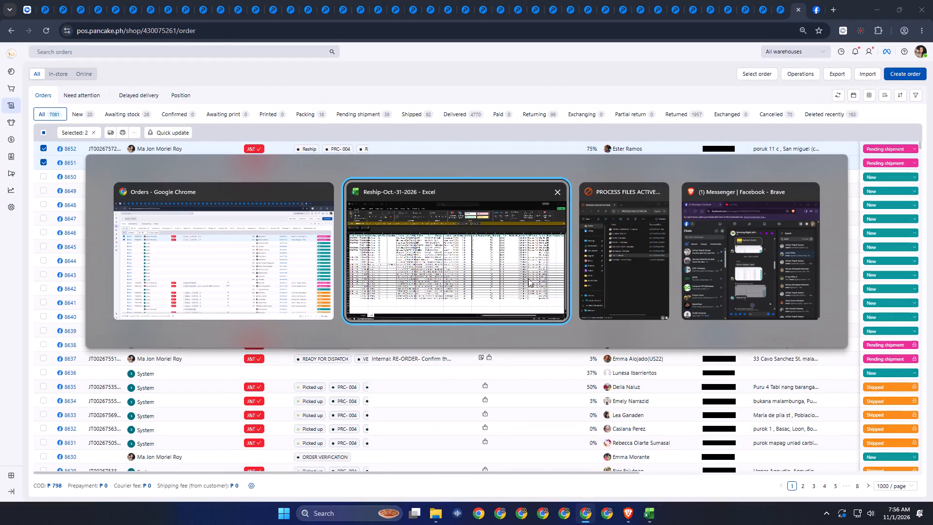
alt+click(530, 276)
click(74, 484)
key(shift+space)
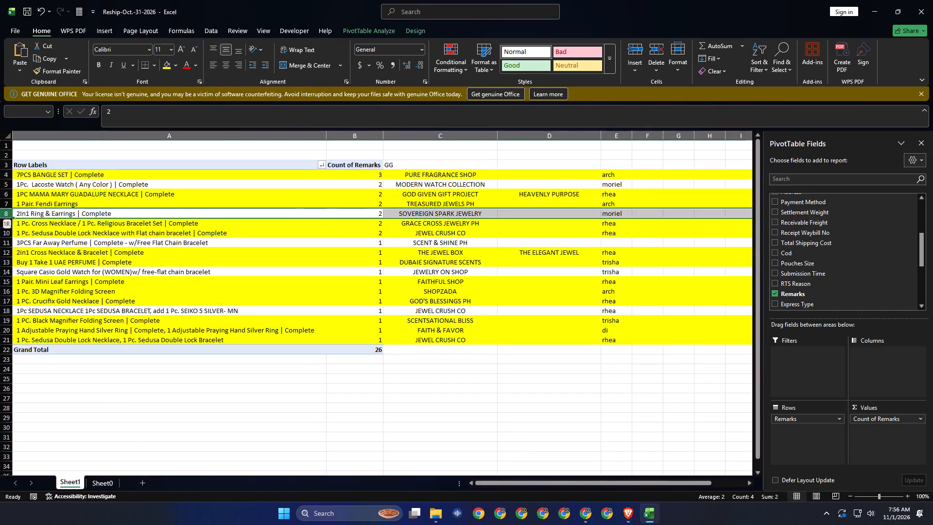
double_click(164, 71)
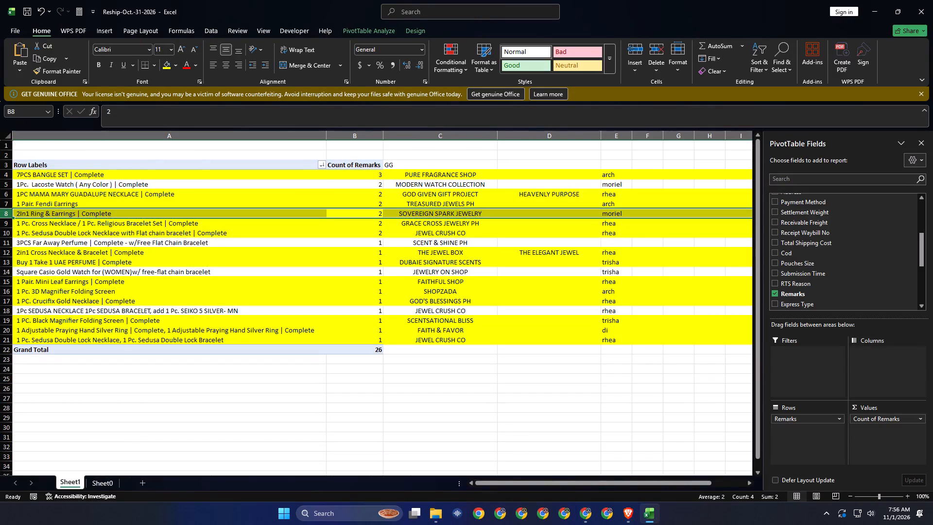
Fill the count cell of the Modern Watch Collection row yellow and save the workbook.
click(380, 185)
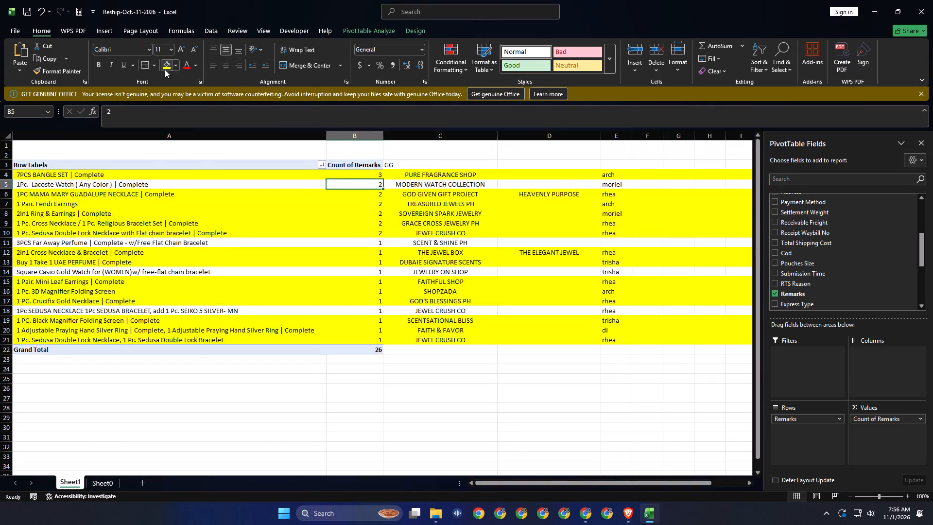
click(165, 69)
click(470, 270)
key(ctrl+s)
Return to the waybill list in Excel's Sheet0 and save the workbook again.
key(alt+Tab)
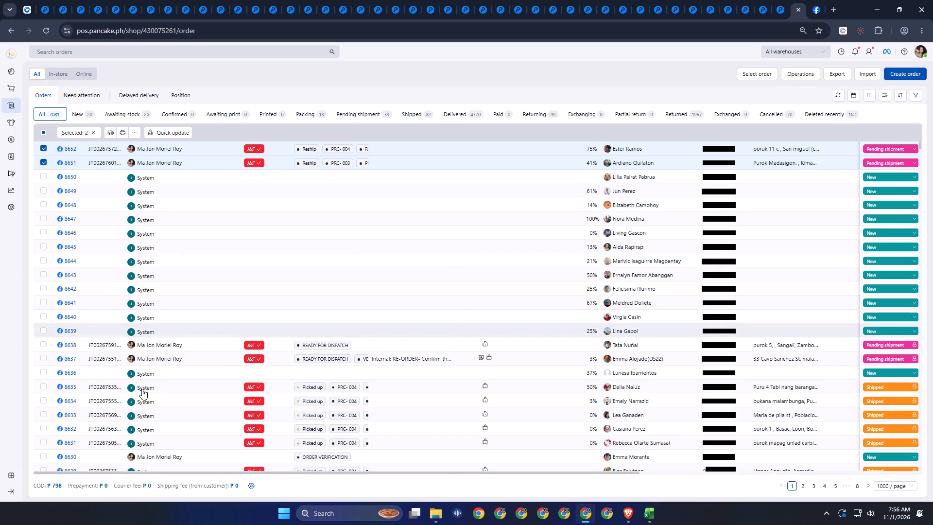
key(alt+Tab)
alt+click(510, 271)
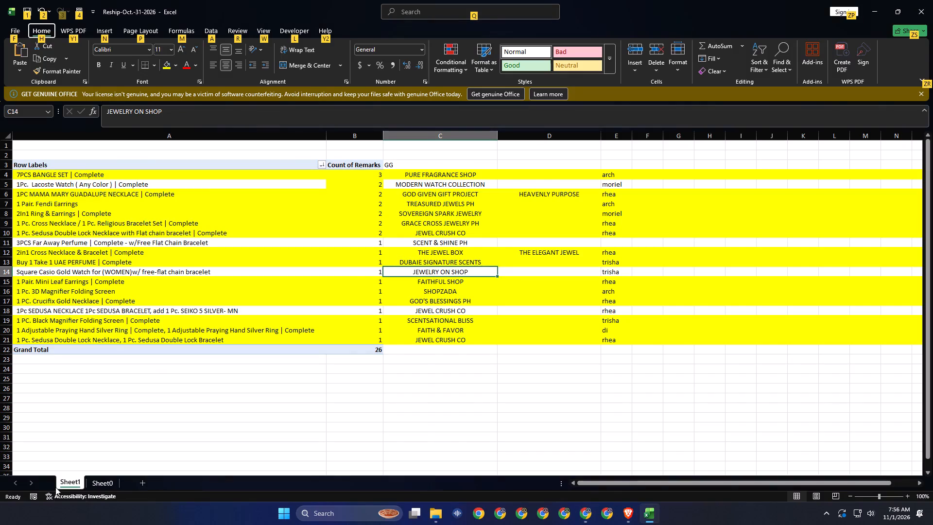
click(97, 484)
click(360, 329)
key(ctrl+s)
key(ctrl+s)
key(ctrl+s)
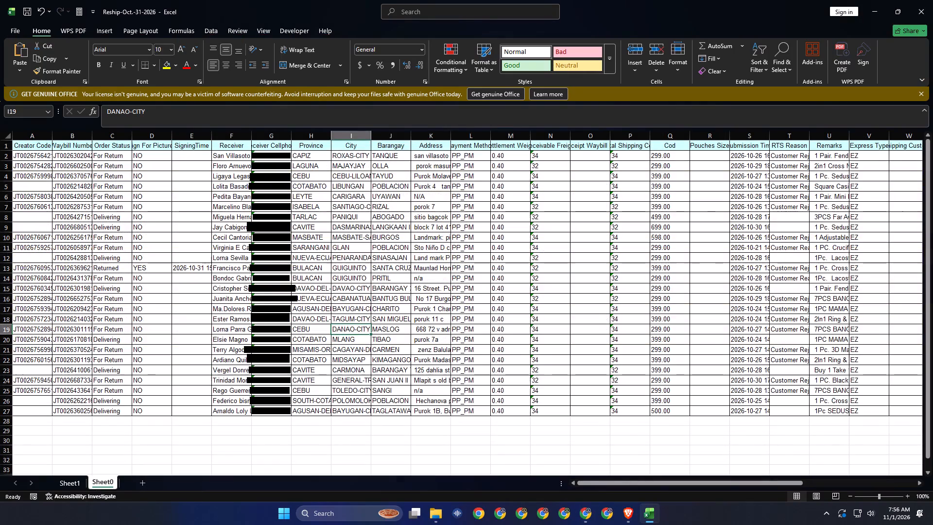
click(258, 376)
key(ctrl+s)
key(ctrl+s)
key(ctrl+s)
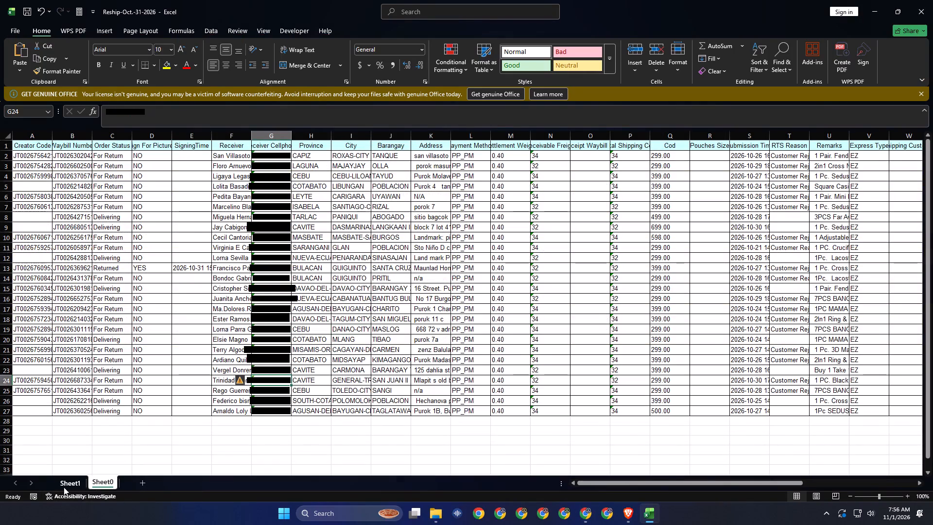
Delete Sheet1 from the reship workbook, keeping only the Sheet0 waybill list, and save the workbook.
right_click(64, 487)
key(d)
key(Return)
click(250, 383)
key(ctrl+s)
key(ctrl+s)
key(ctrl+s)
click(242, 394)
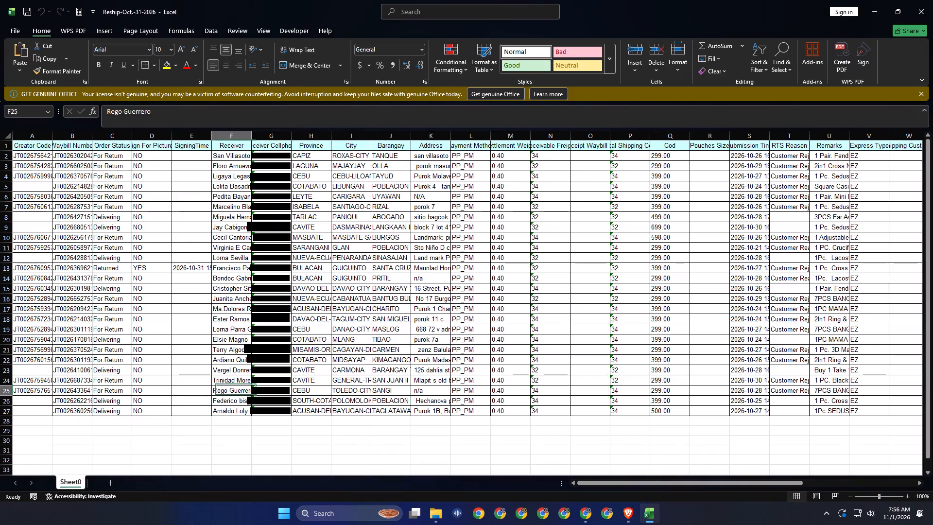
key(ctrl+s)
key(ctrl+s)
key(ctrl+s)
ctrl+click(264, 369)
key(ctrl+s)
key(ctrl+s)
key(ctrl+s)
key(ctrl+s)
key(ctrl+s)
key(ctrl+s)
key(ctrl+s)
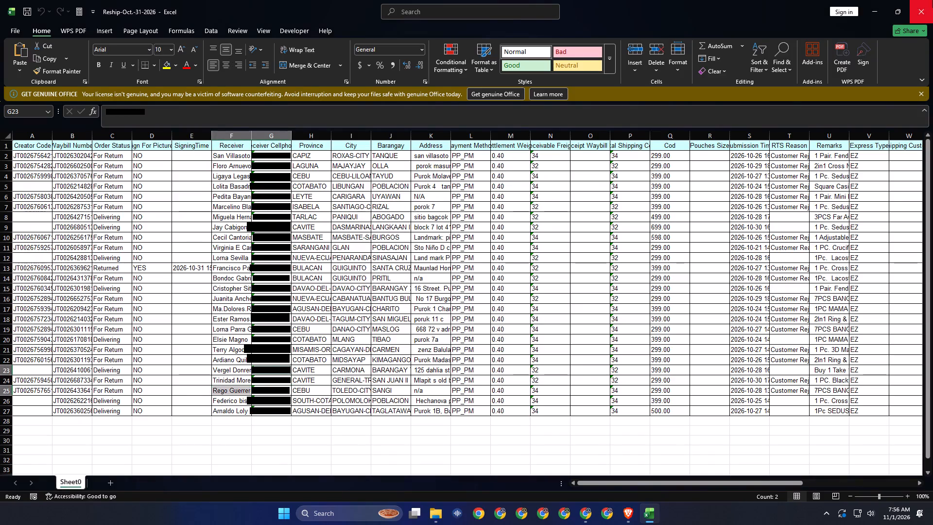
key(ctrl+s)
Close the reship workbook and the Chrome window behind it to get back to the desktop.
click(932, 0)
click(927, 3)
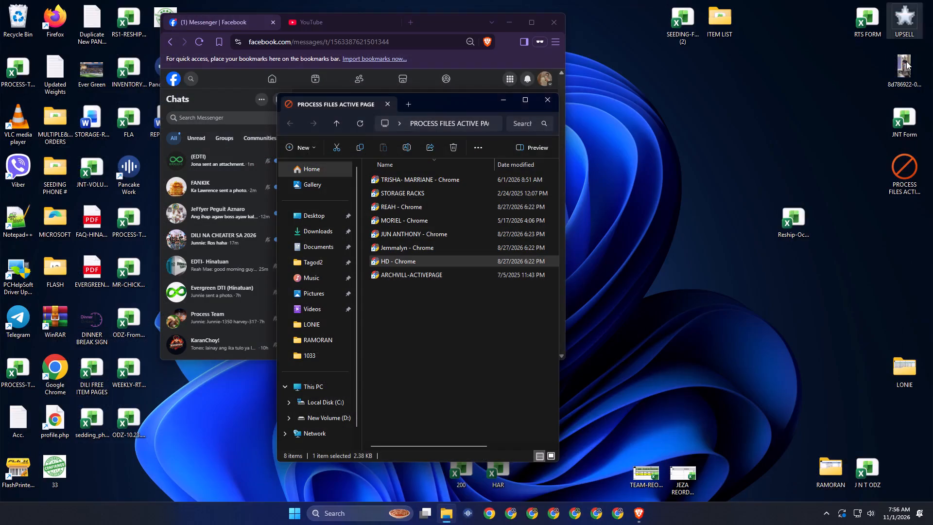
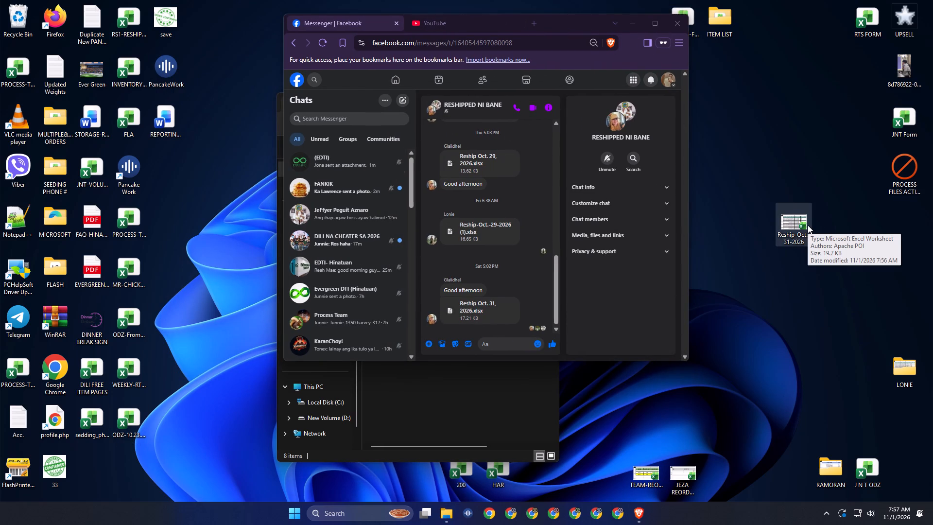
Place the Reship-Oct.-31-2026 workbook from the desktop on the clipboard.
right_click(808, 225)
click(844, 390)
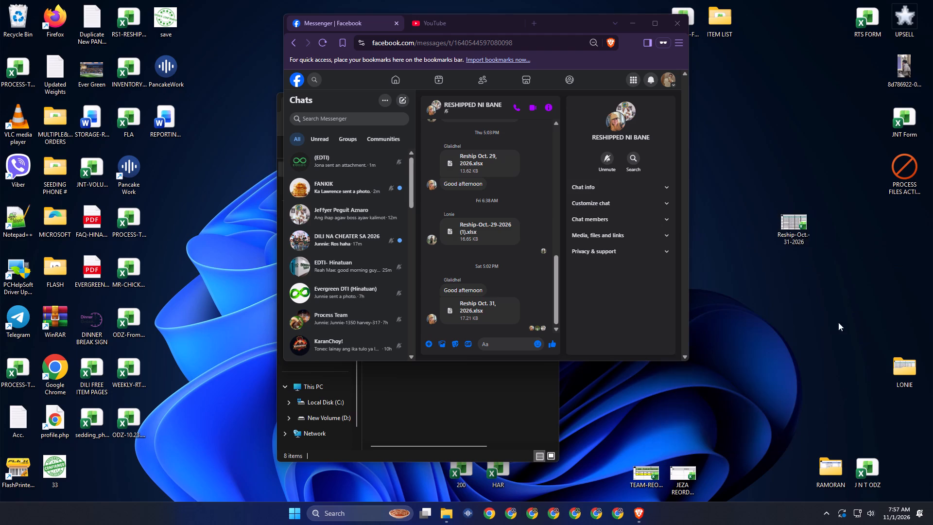
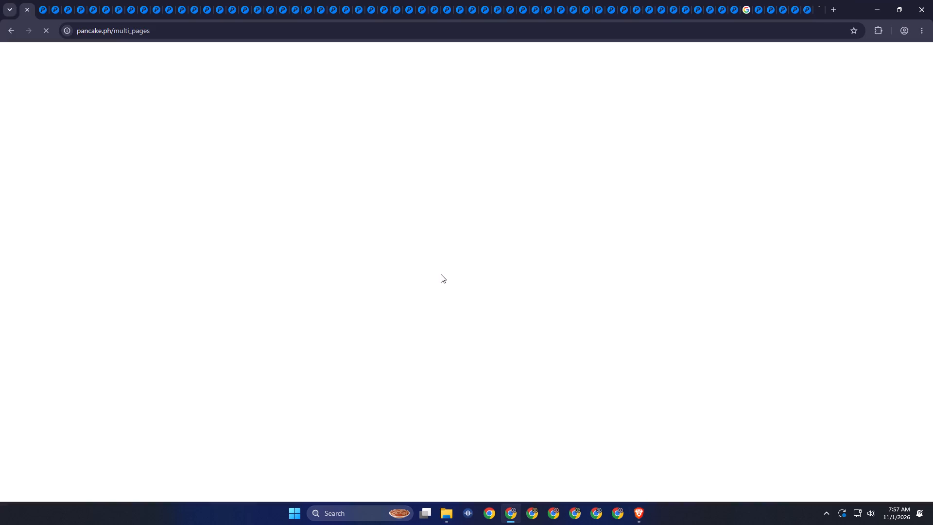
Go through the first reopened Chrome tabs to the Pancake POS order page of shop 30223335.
key(ctrl+Tab)
key(ctrl+Tab)
key(ctrl+Tab)
key(ctrl+Tab)
Show the hidden background apps in the Windows system tray.
click(828, 513)
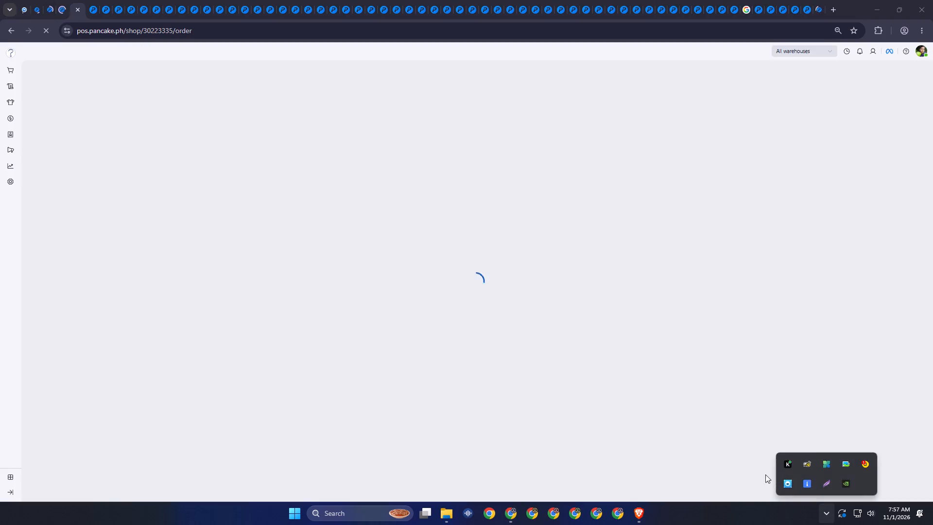